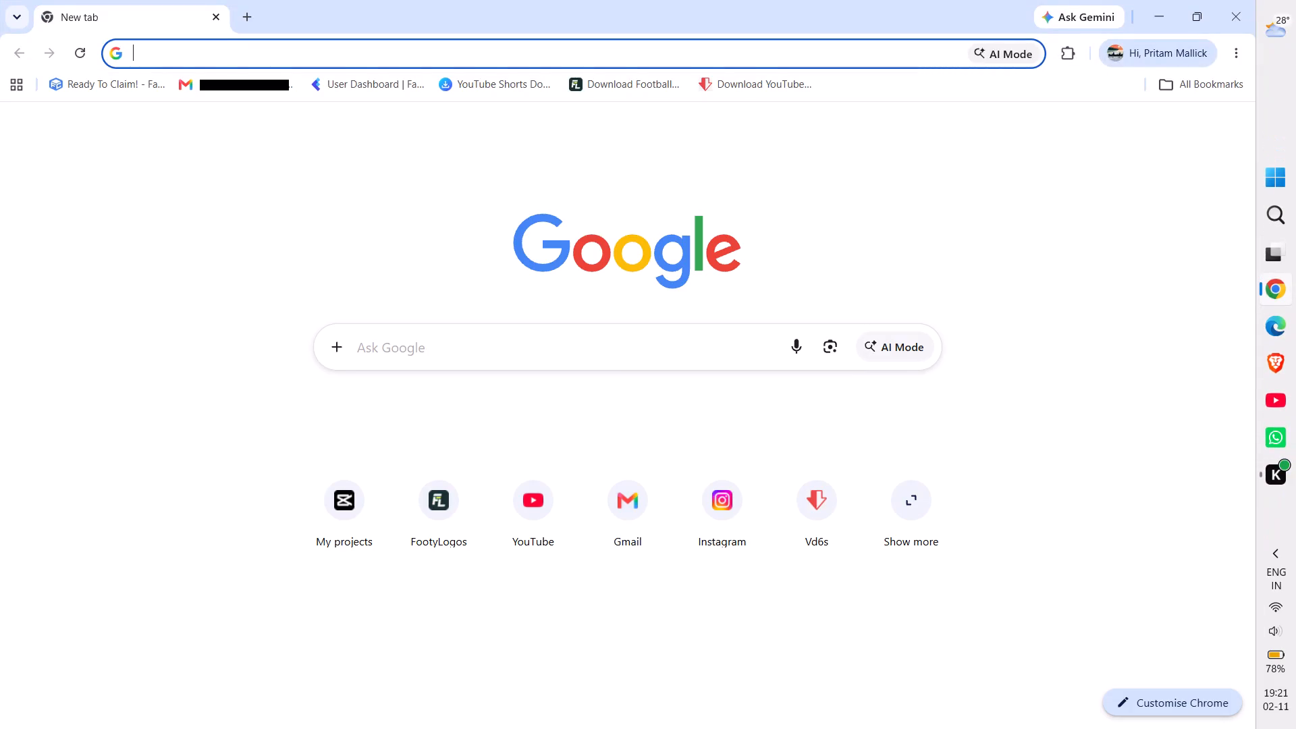
Open YouTube and play the Real Madrid vs Bayern Munich UCL 2011/12 Short from the home feed.
click(533, 507)
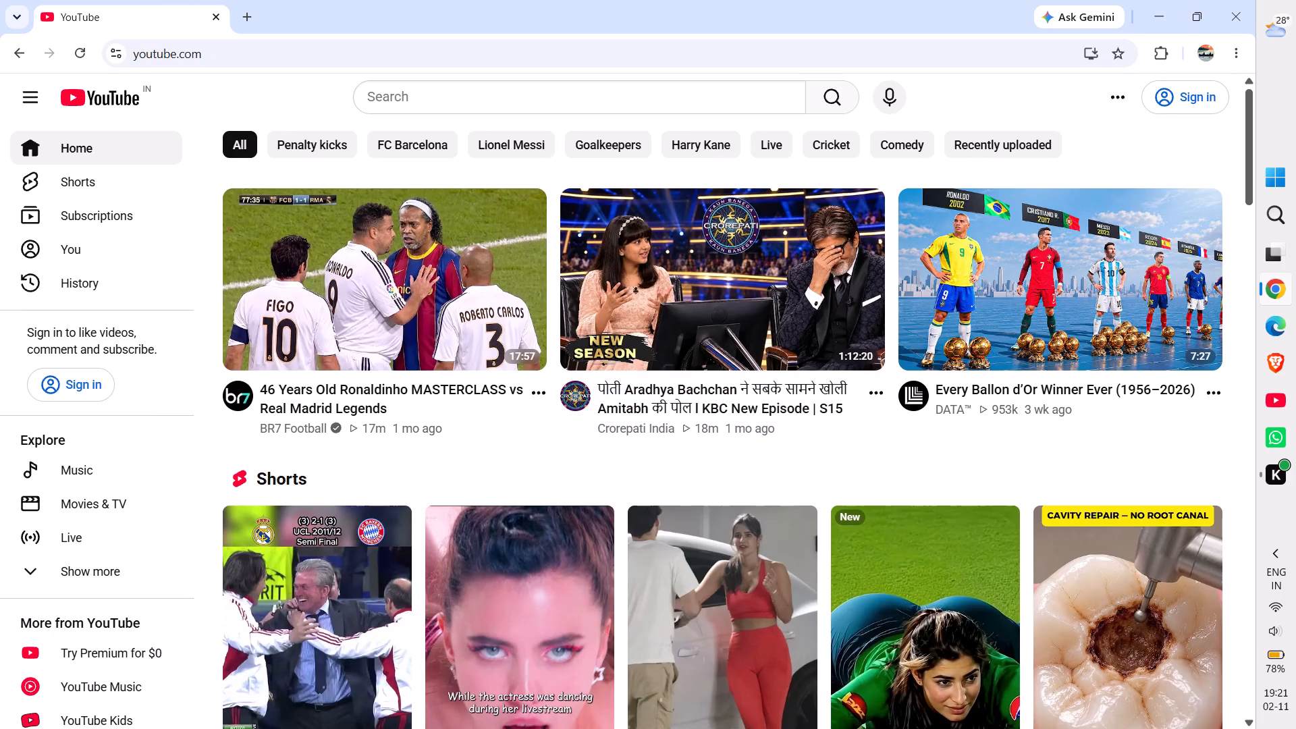
scroll(505, 450, down, 1)
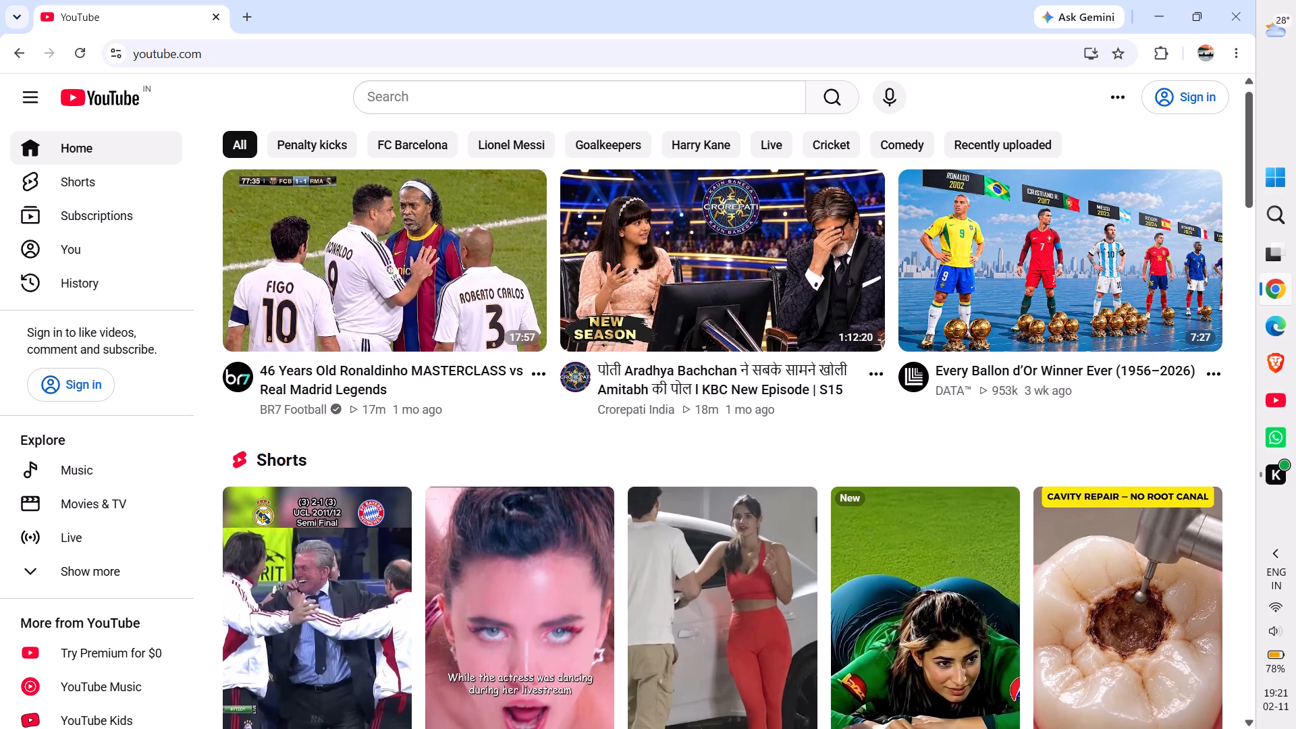
scroll(505, 450, down, 1)
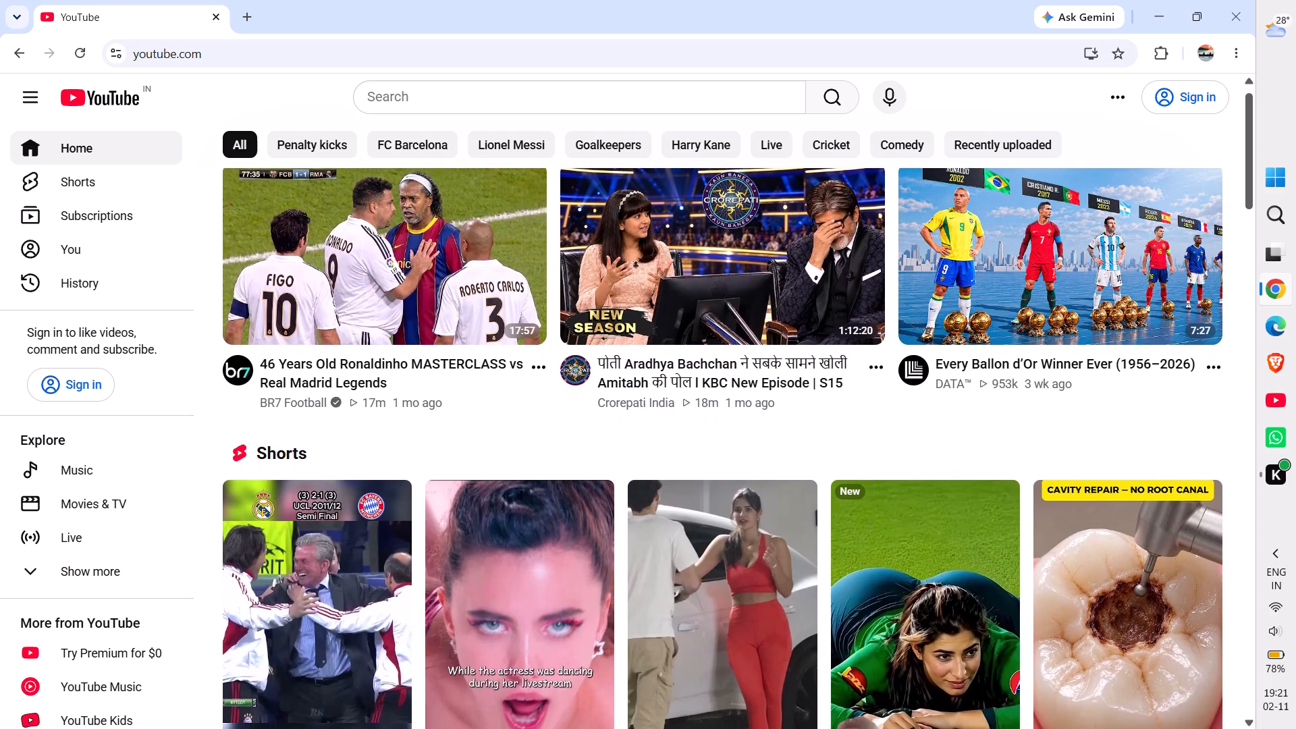
scroll(505, 450, down, 2)
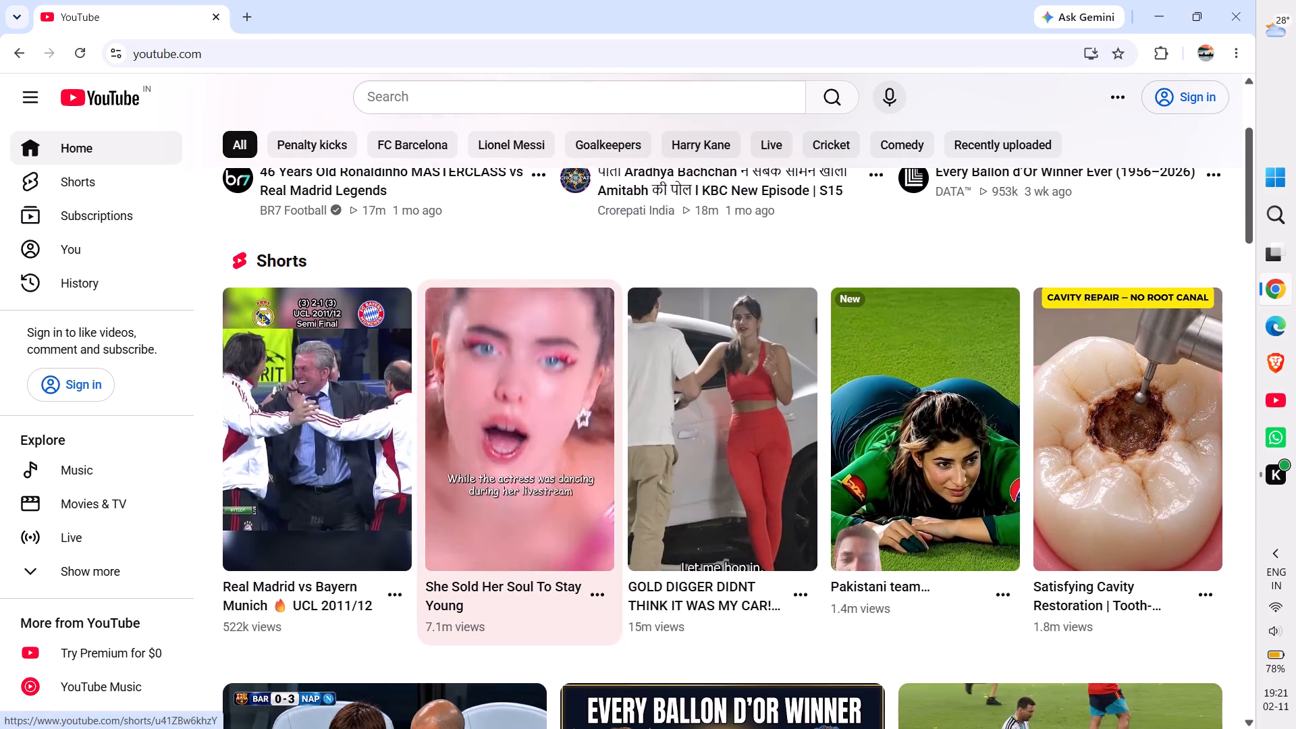
click(317, 497)
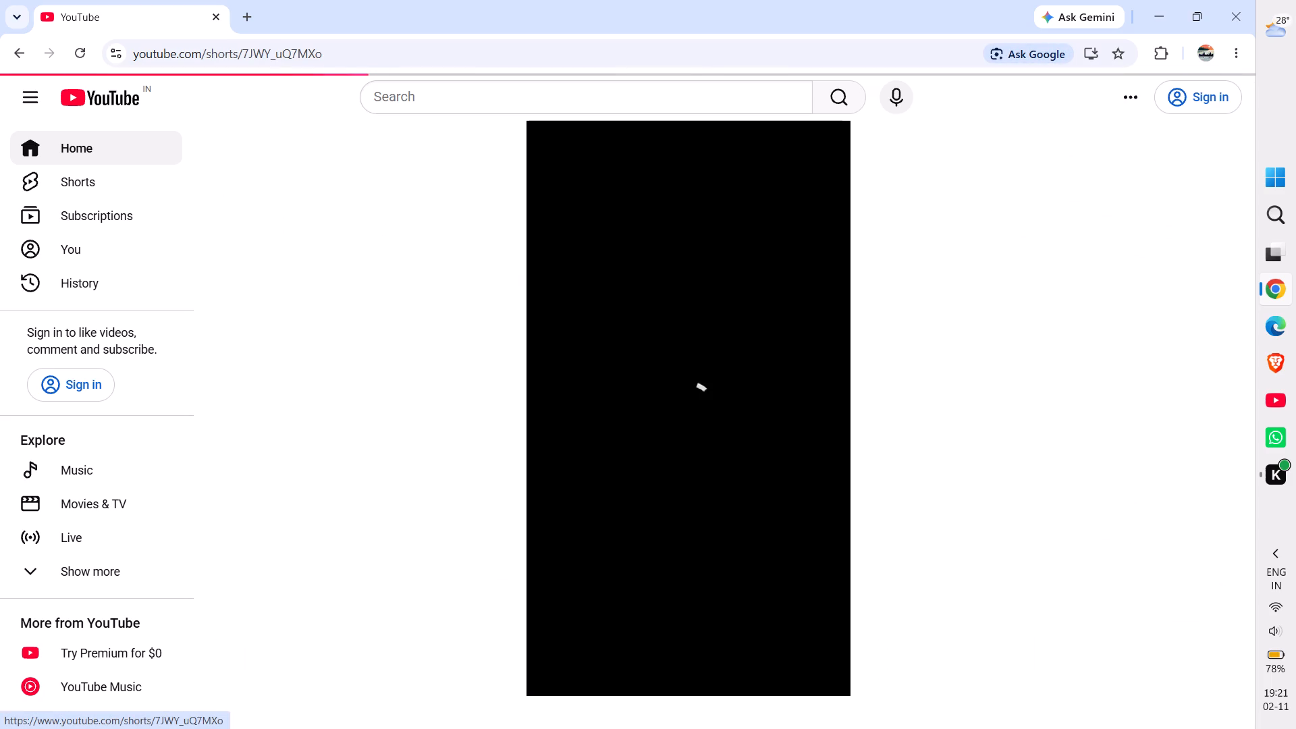
click(684, 448)
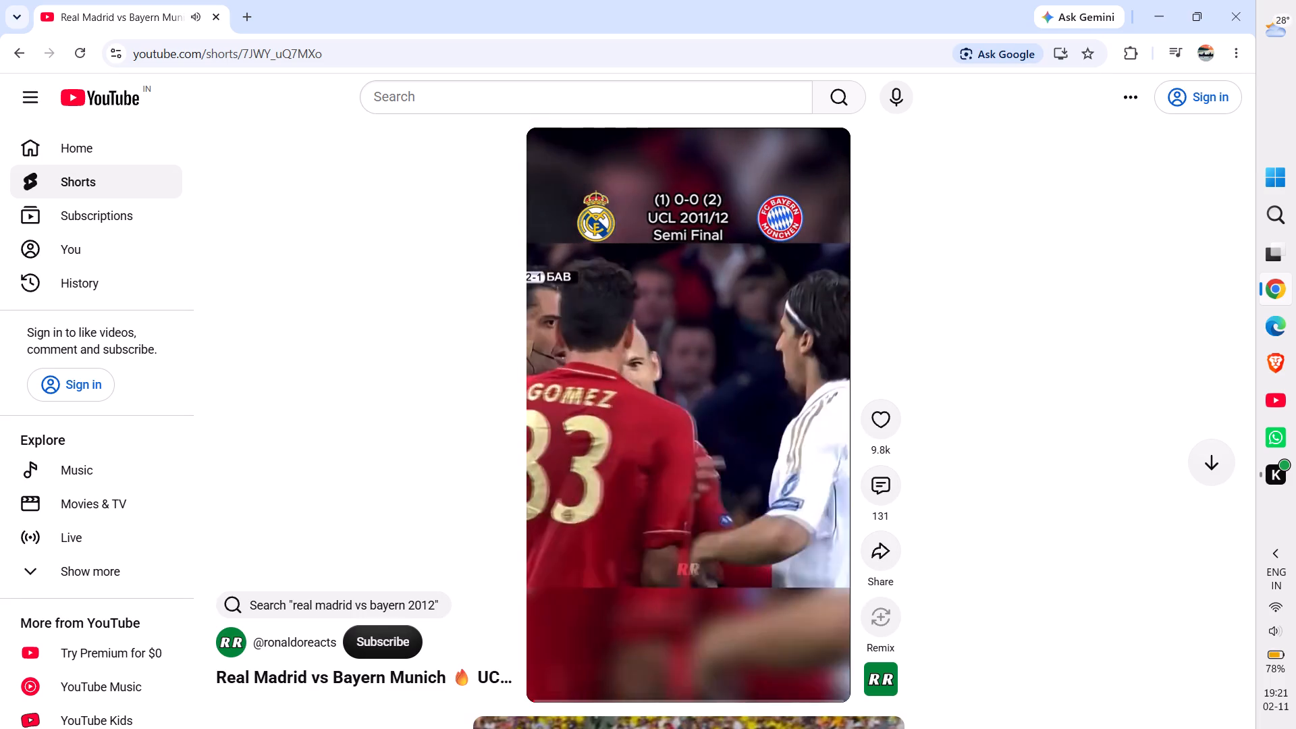
Go to the Ronaldo Reacts channel, sort its Shorts by oldest, and open Chelsea vs Liverpool (4-4) UCL 2008/09.
click(236, 647)
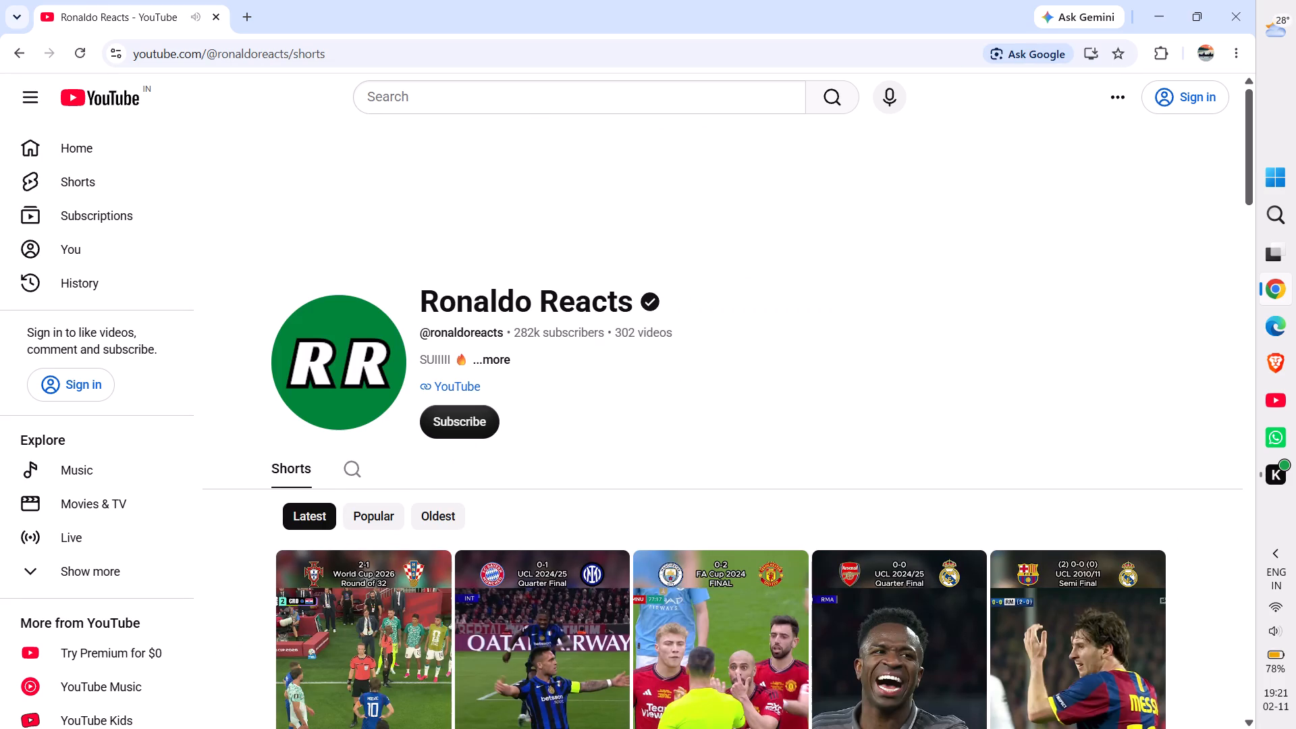
click(449, 522)
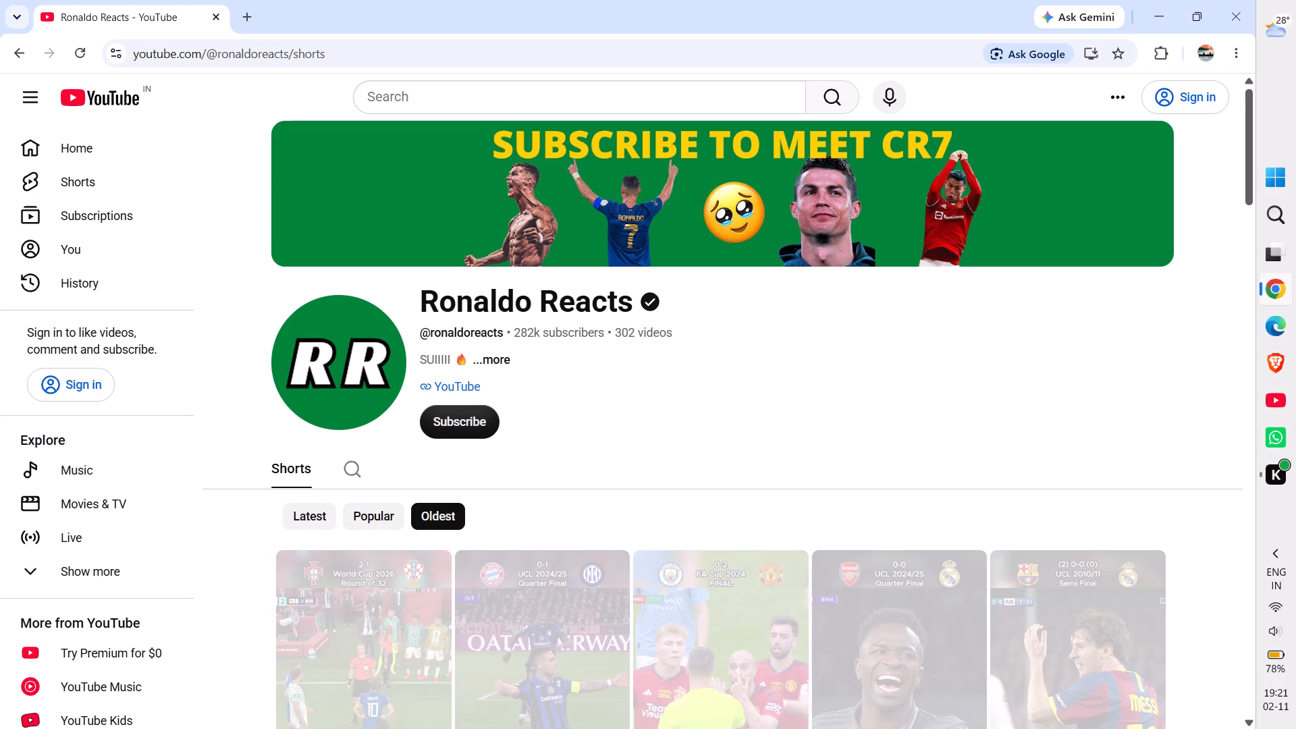
scroll(449, 522, down, 8)
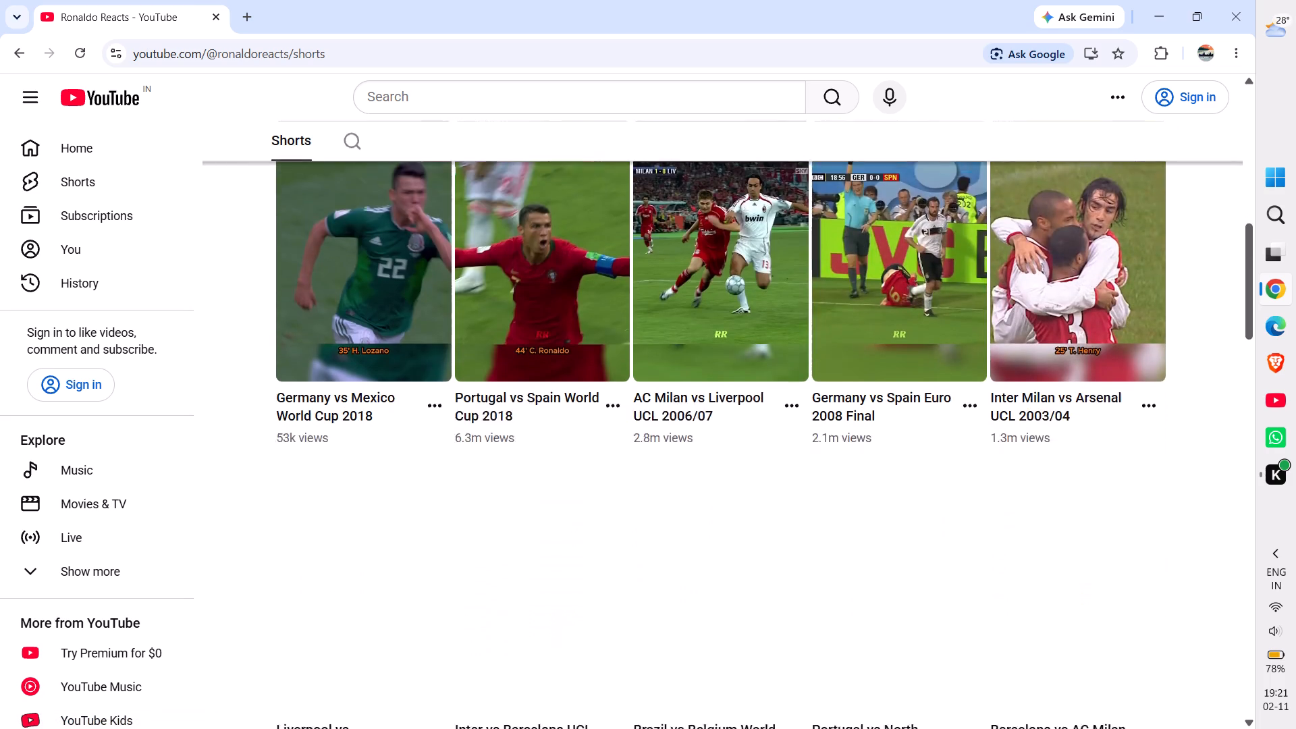
scroll(449, 522, down, 5)
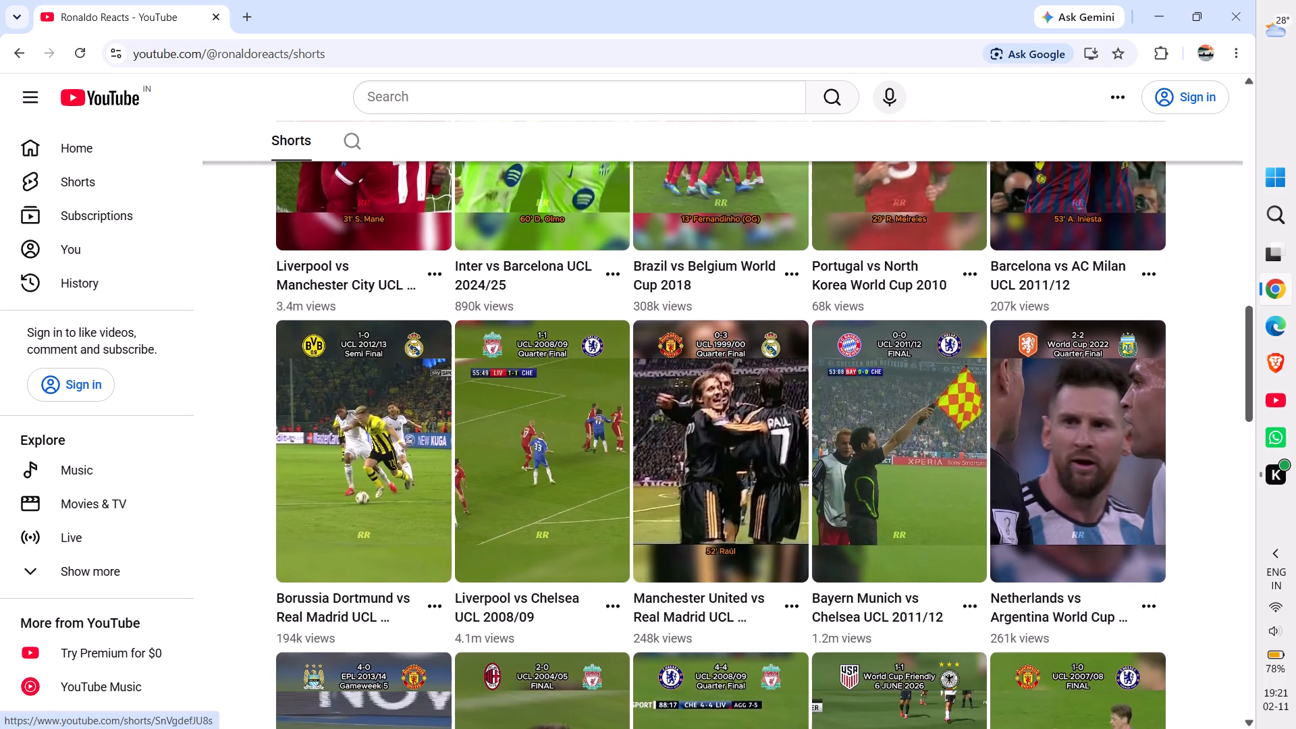
scroll(449, 522, down, 1)
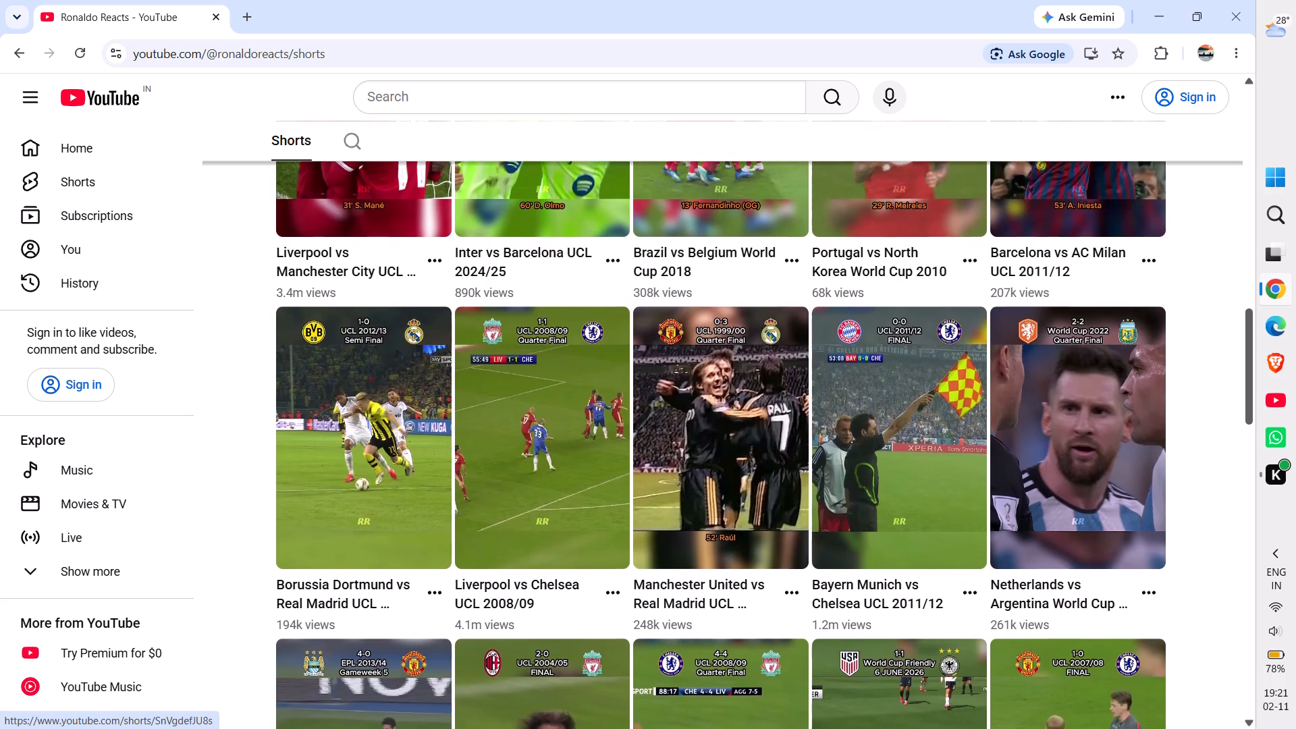
scroll(449, 522, down, 2)
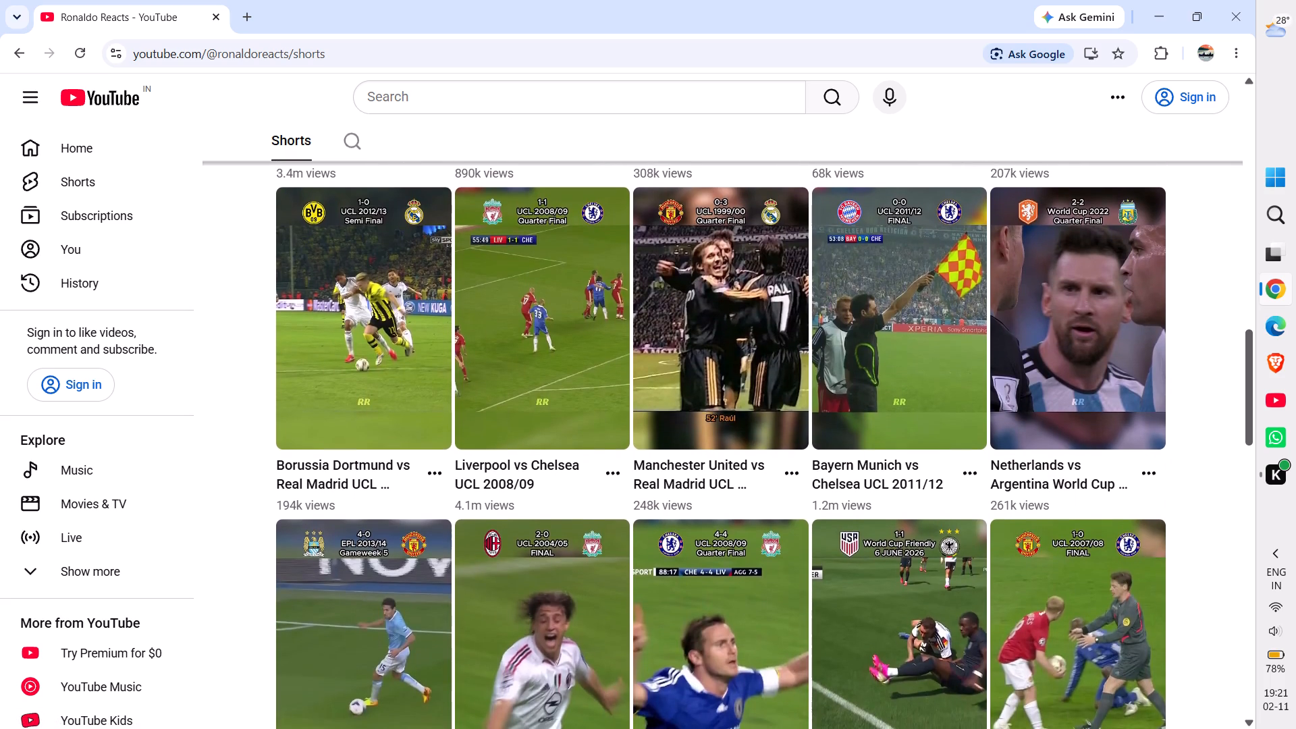
scroll(449, 522, down, 2)
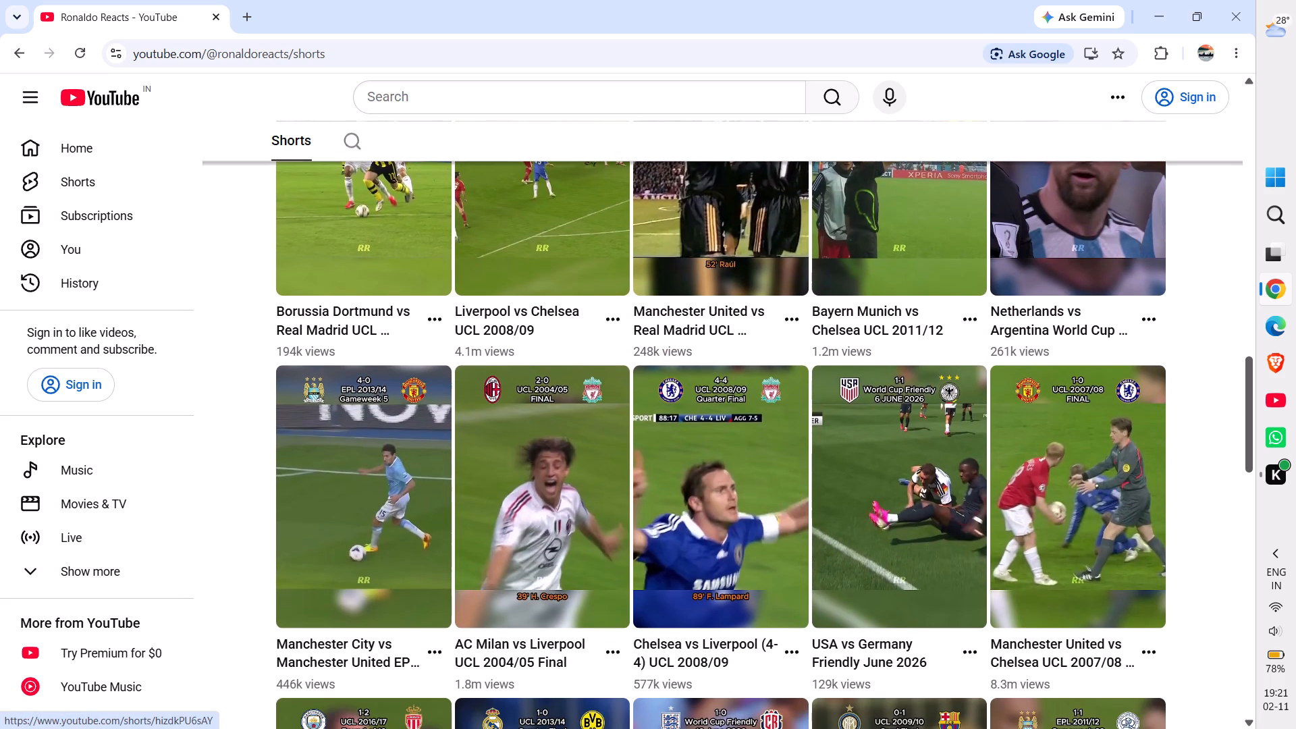
scroll(449, 522, down, 1)
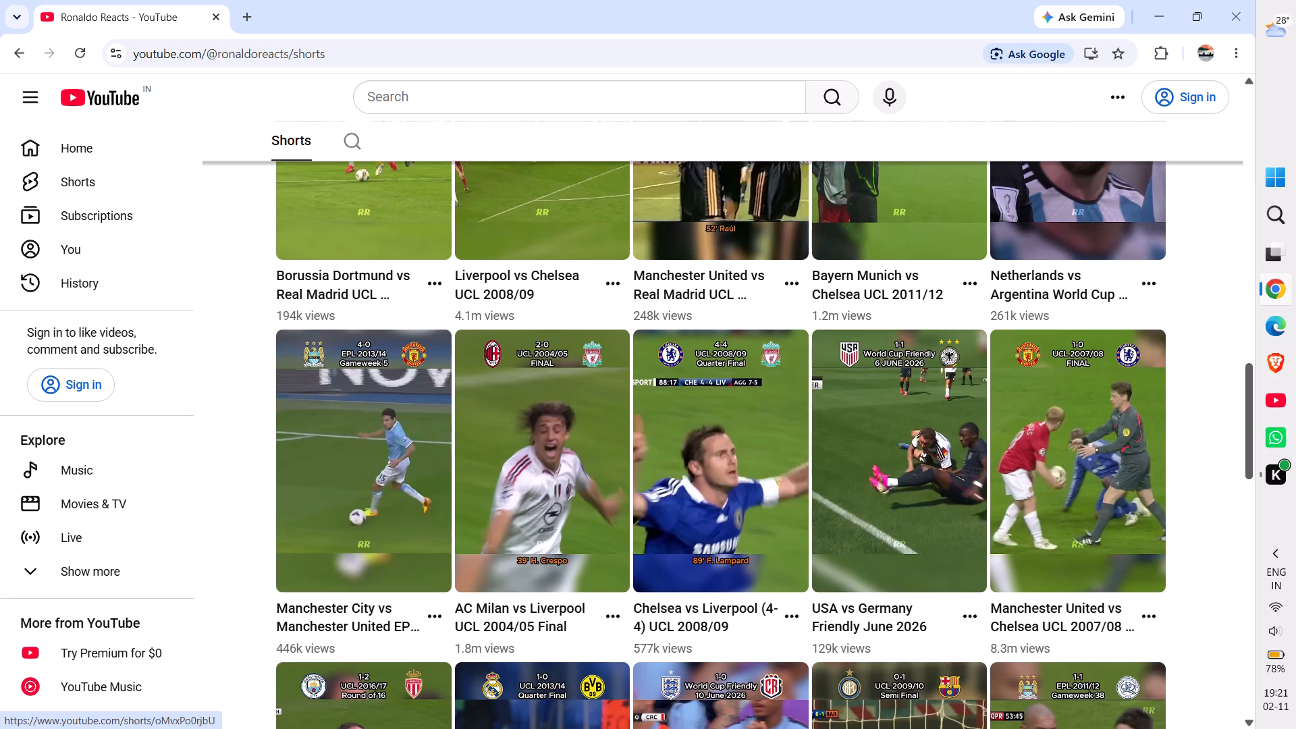
click(717, 475)
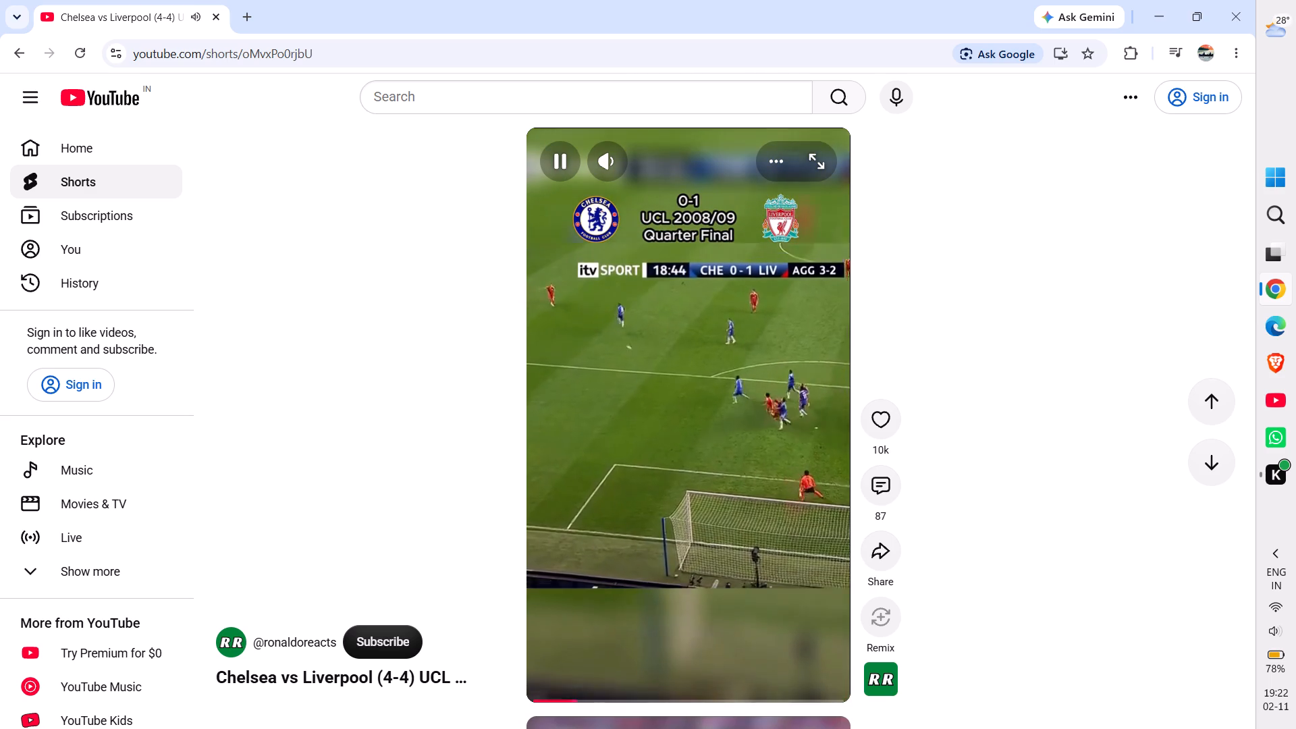
Preview the Chelsea vs Liverpool Short, skip ahead to 2:11, and pause playback after checking it.
click(640, 403)
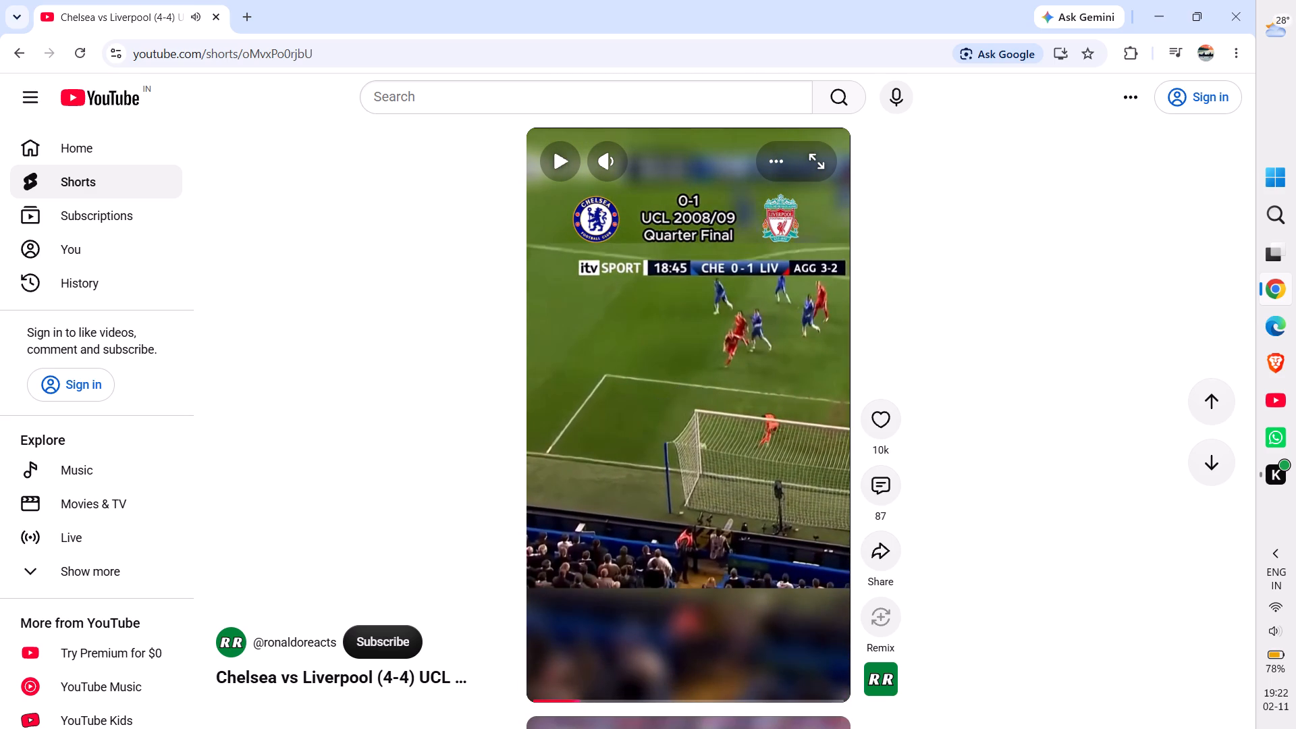
click(640, 403)
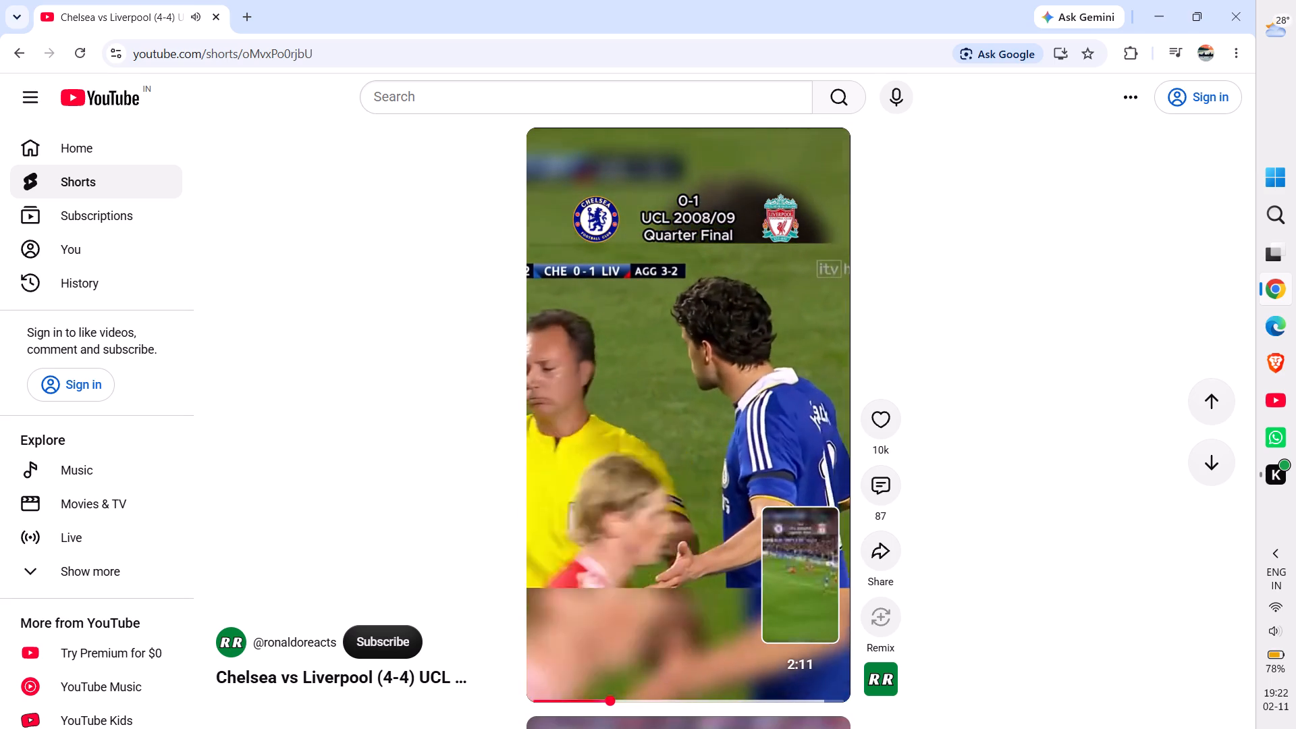
click(825, 698)
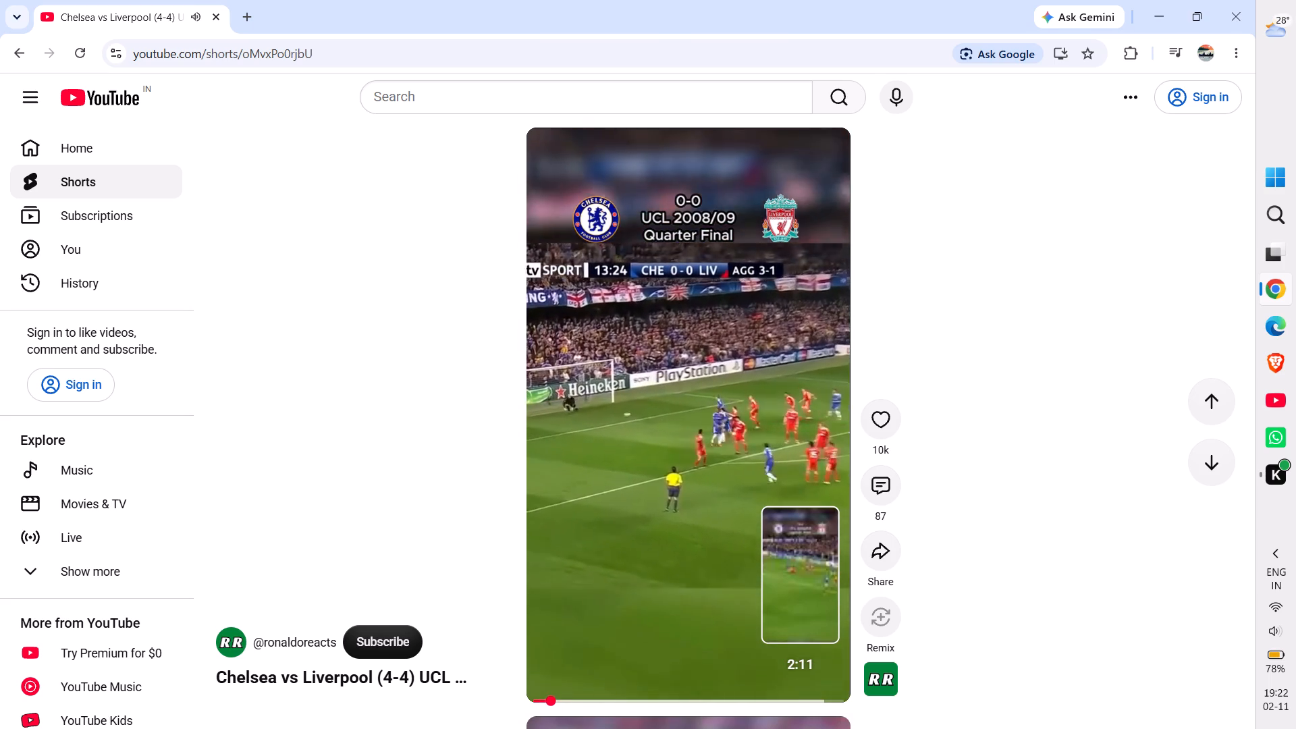
click(672, 418)
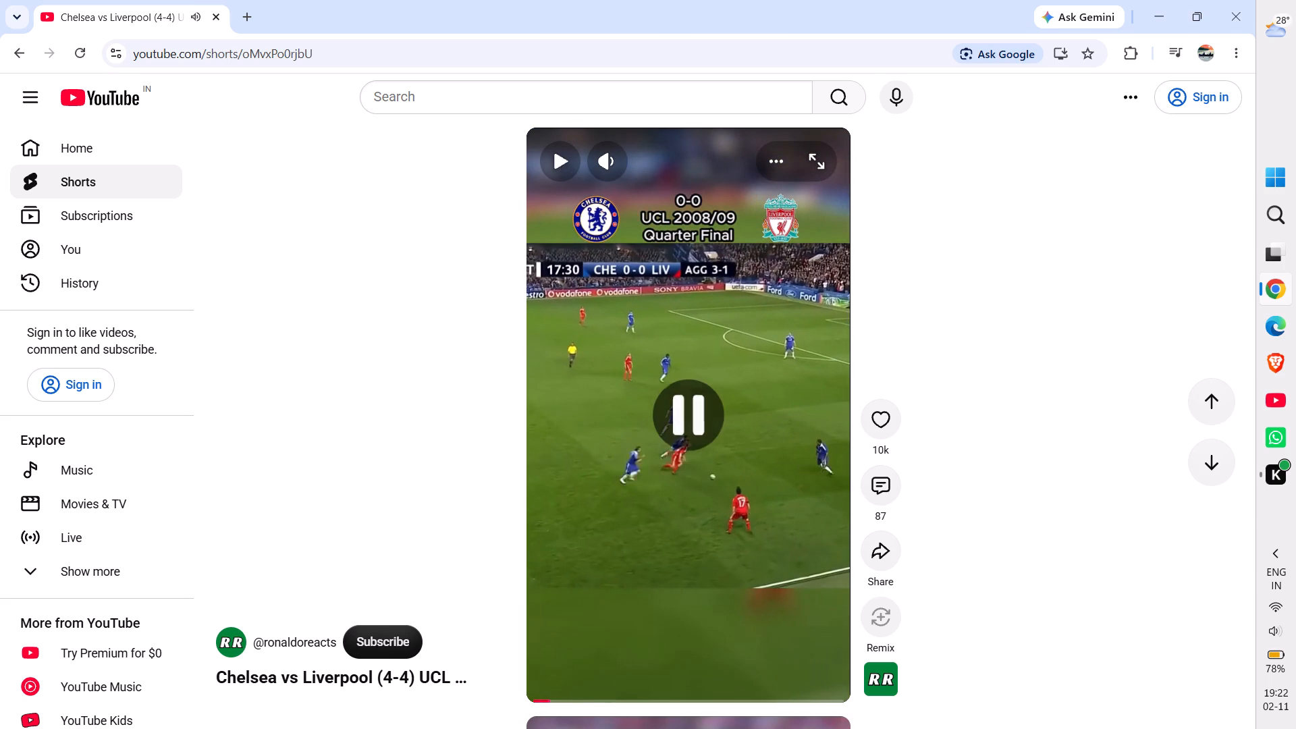
Copy the share link of the Chelsea vs Liverpool (4-4) Short and dismiss the sharing options.
click(879, 550)
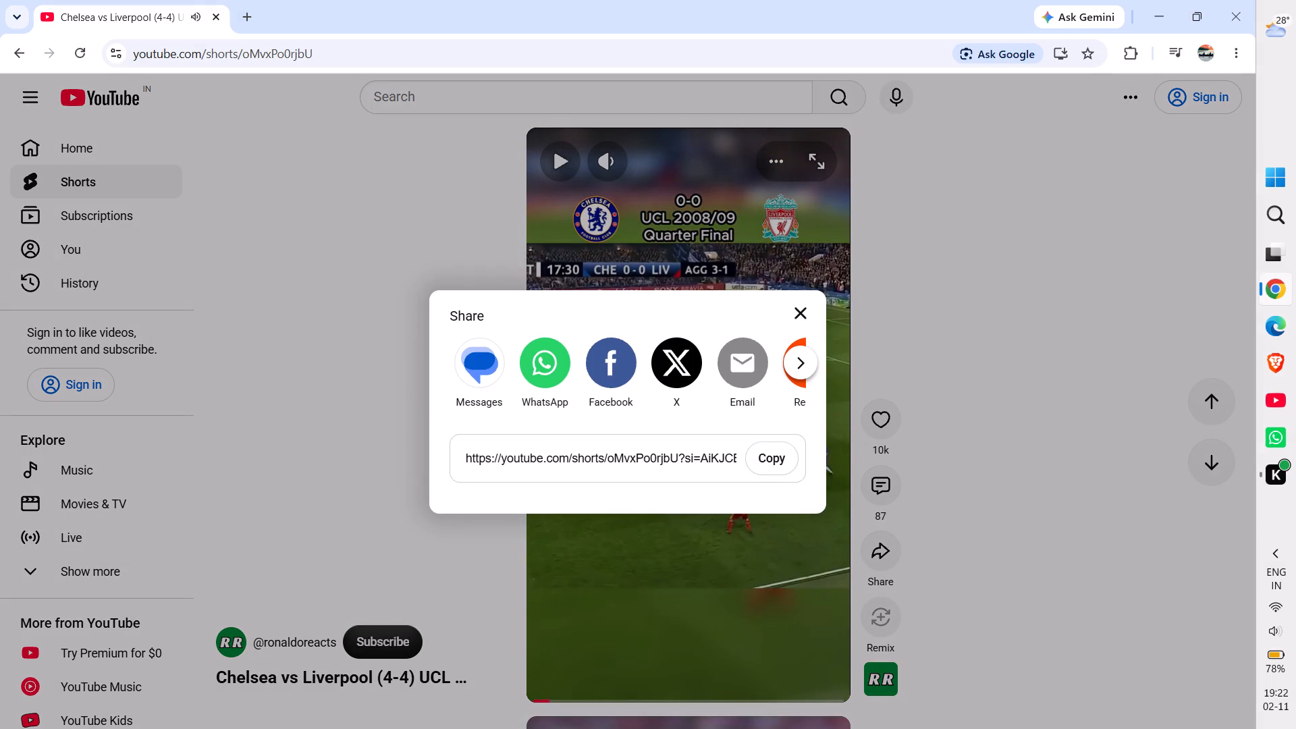
click(776, 457)
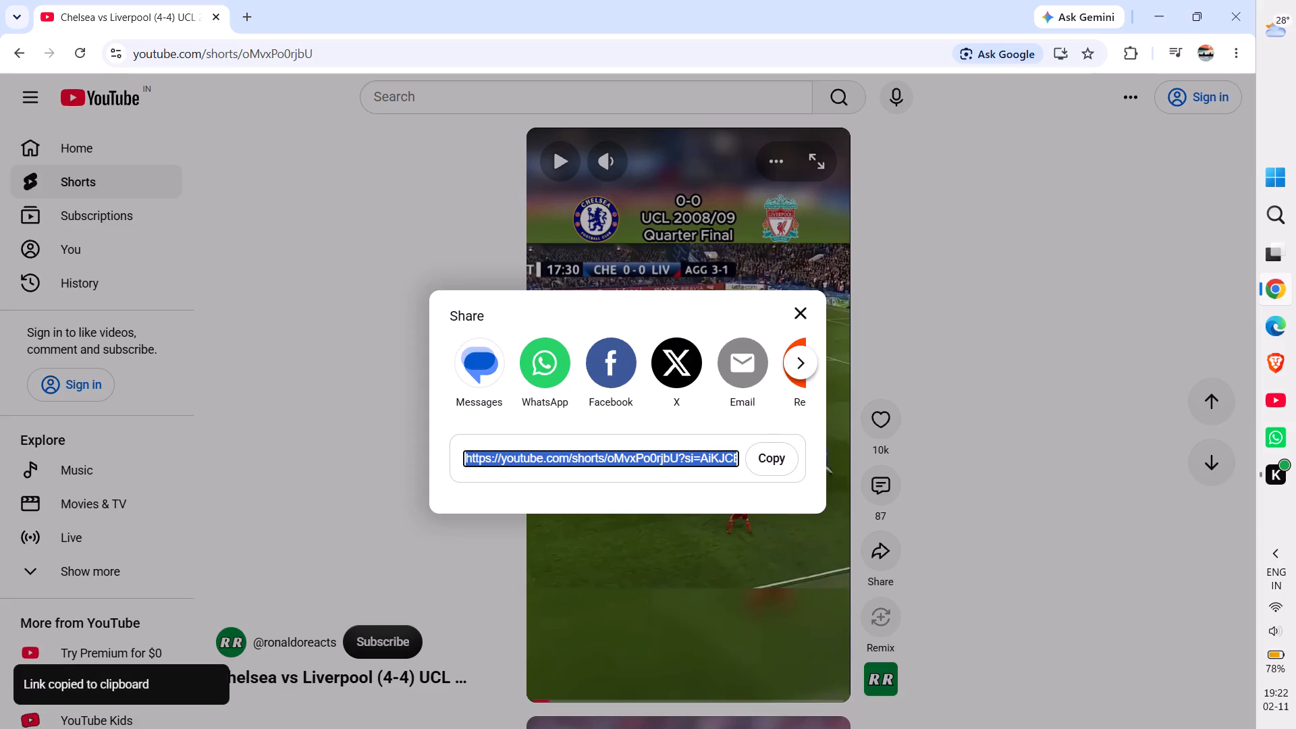
click(798, 310)
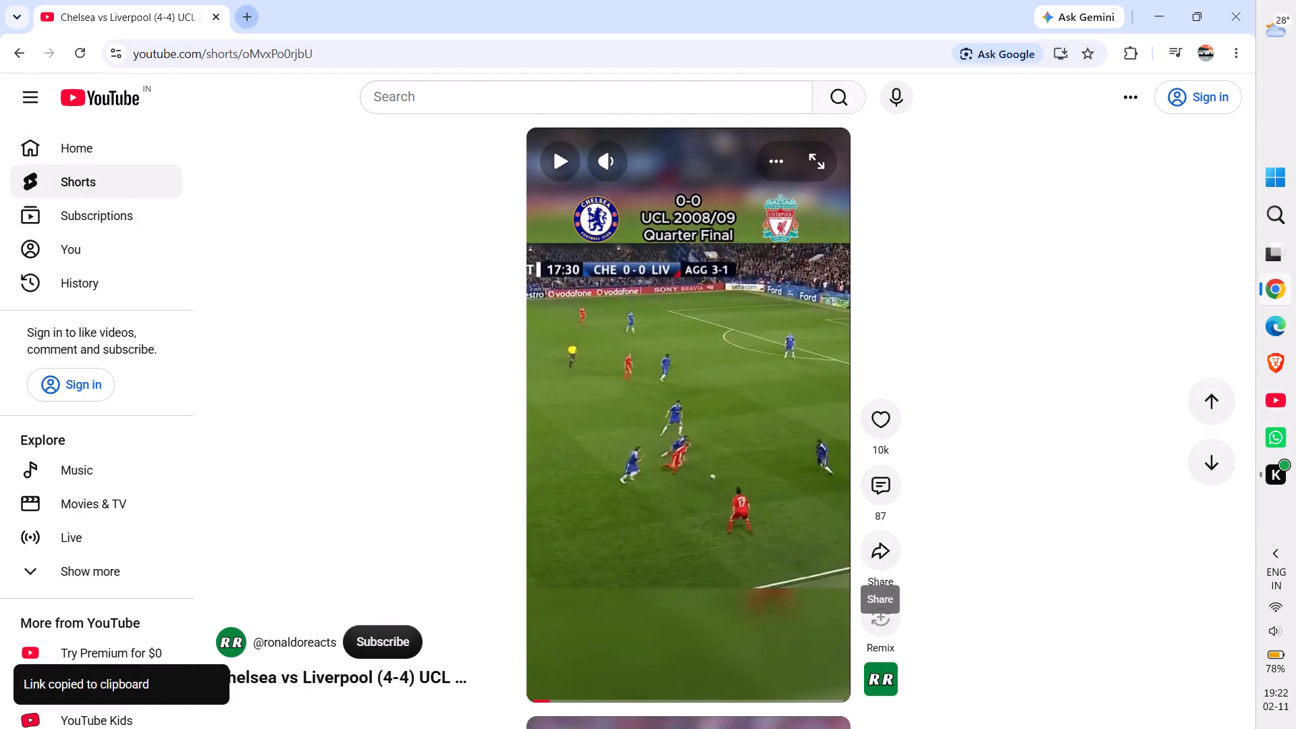
Open the bookmarked VD6S YouTube downloader in a new tab, close the YouTube tab, and paste the copied Short link for processing.
click(248, 24)
click(215, 14)
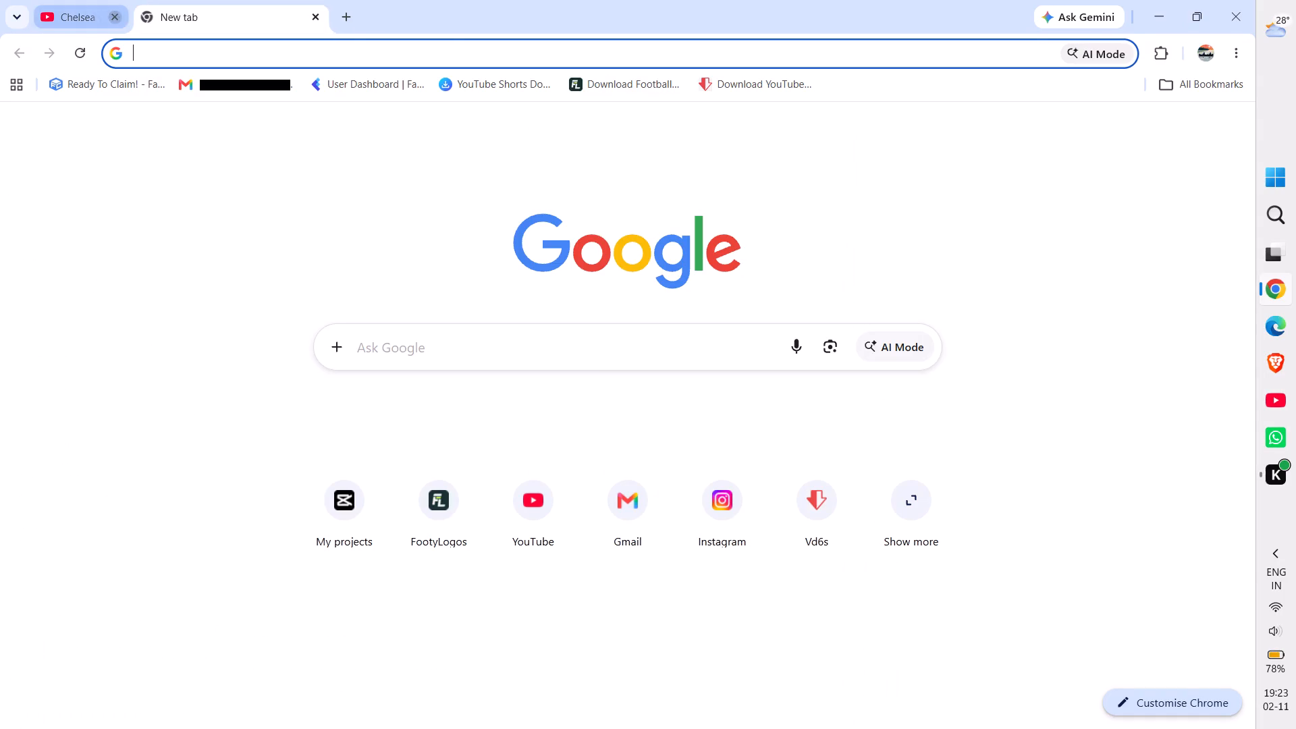
click(720, 84)
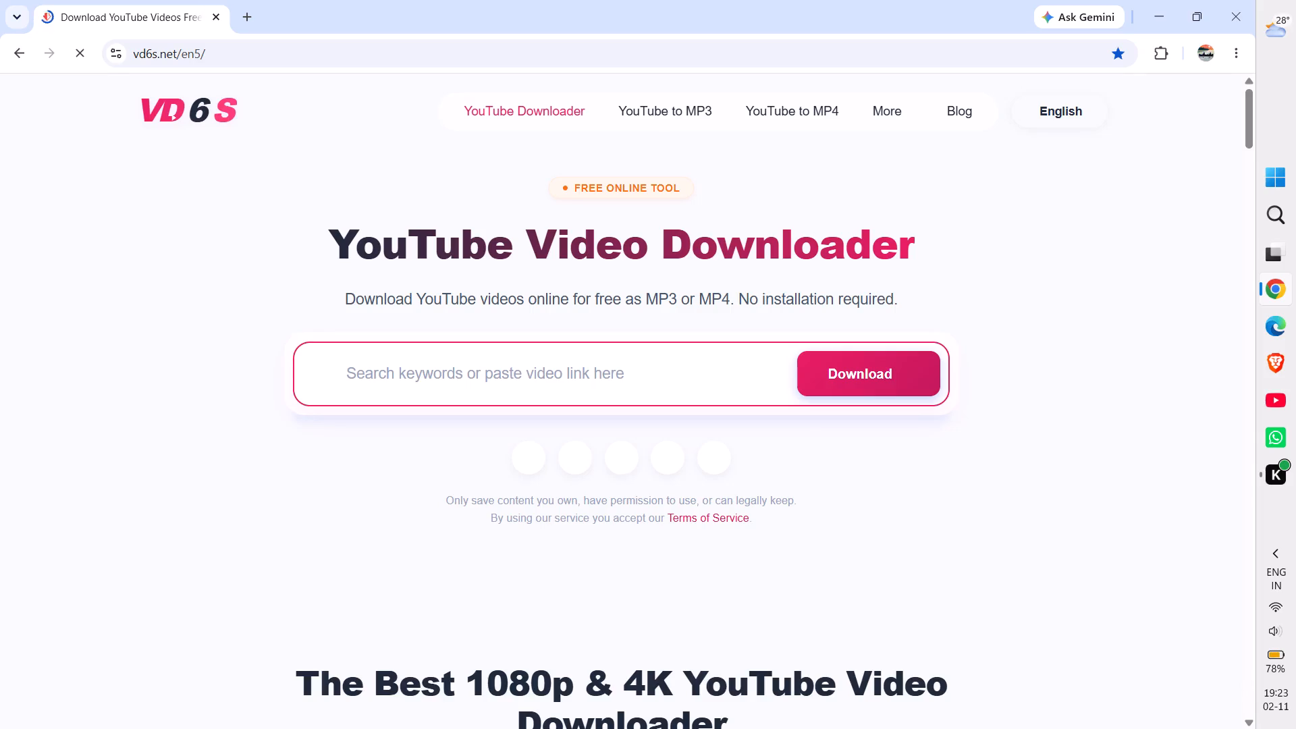
click(462, 370)
key(ctrl+v)
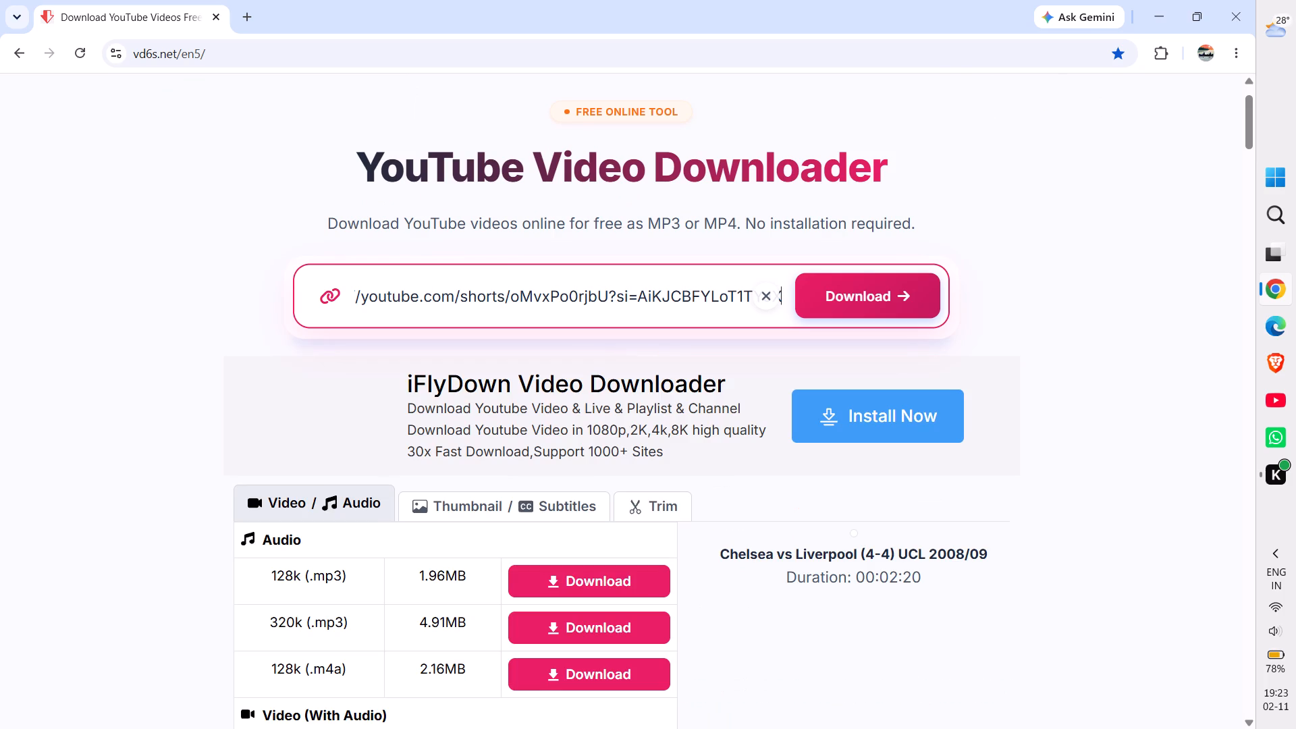
Download the Chelsea vs Liverpool Short as a 1080p mp4 video with audio.
scroll(389, 564, down, 3)
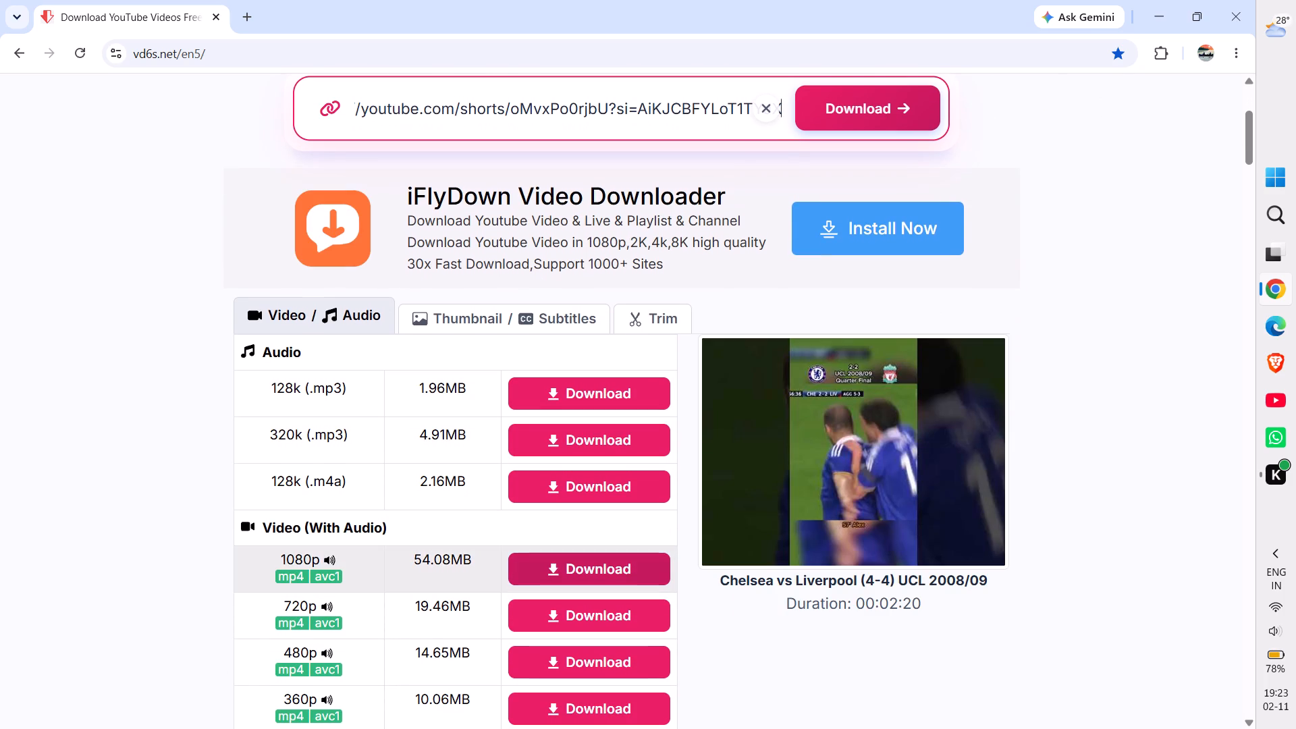
click(556, 573)
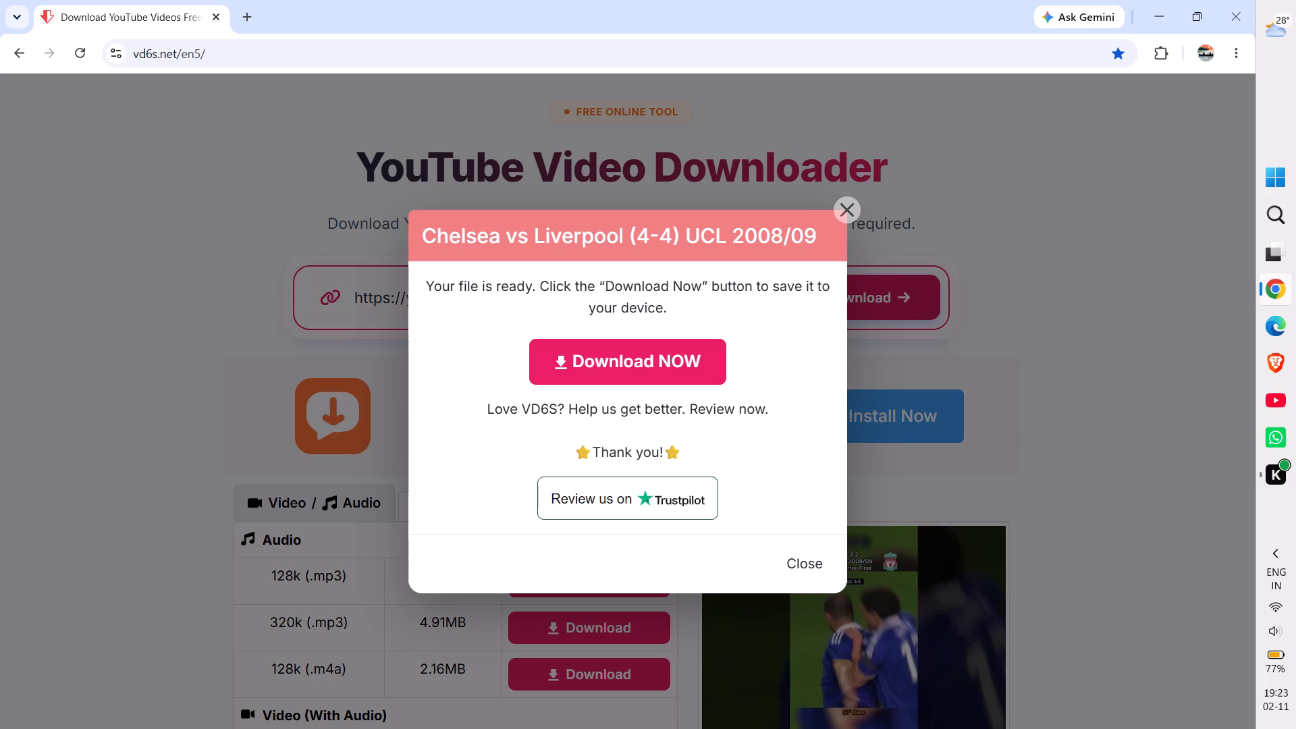
click(597, 360)
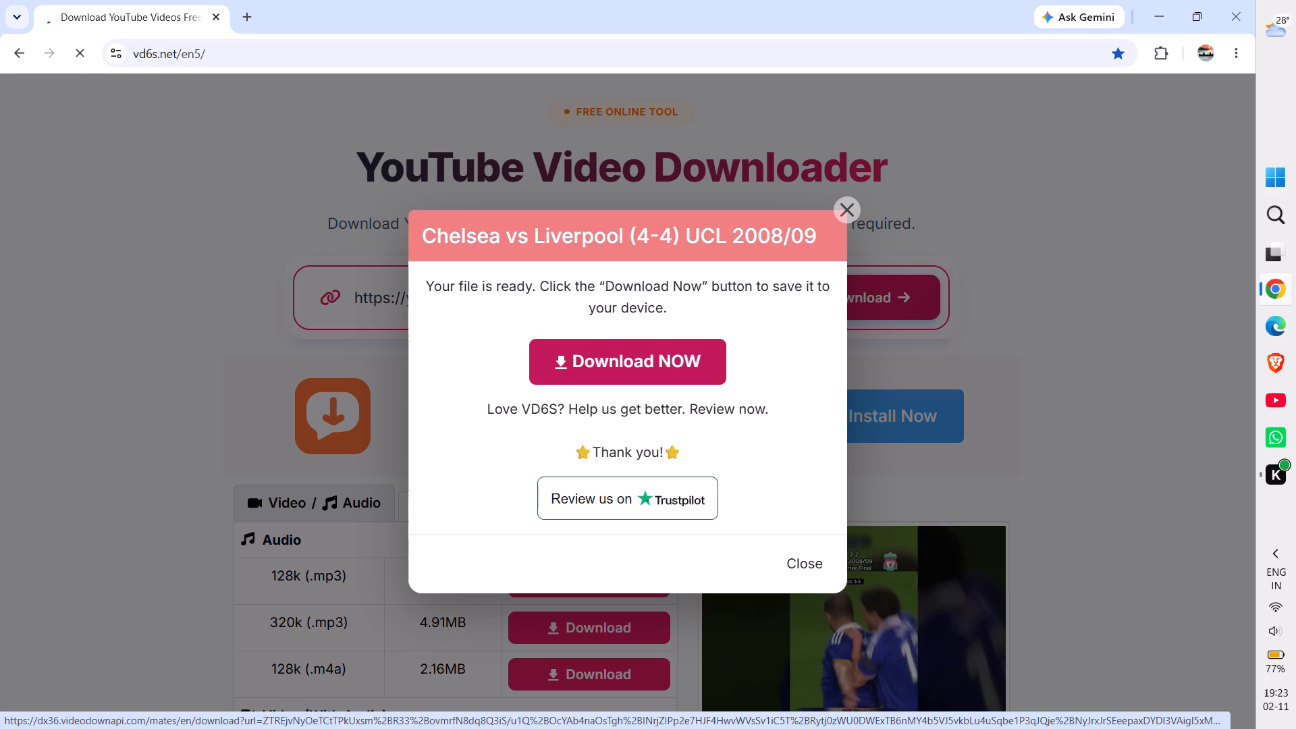
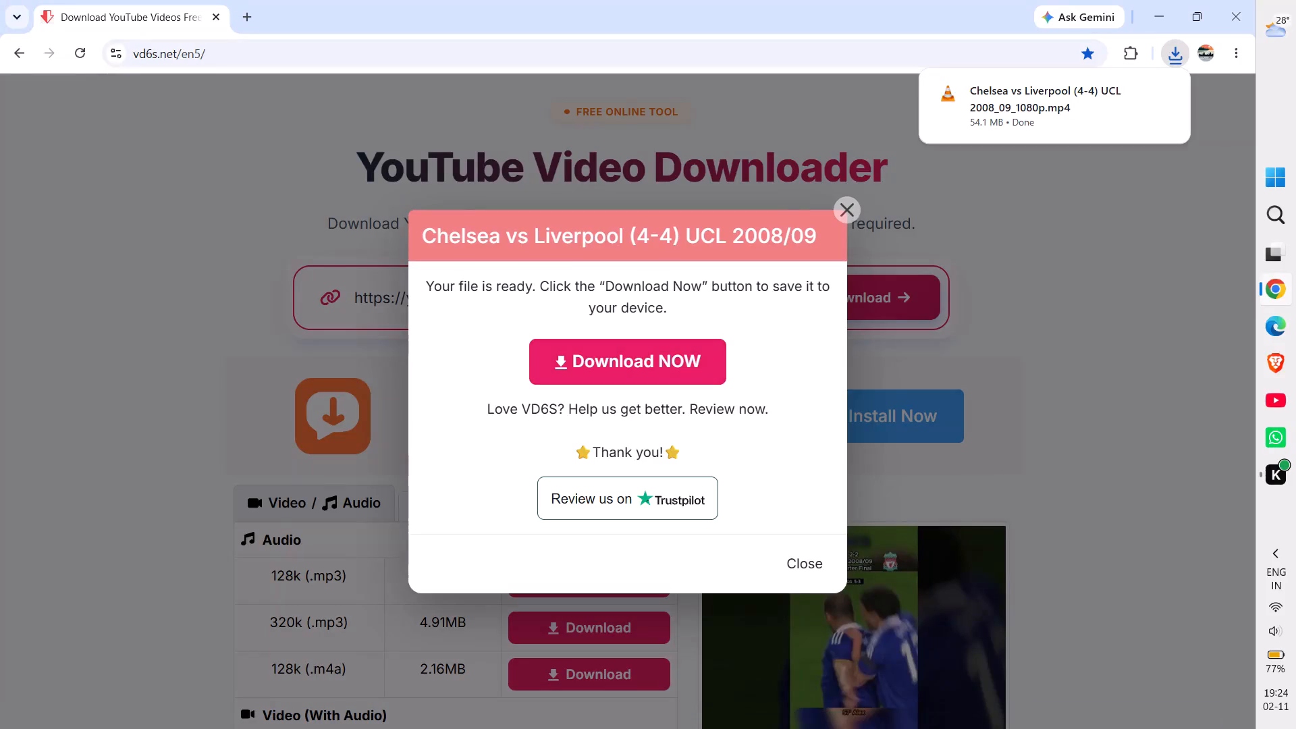
Open the CapCut My projects shortcut in a new tab and close the VD6S downloader tab.
click(246, 12)
click(213, 16)
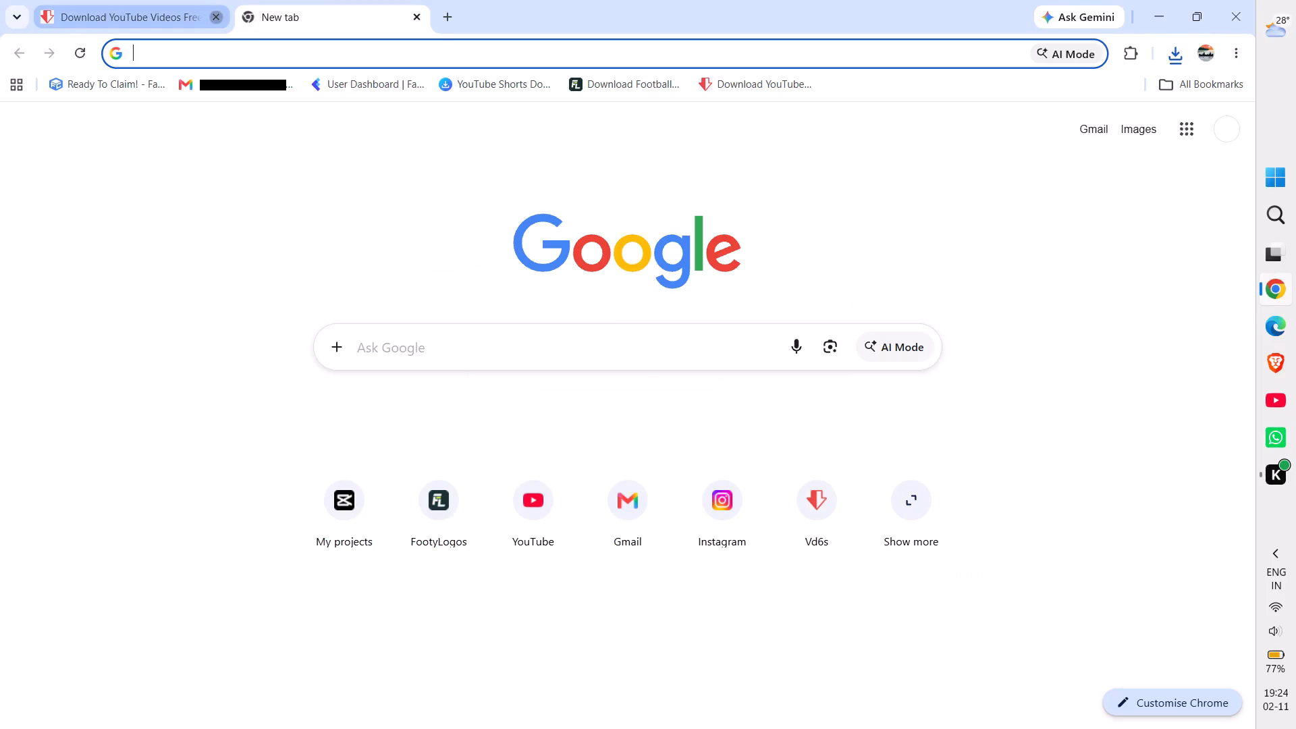
click(335, 497)
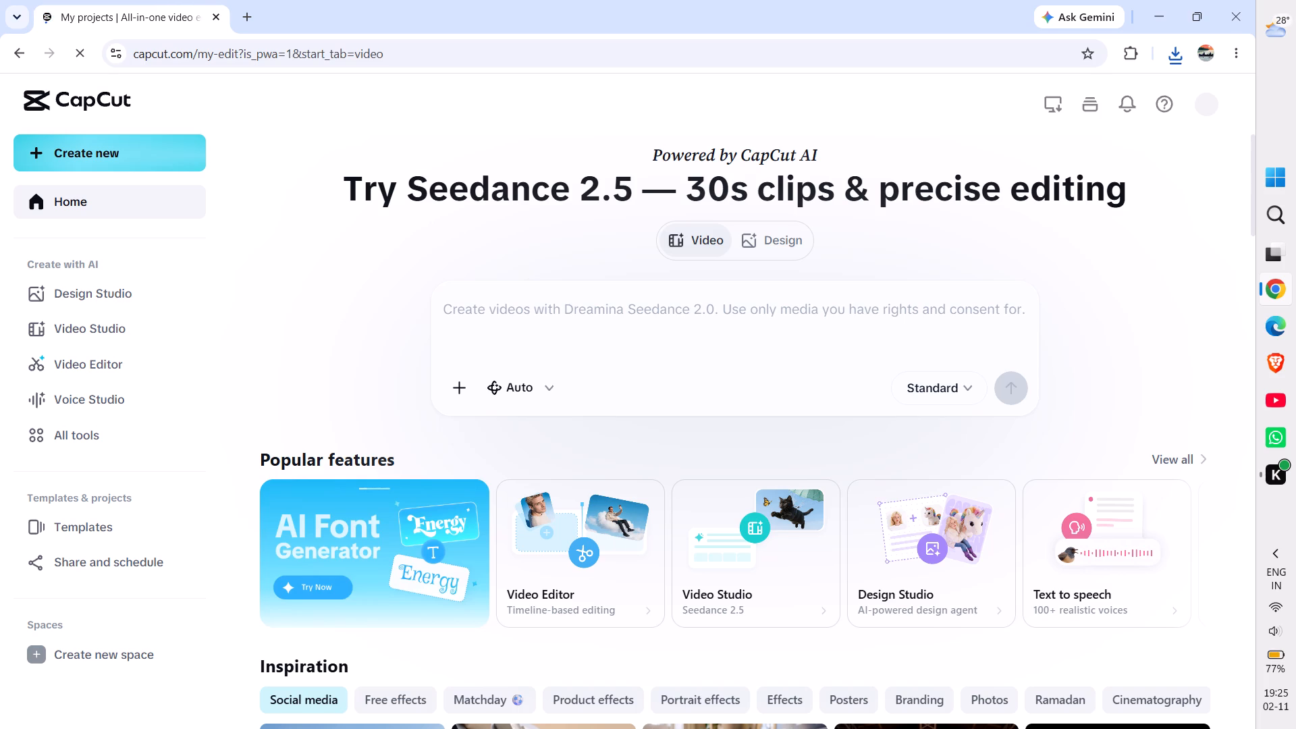
Open the default space from the Spaces section of the CapCut home page.
scroll(94, 502, down, 4)
scroll(86, 616, down, 3)
click(58, 570)
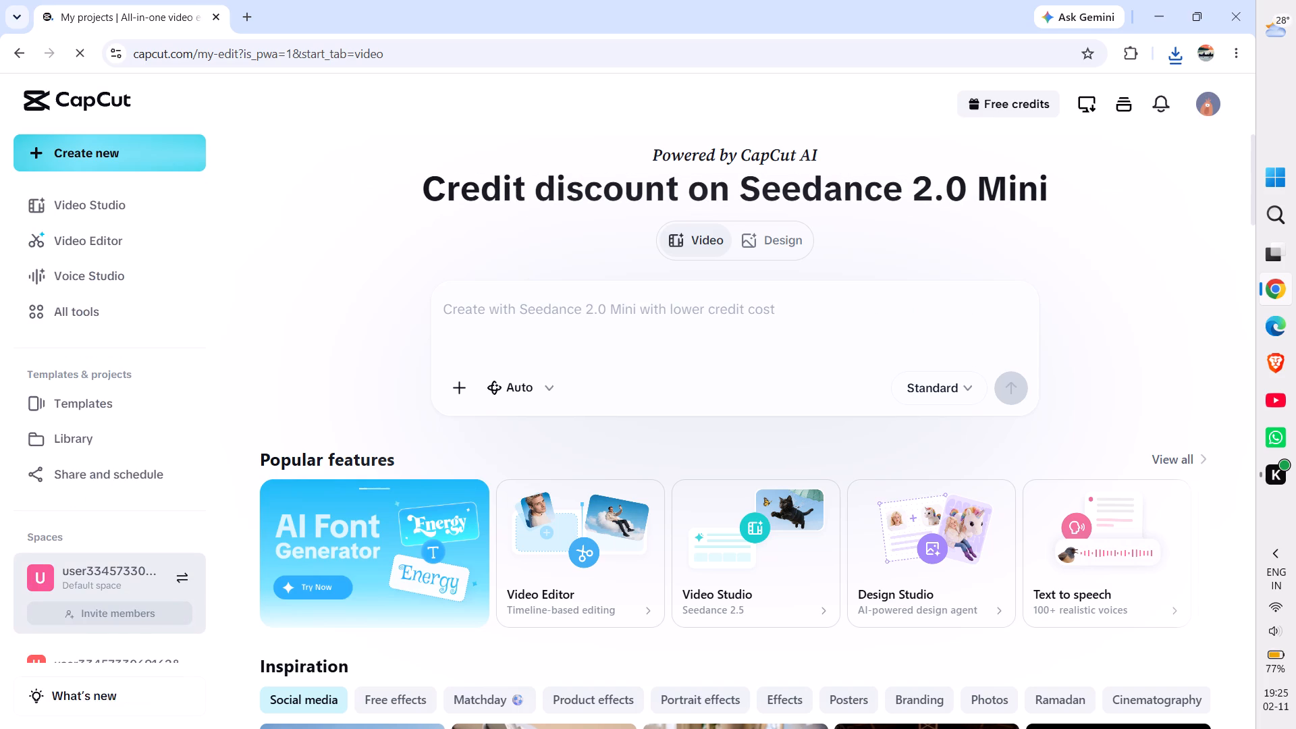
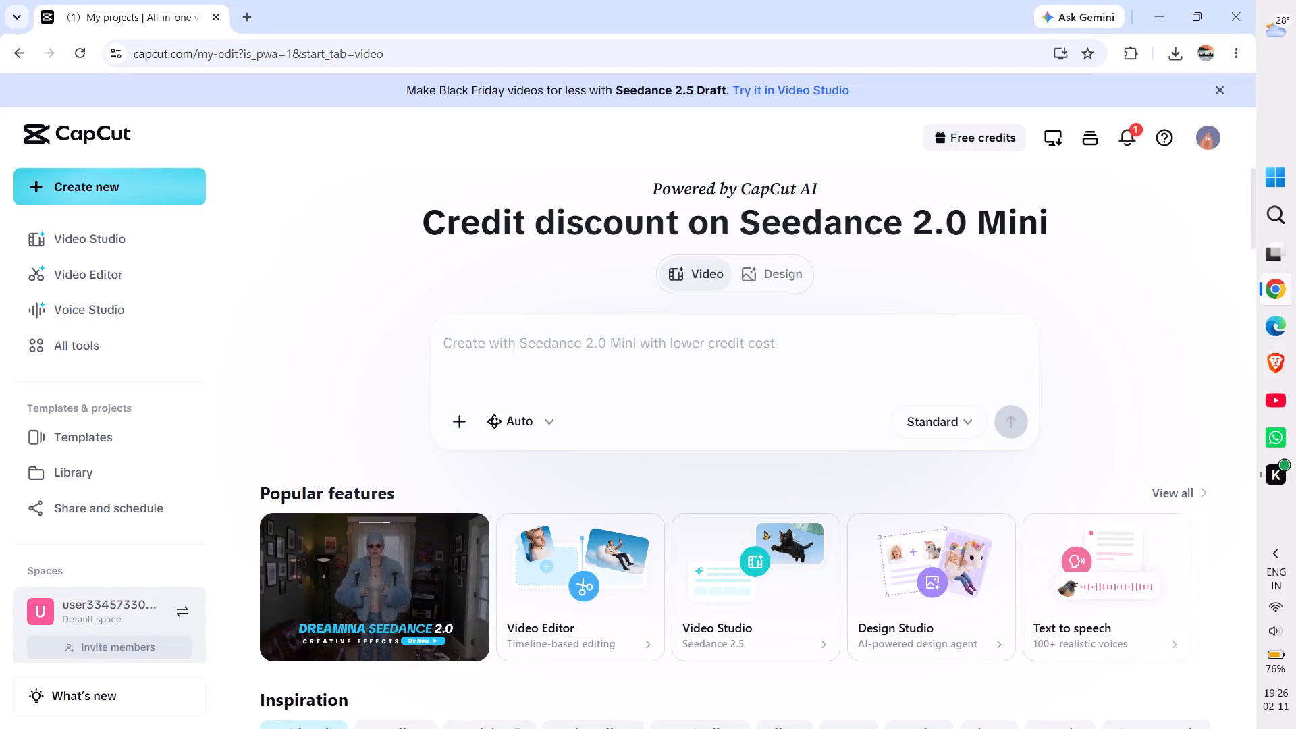
click(79, 603)
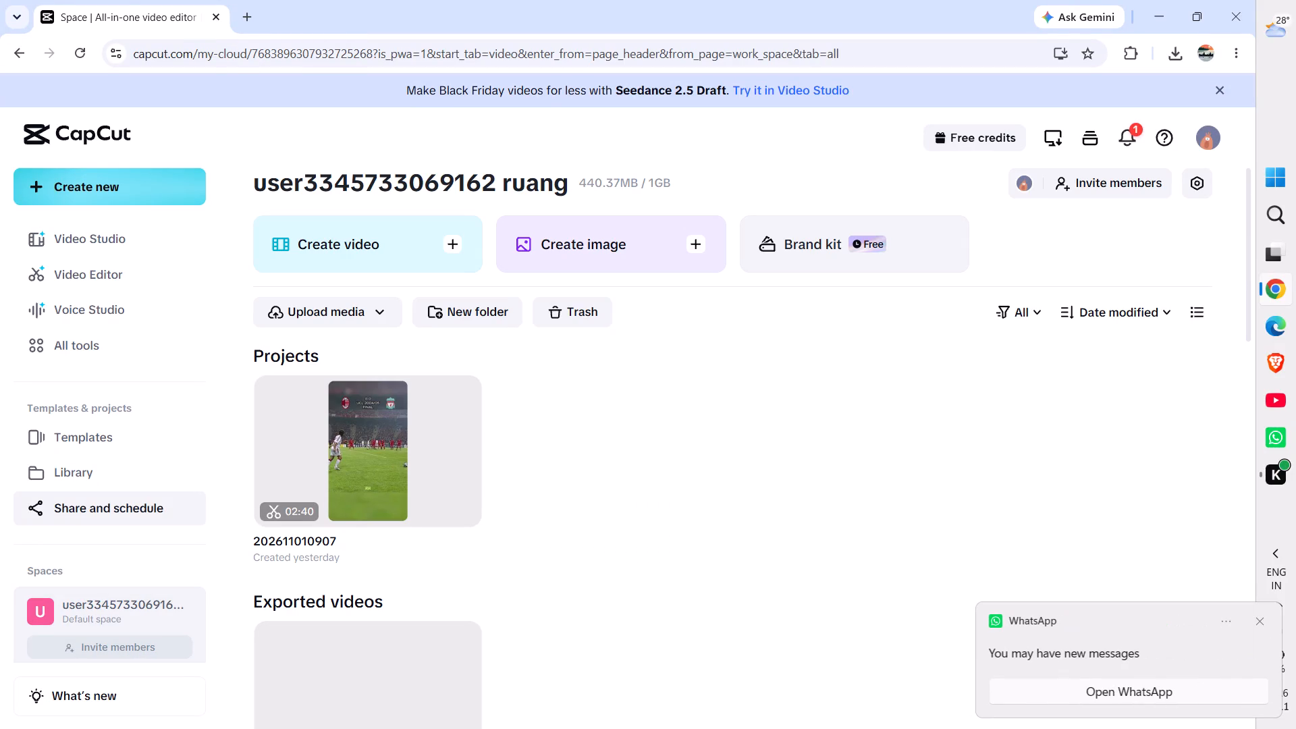
right_click(323, 452)
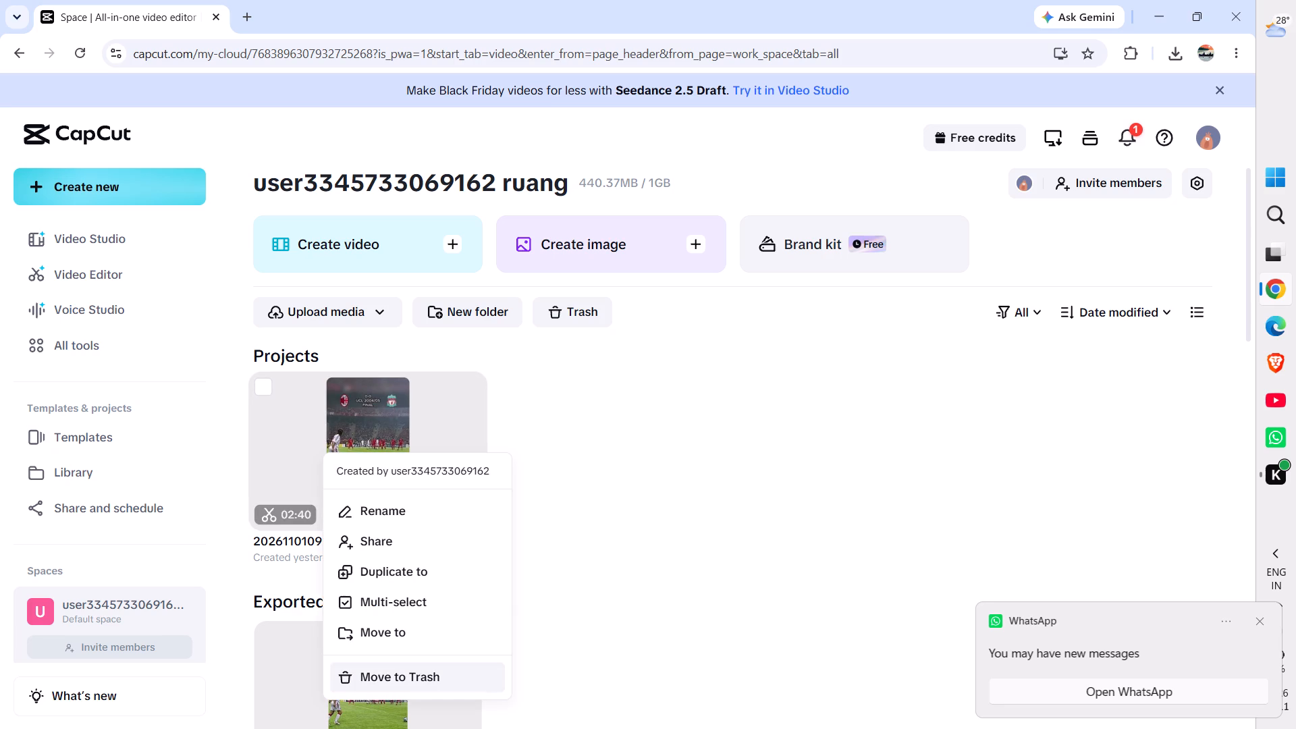
click(400, 684)
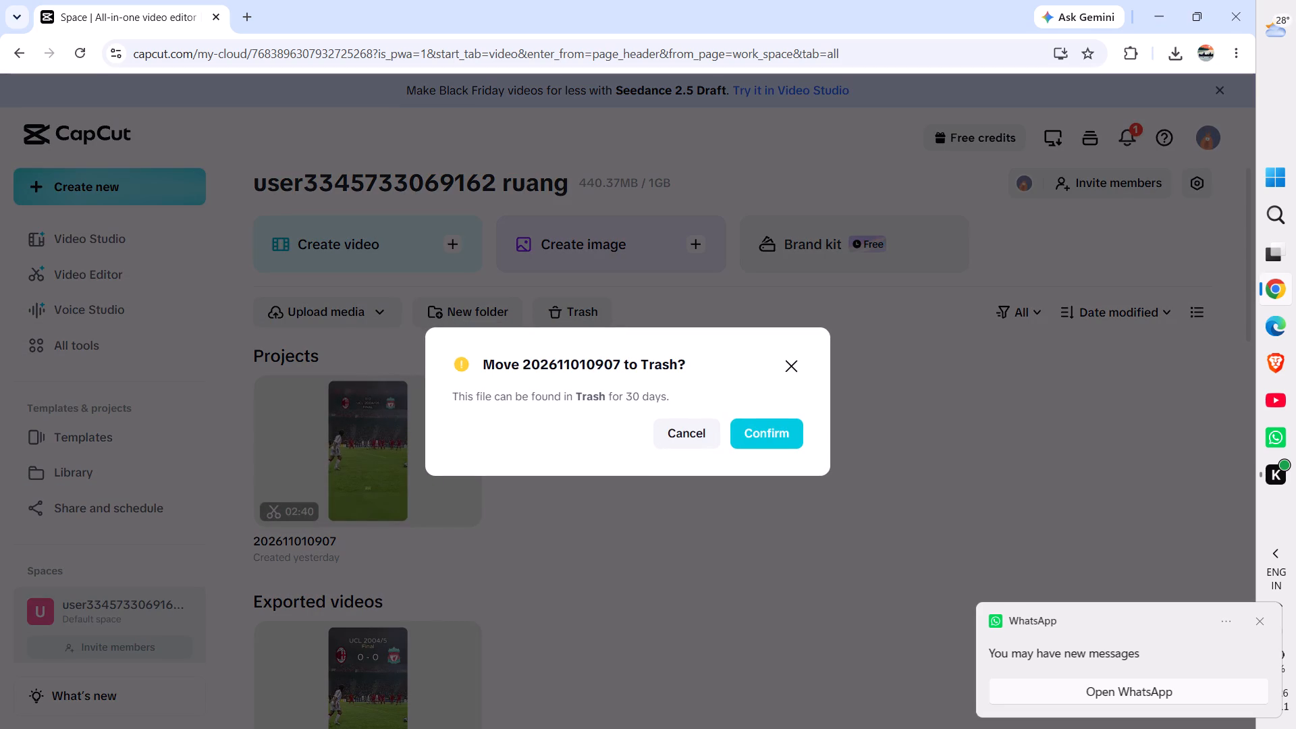
click(757, 436)
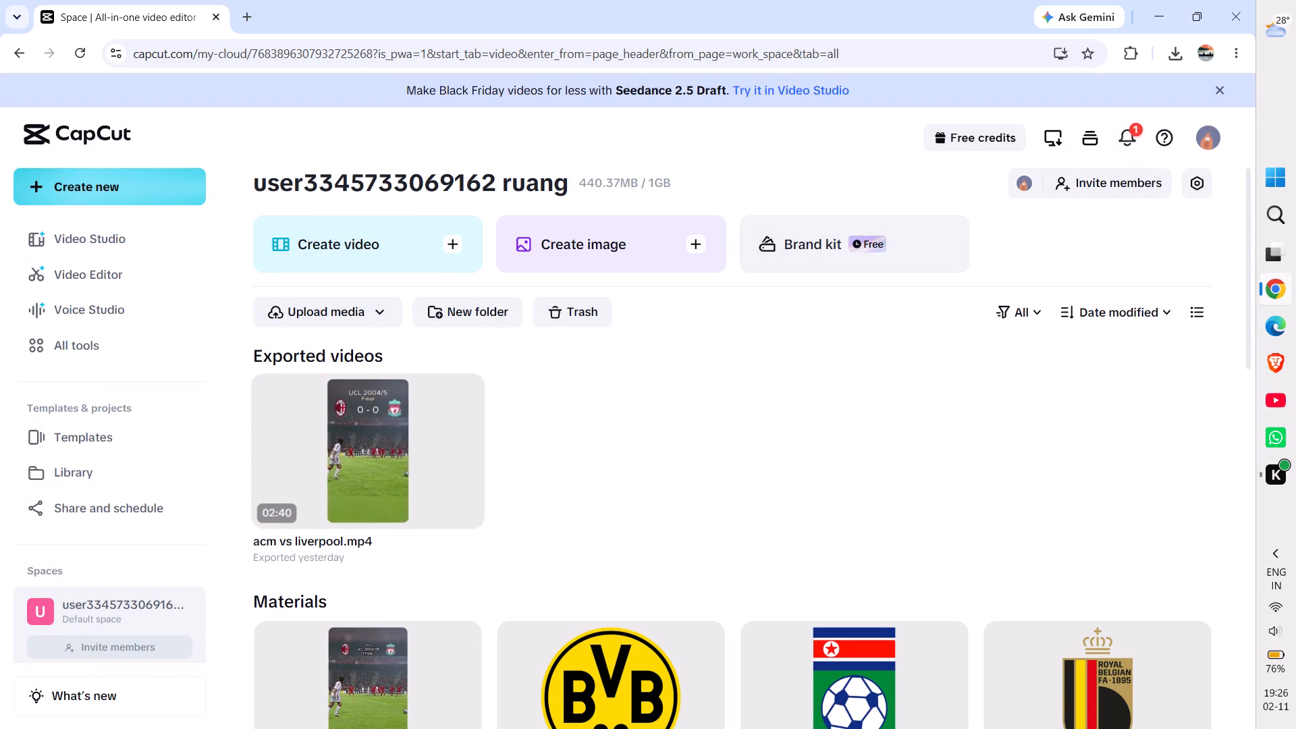
Move the exported video acm vs liverpool.mp4 to Trash.
right_click(381, 460)
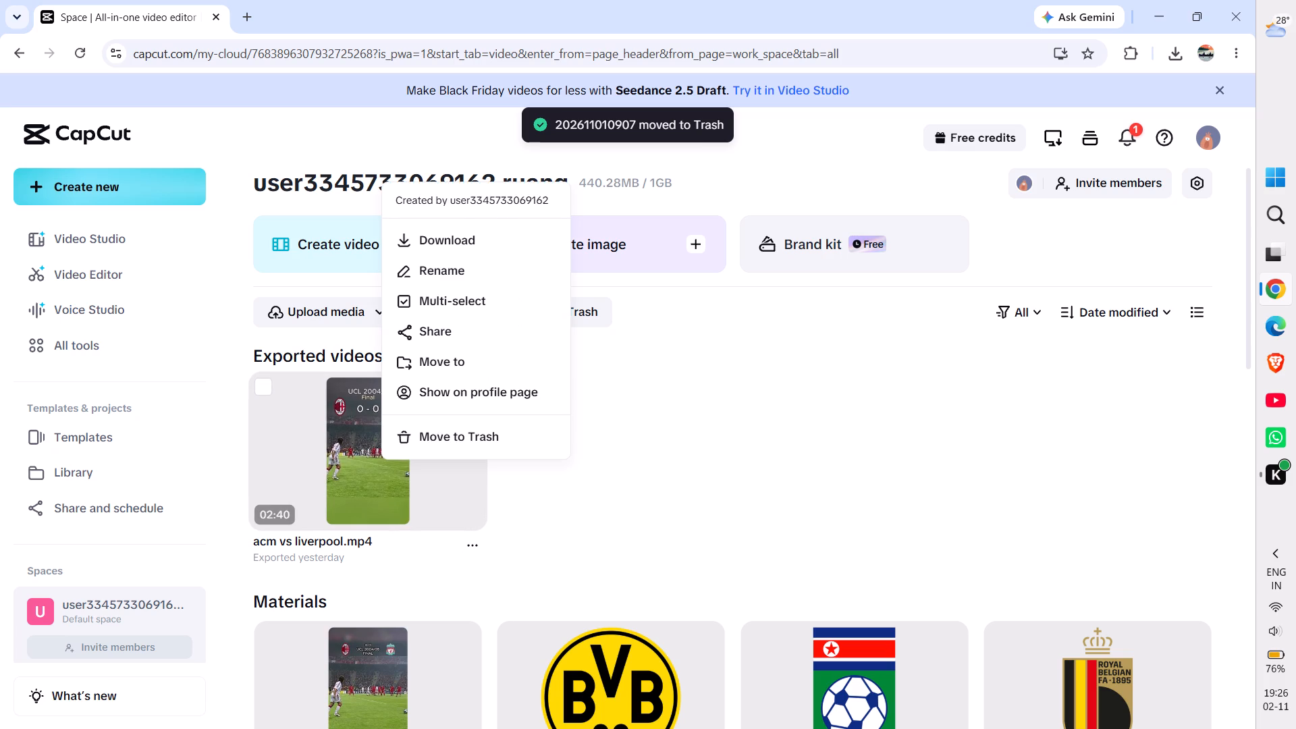
click(437, 443)
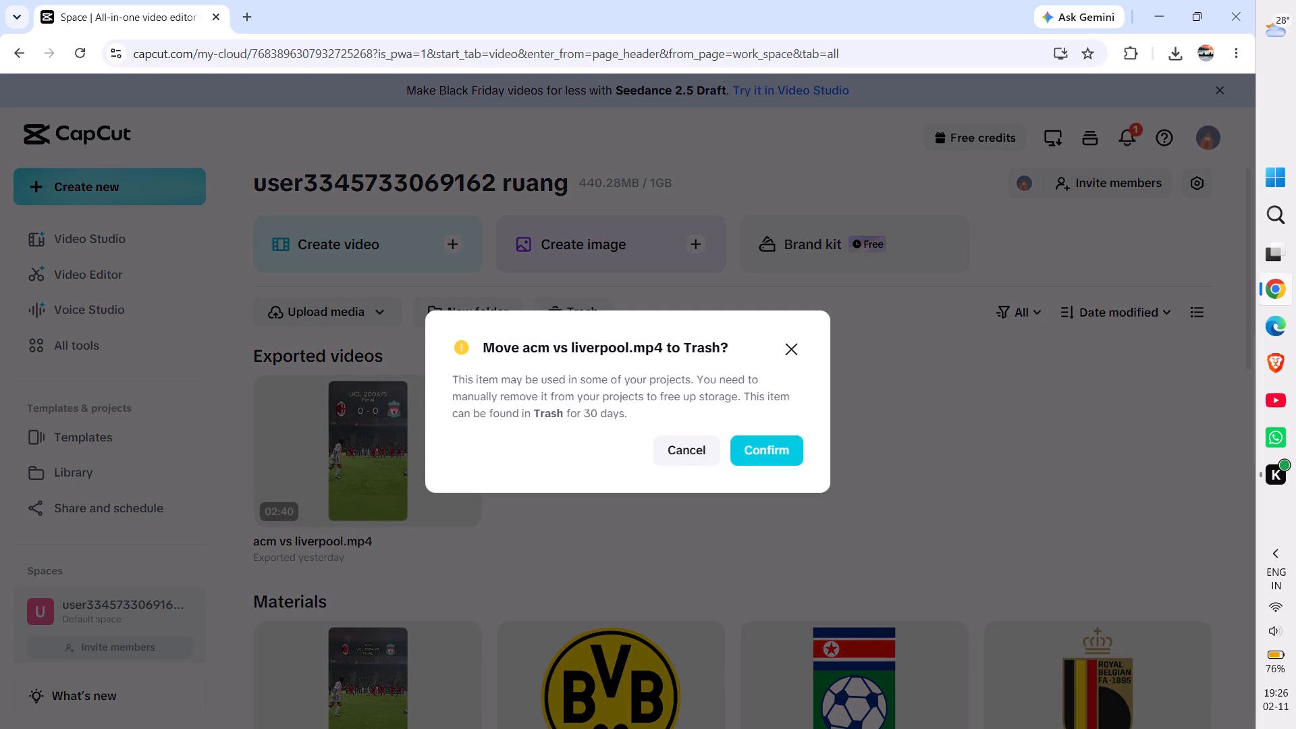
click(765, 450)
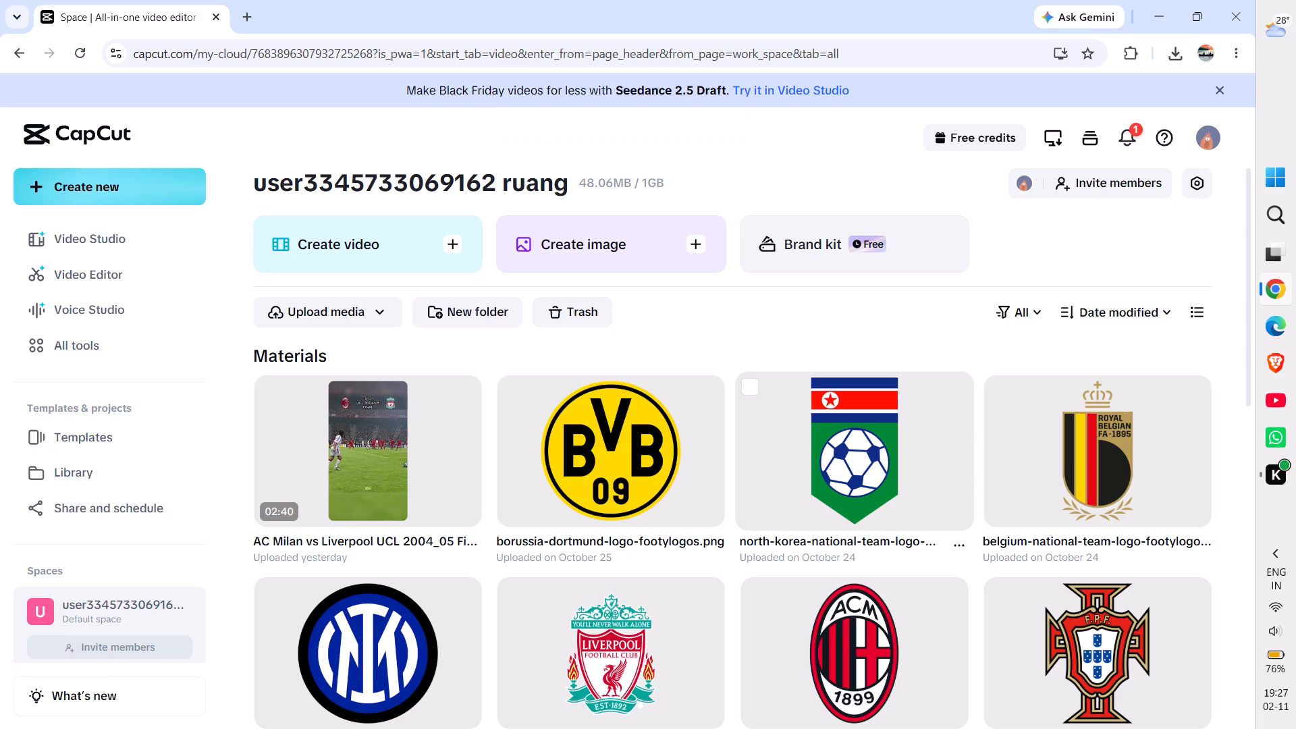
Move the uploaded material AC Milan vs Liverpool UCL 2004_05 Final_1080p.mp4 to Trash.
right_click(383, 458)
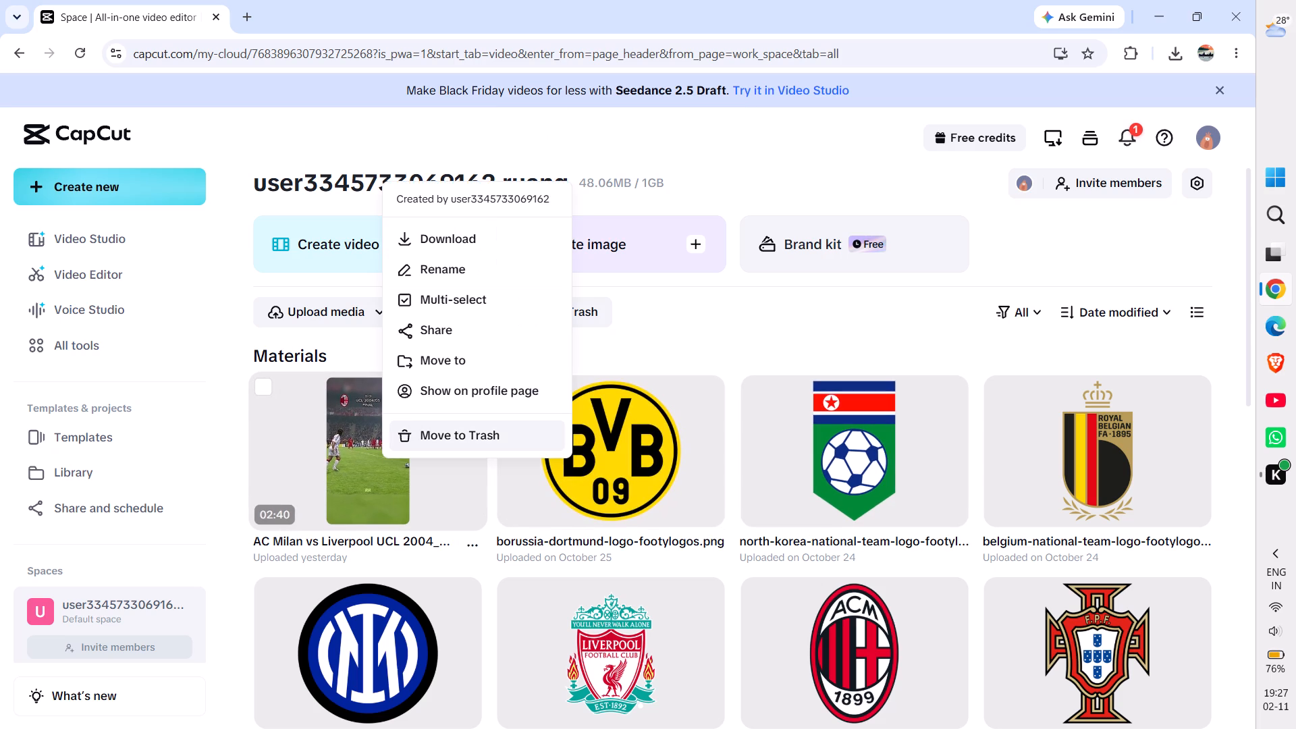
click(421, 435)
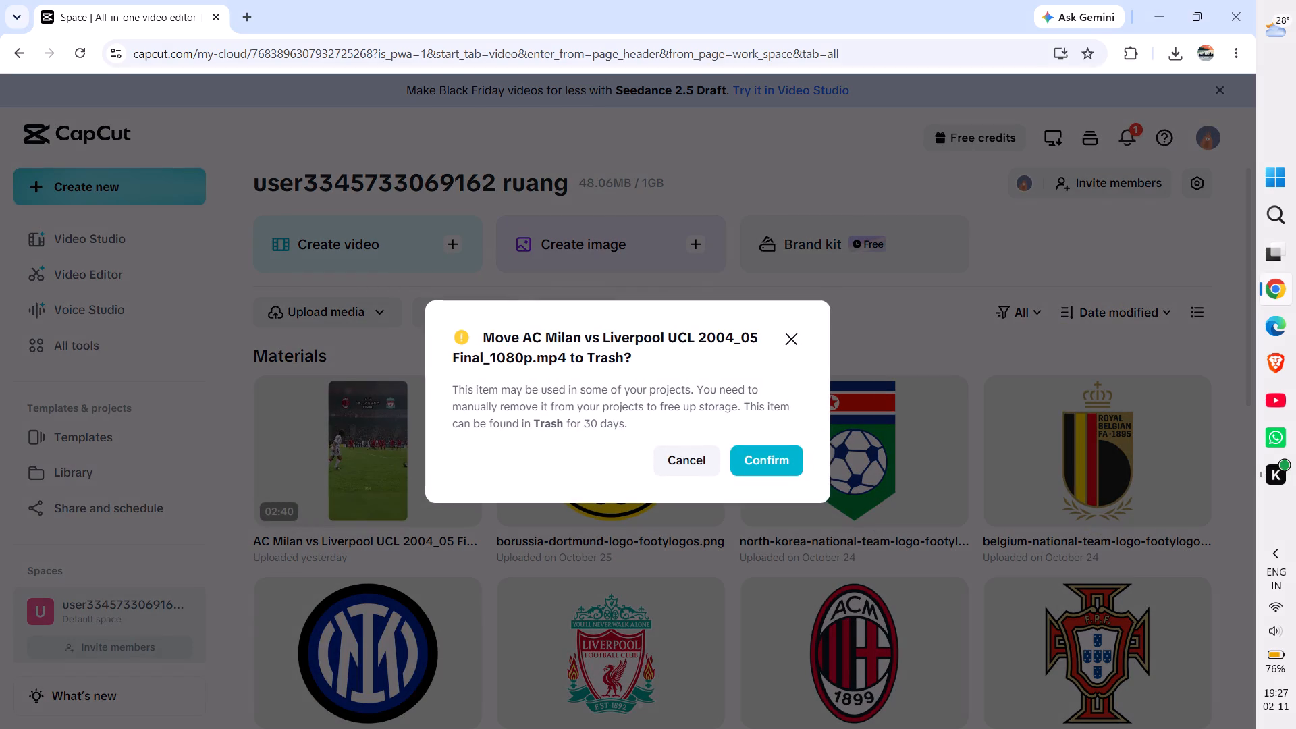
click(758, 462)
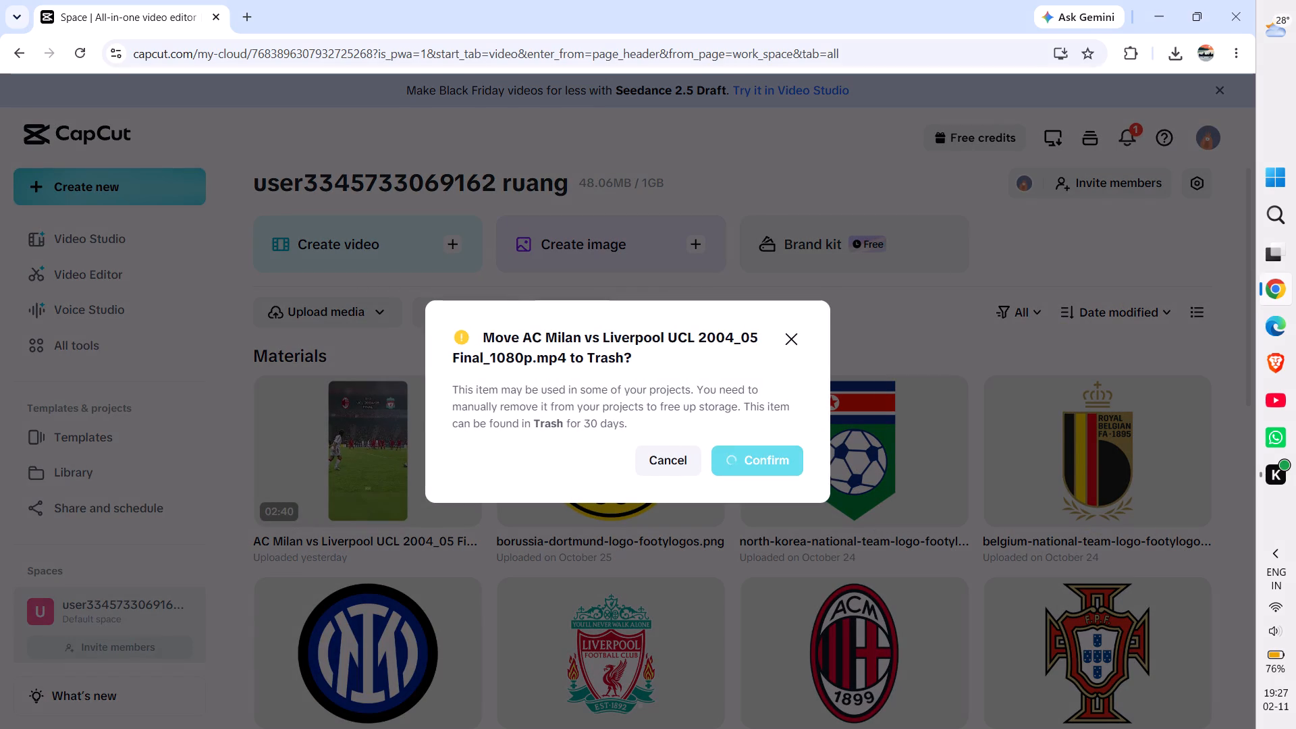
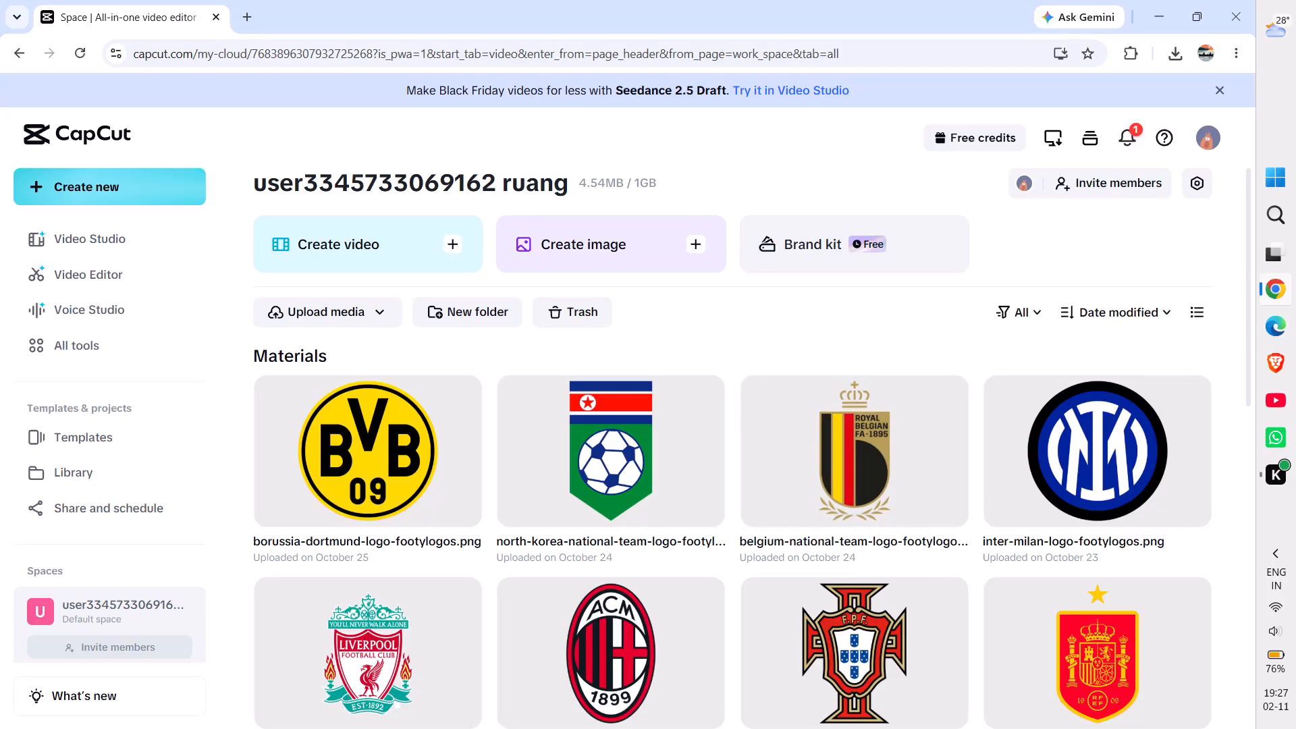
Create a new video project from the default space and open its blank 9:16 editor.
click(404, 236)
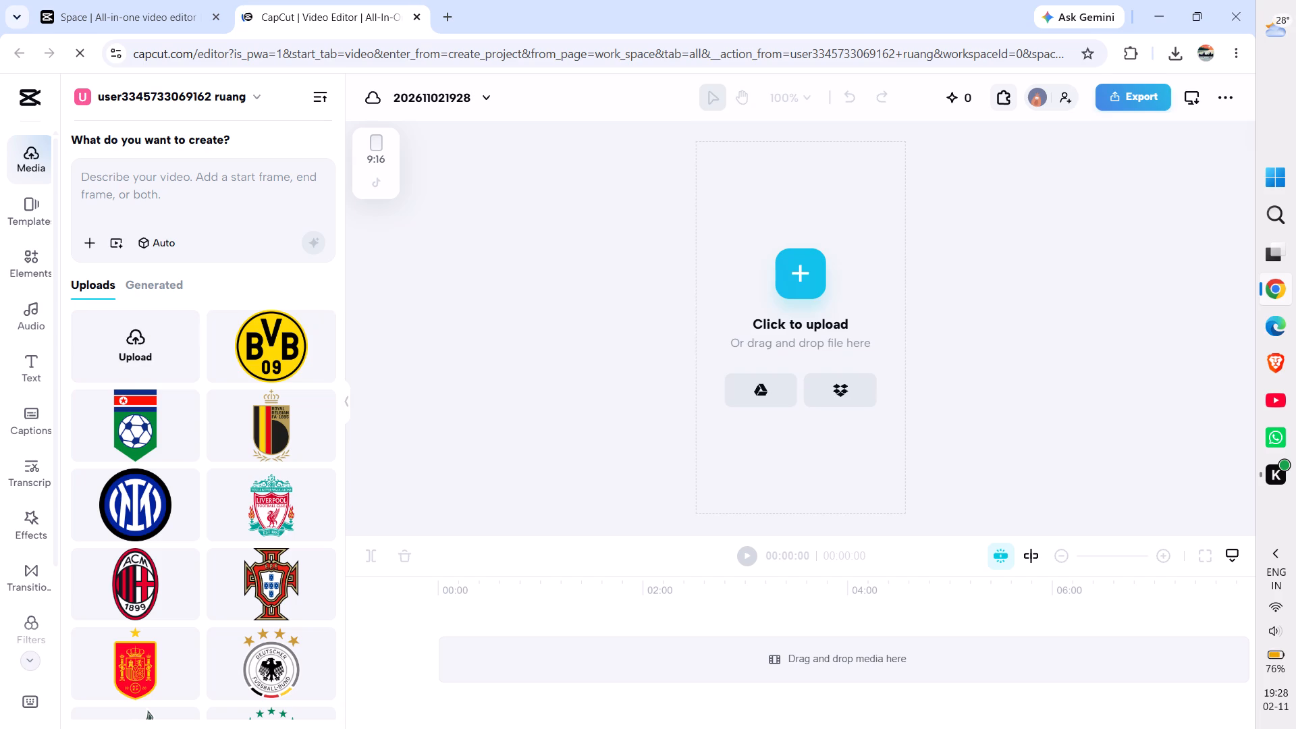
click(148, 1)
click(331, 0)
Upload Chelsea vs Liverpool (4-4) UCL 2008_09_1080p from the Downloads folder to the project's media.
click(140, 354)
click(140, 410)
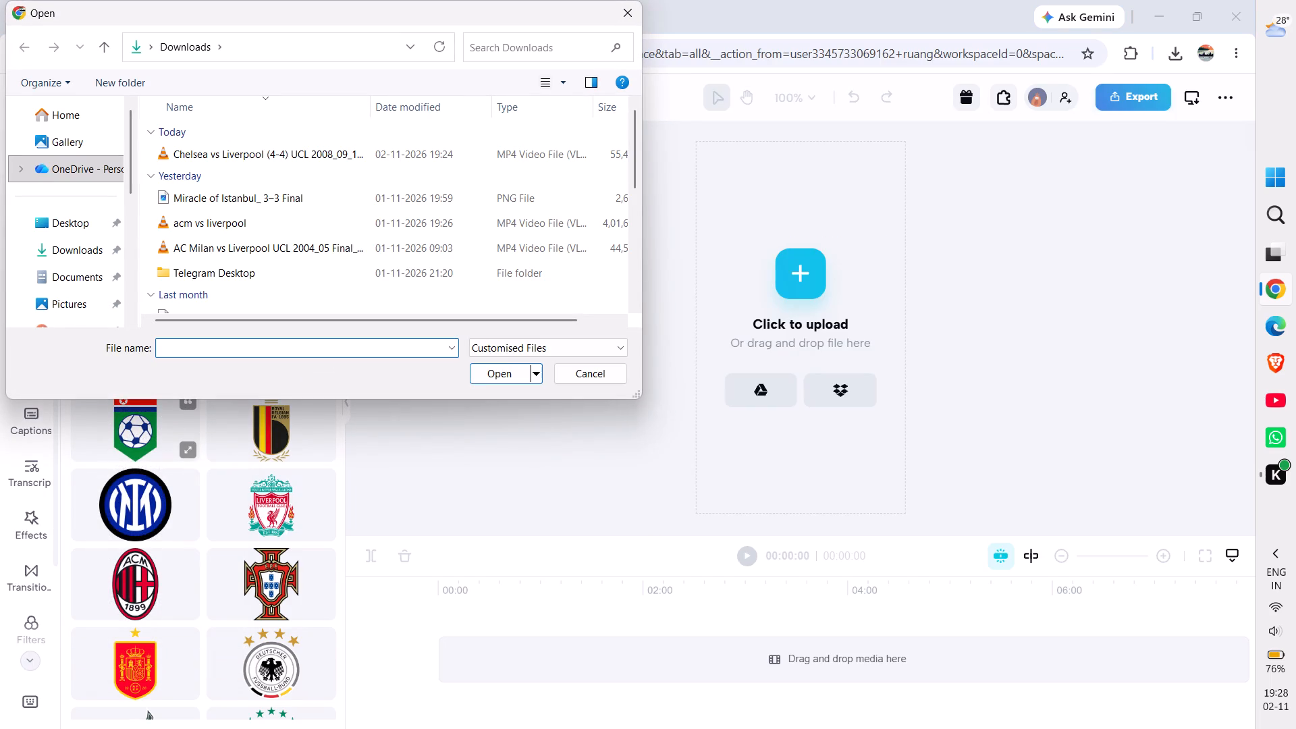
double_click(205, 155)
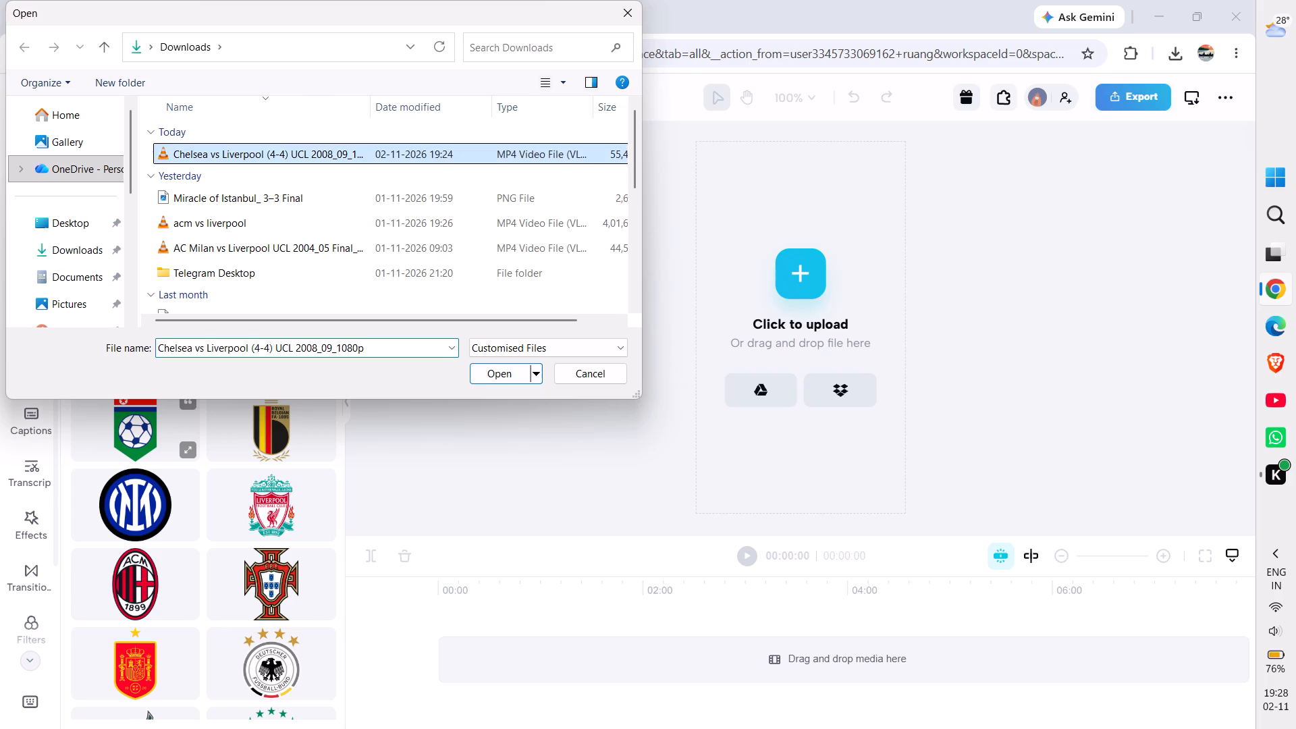
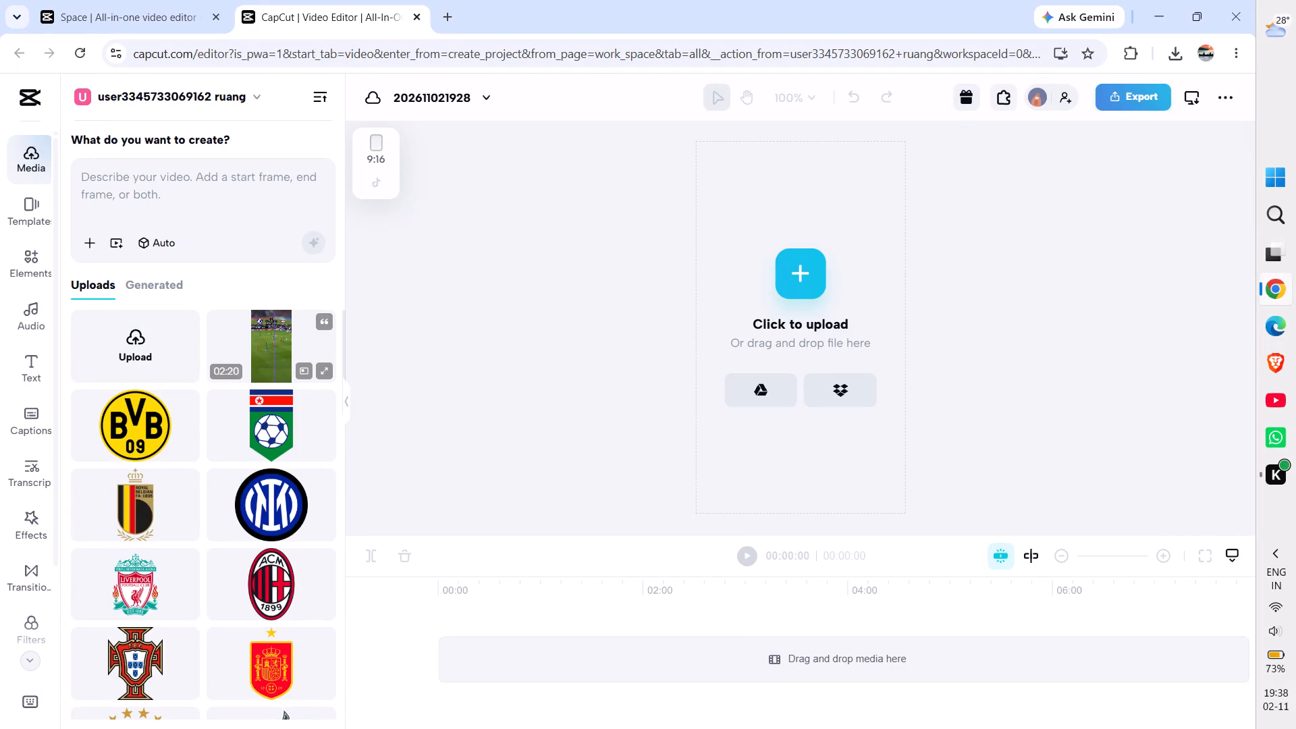
Place the uploaded Chelsea vs Liverpool clip on the blank 9:16 canvas, keeping the project in its current space.
drag(283, 350, 814, 322)
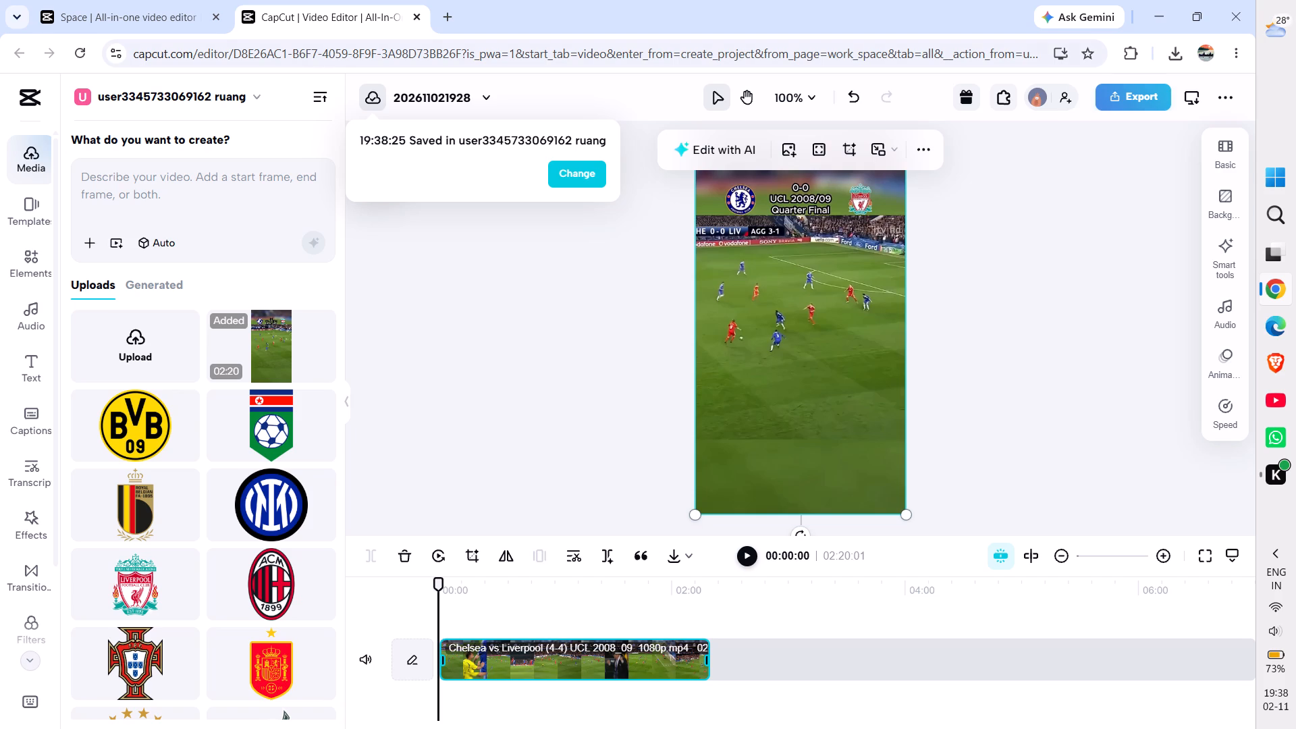
click(566, 181)
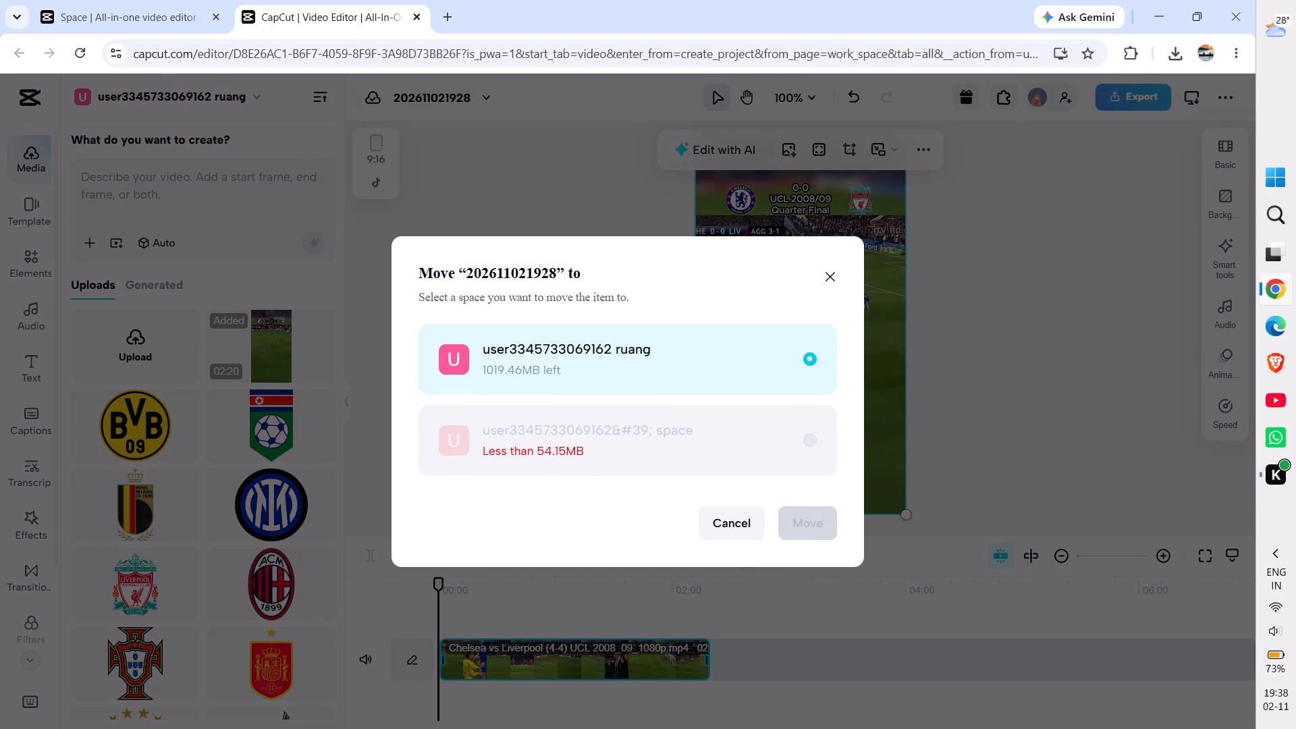
click(826, 269)
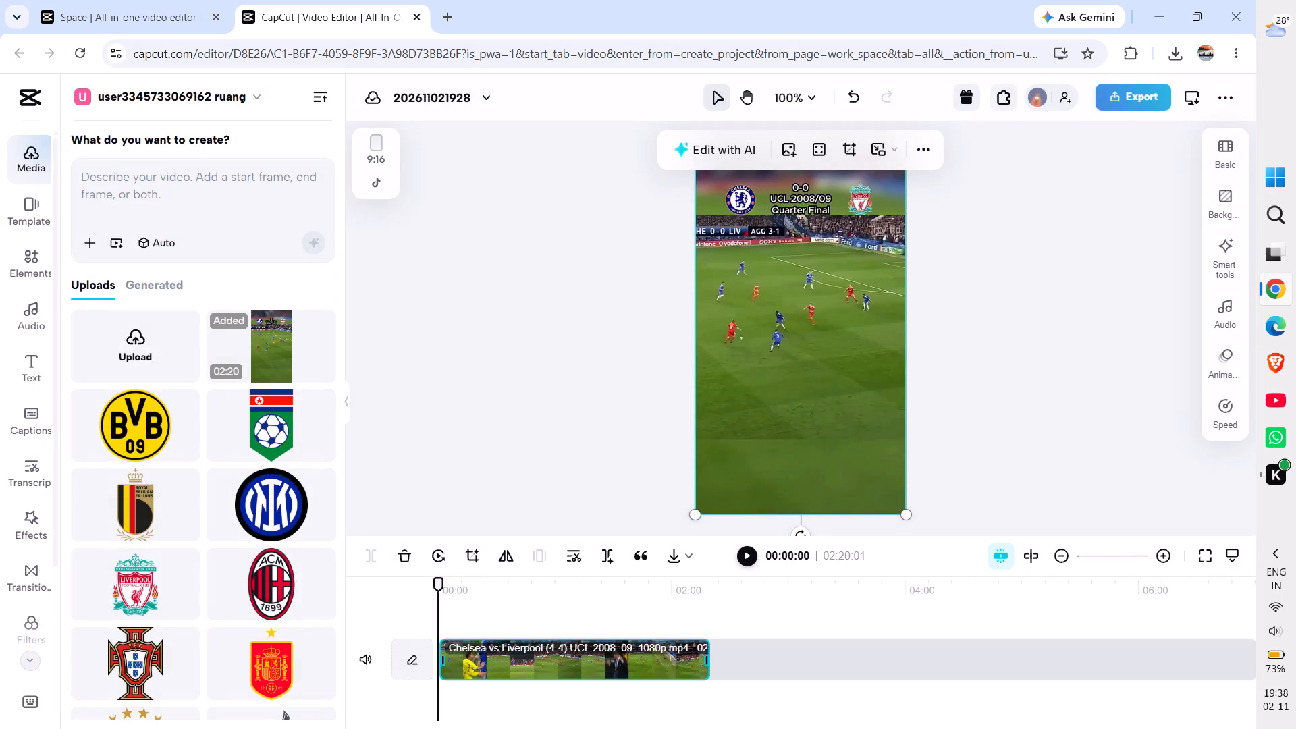
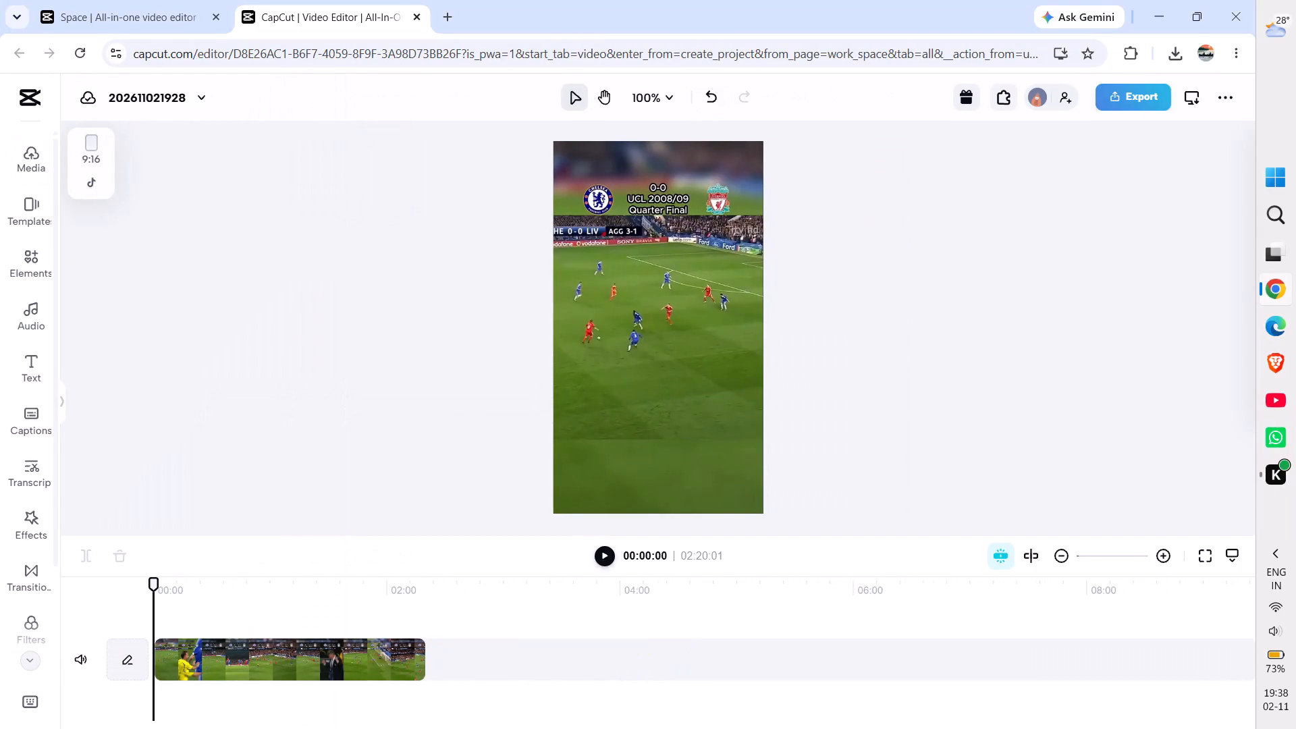
Search Google in a new tab for "ucl 2008/9 quarter finals chelsea vs liverpool 2nd leg".
click(448, 13)
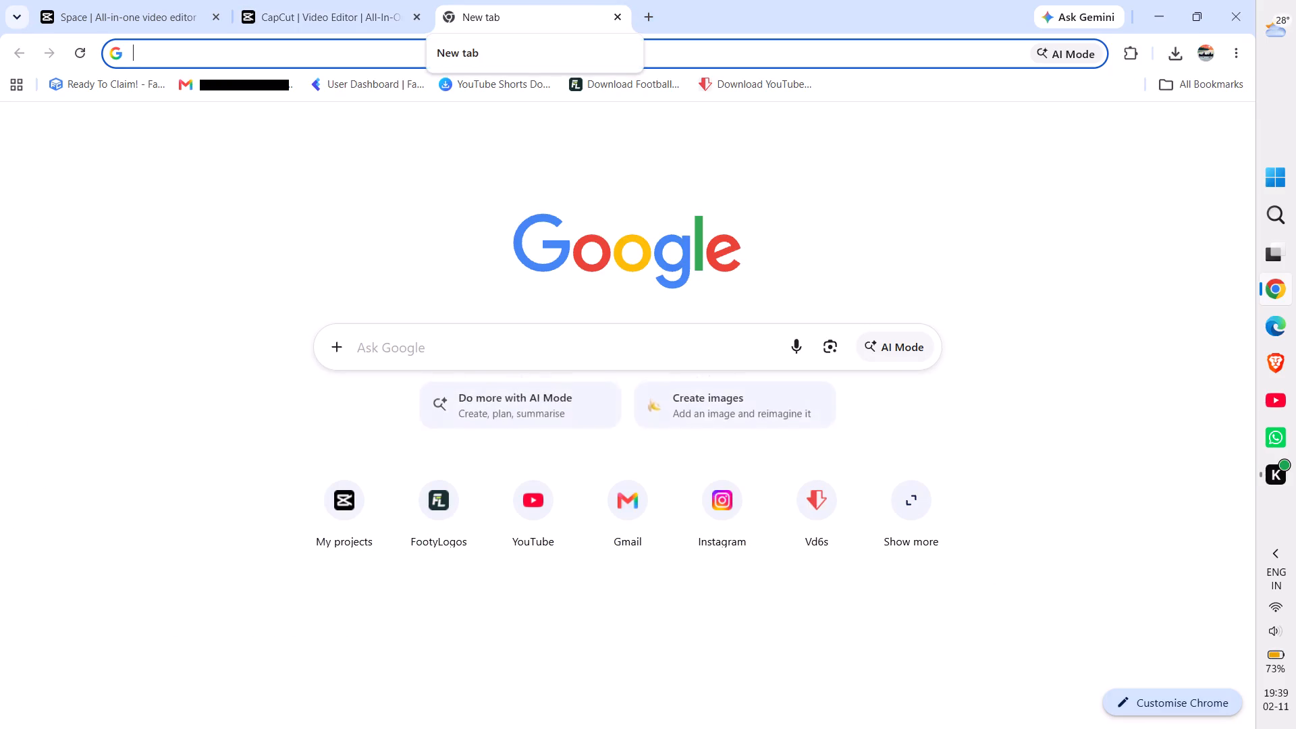
text(ucl 2008)
text(/9)
key(space)
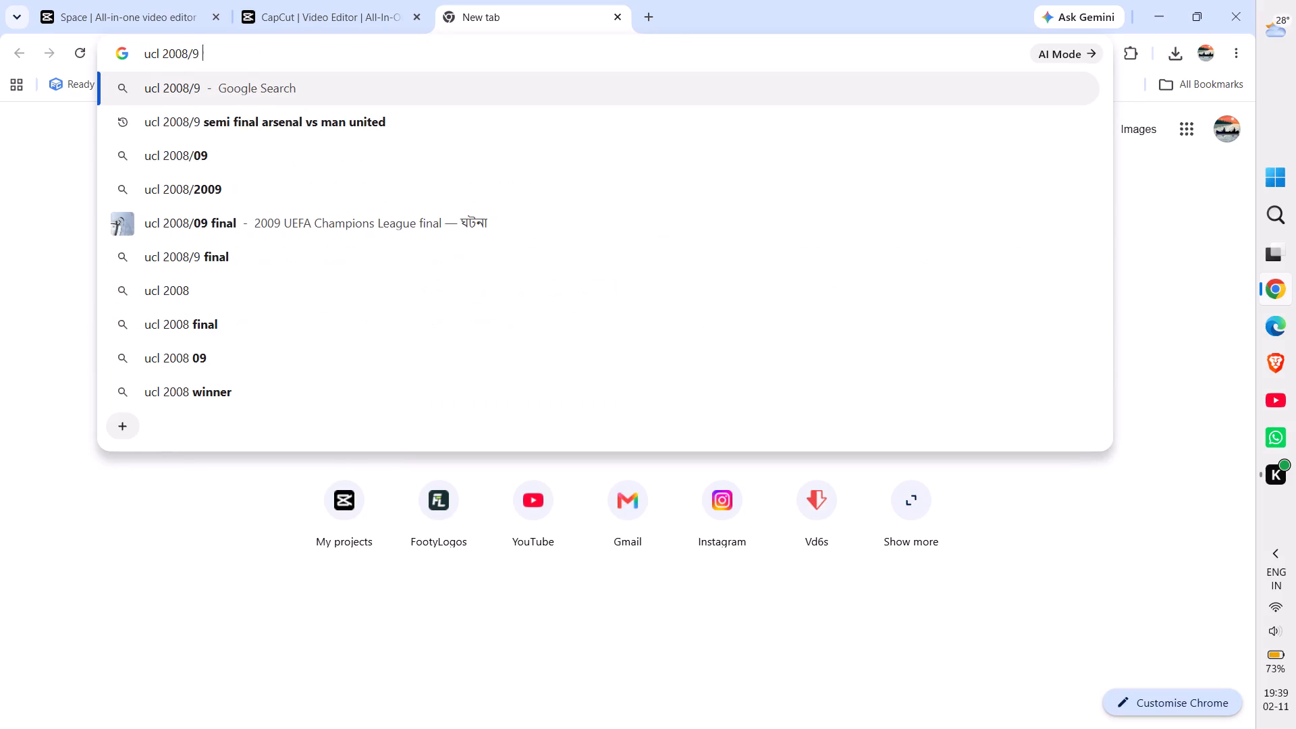
text(quart)
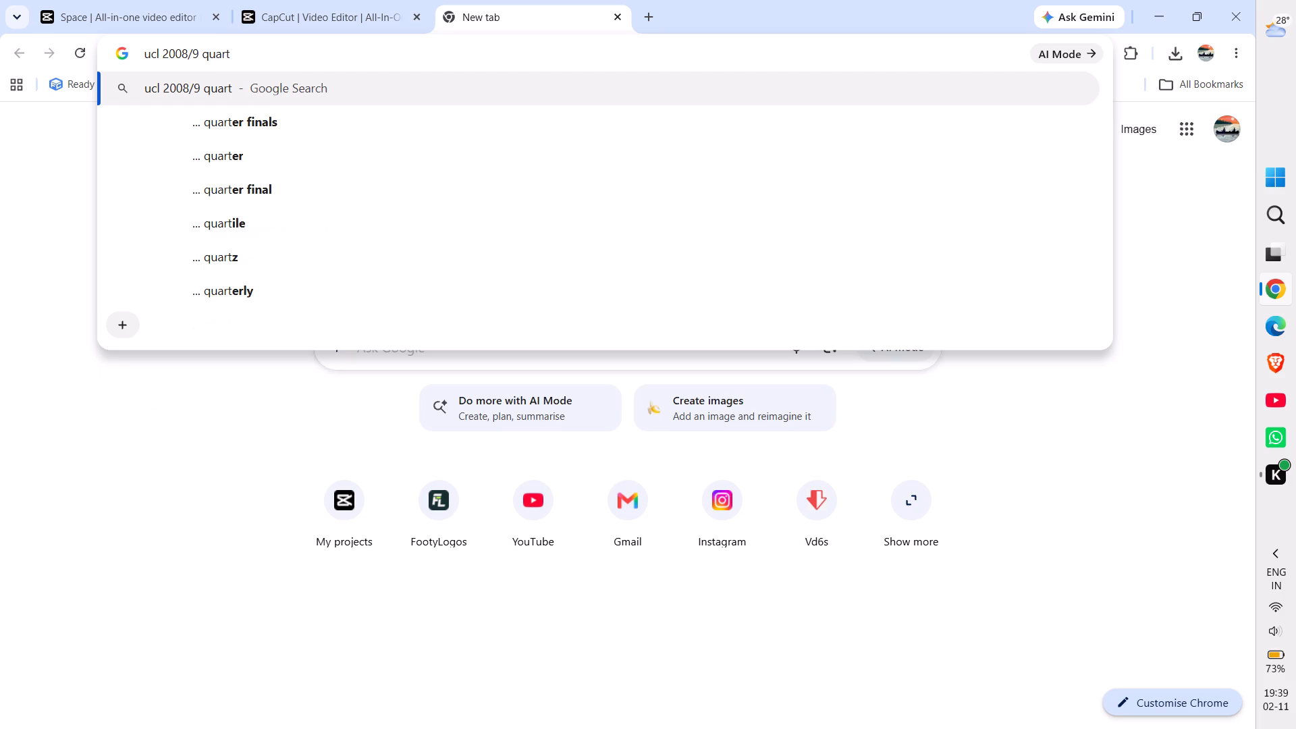
key(Down)
key(space)
text(che)
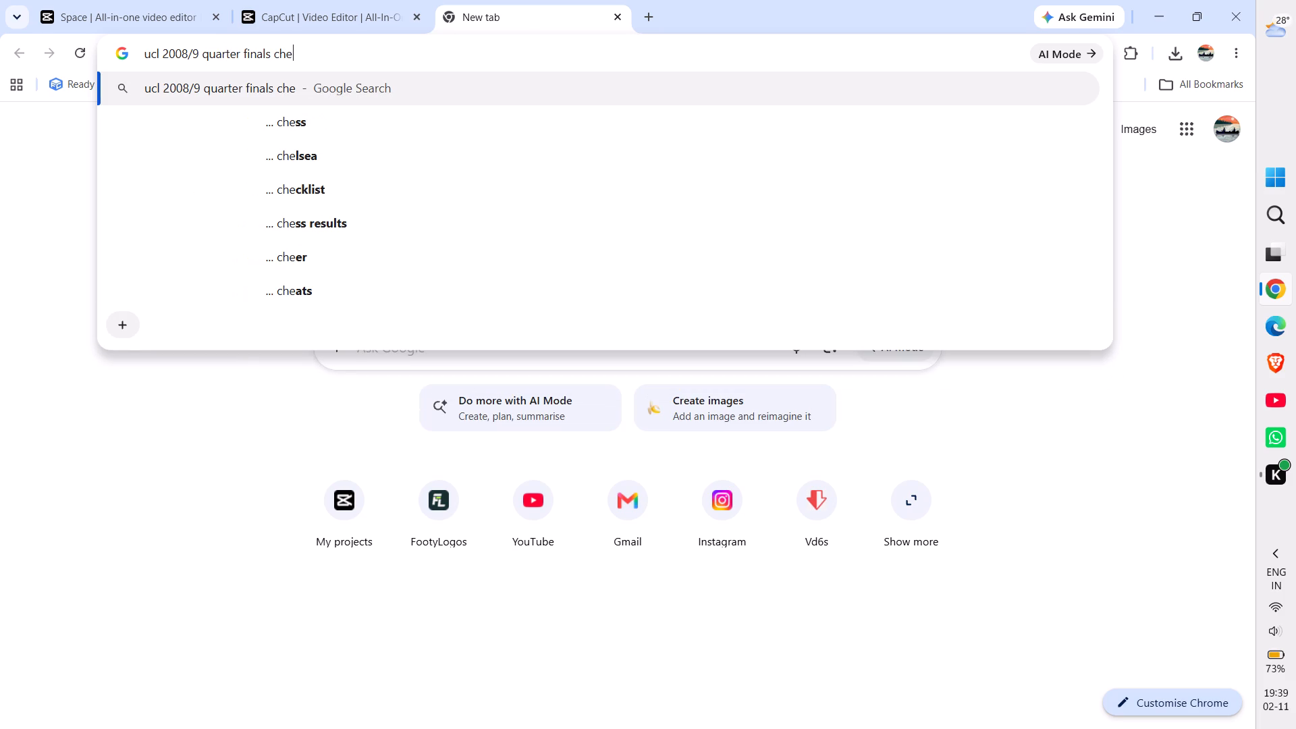
key(l)
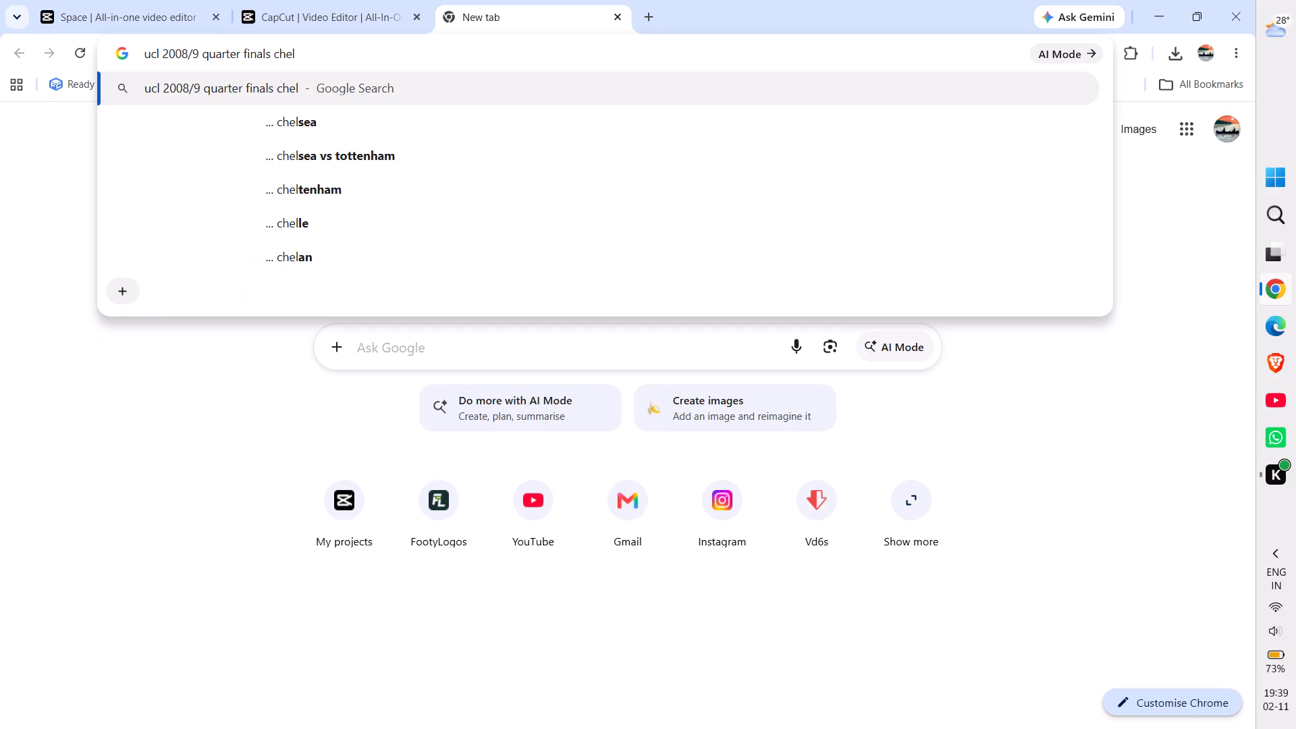
text(sea vs k)
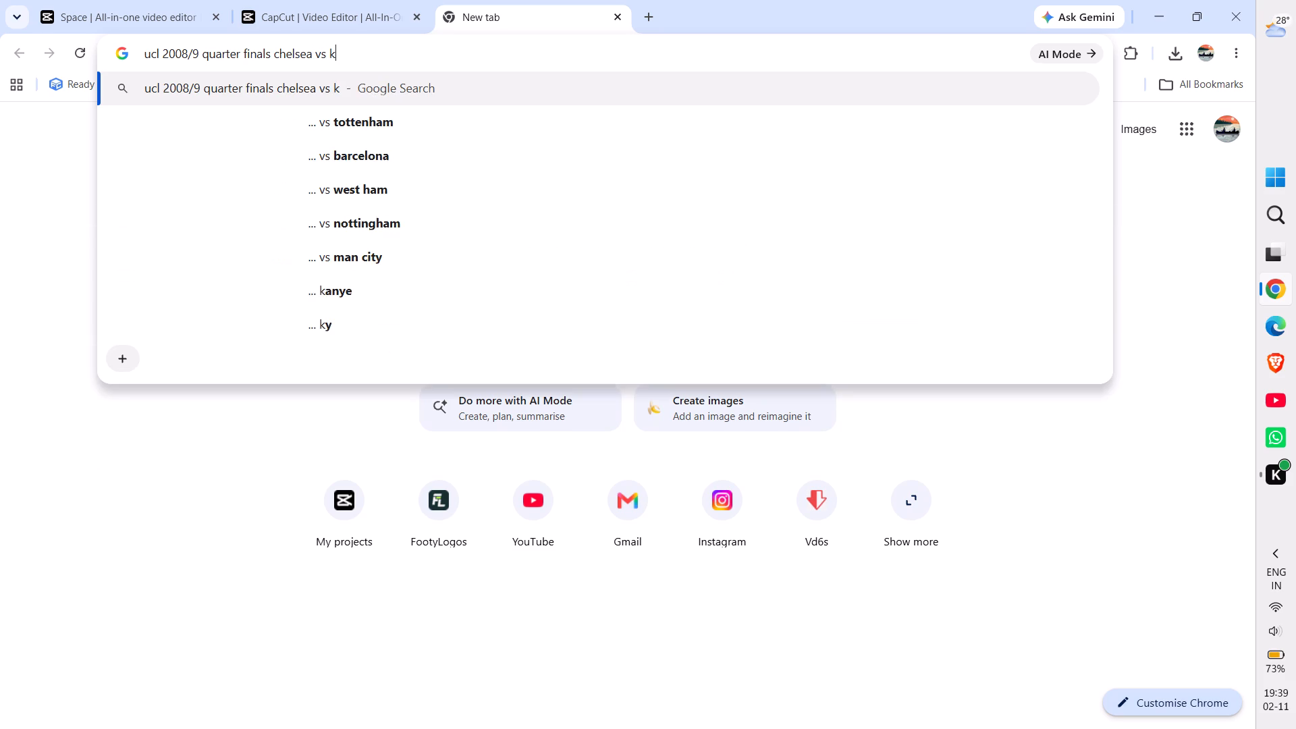
key(BackSpace)
text(liver)
key(Down)
key(space)
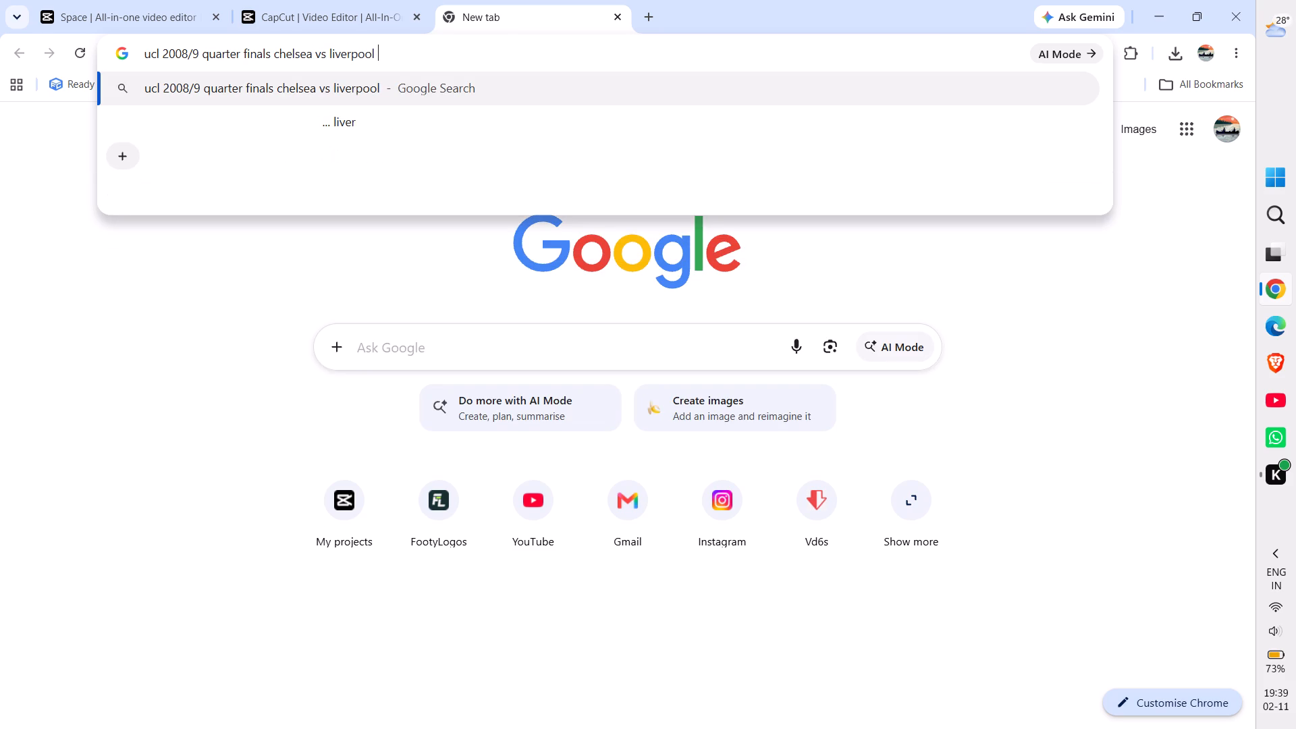
text(2nd leg)
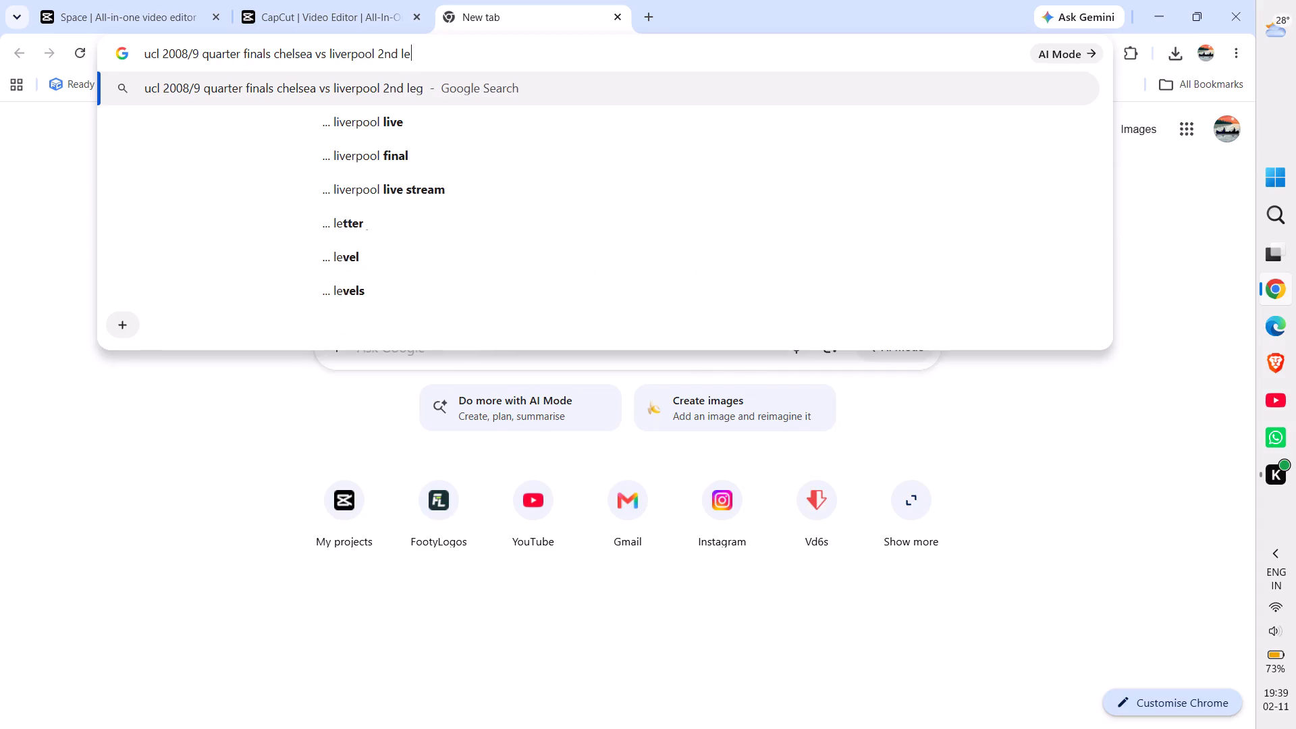
key(Return)
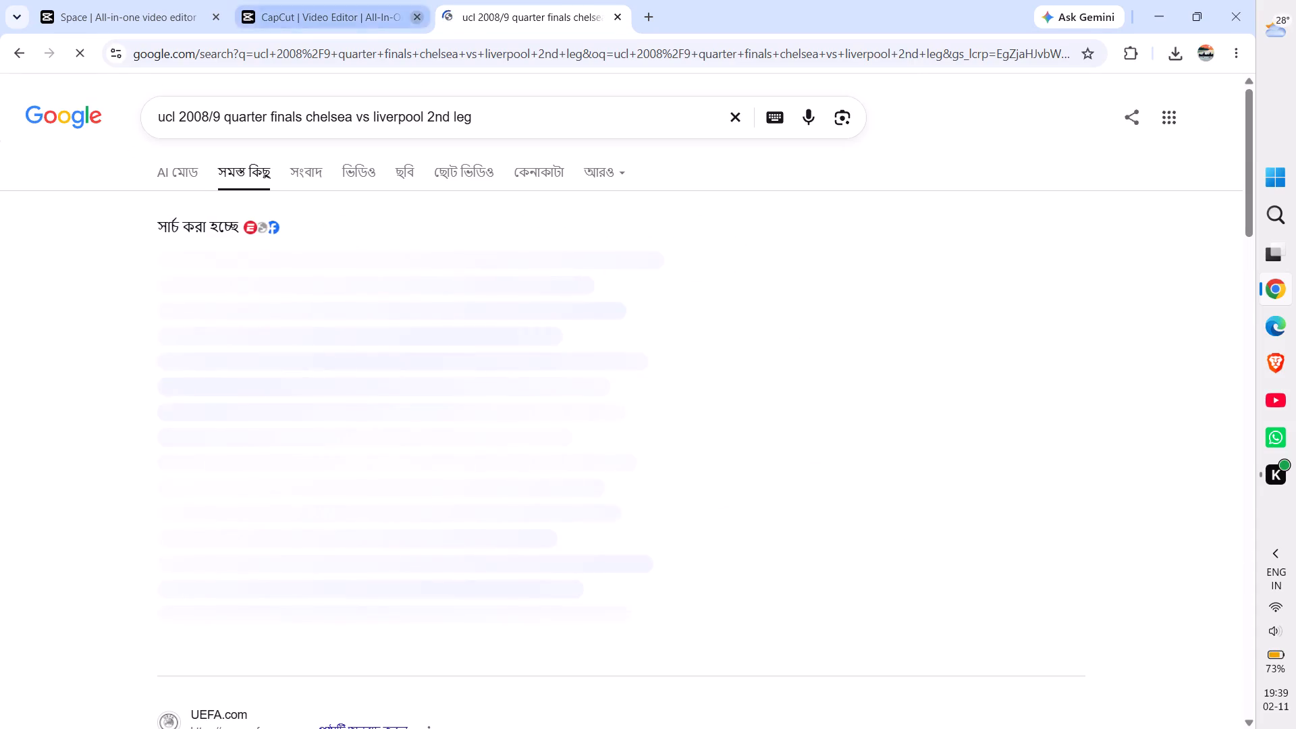
Open the ESPN final score page for Chelsea 4-4 Liverpool (14 Apr, 2009) to check the match's goal details.
scroll(418, 425, down, 5)
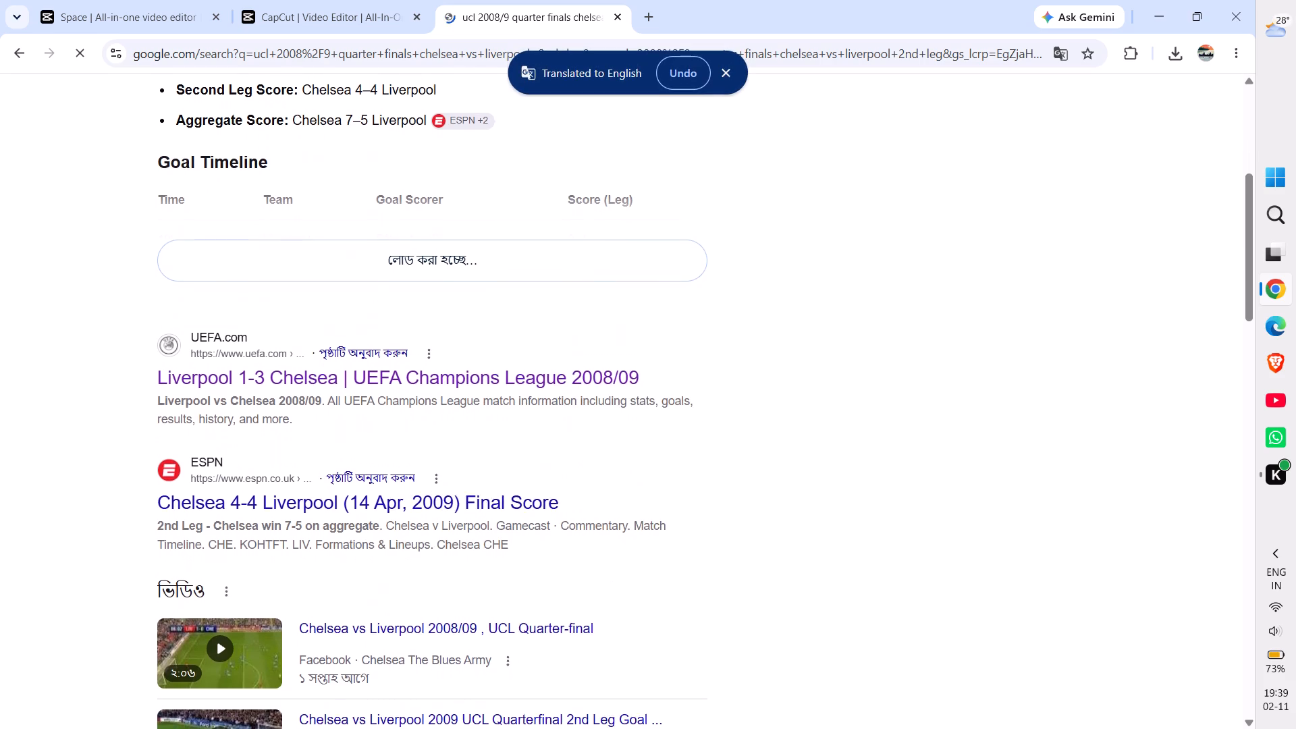
scroll(418, 425, down, 1)
click(364, 335)
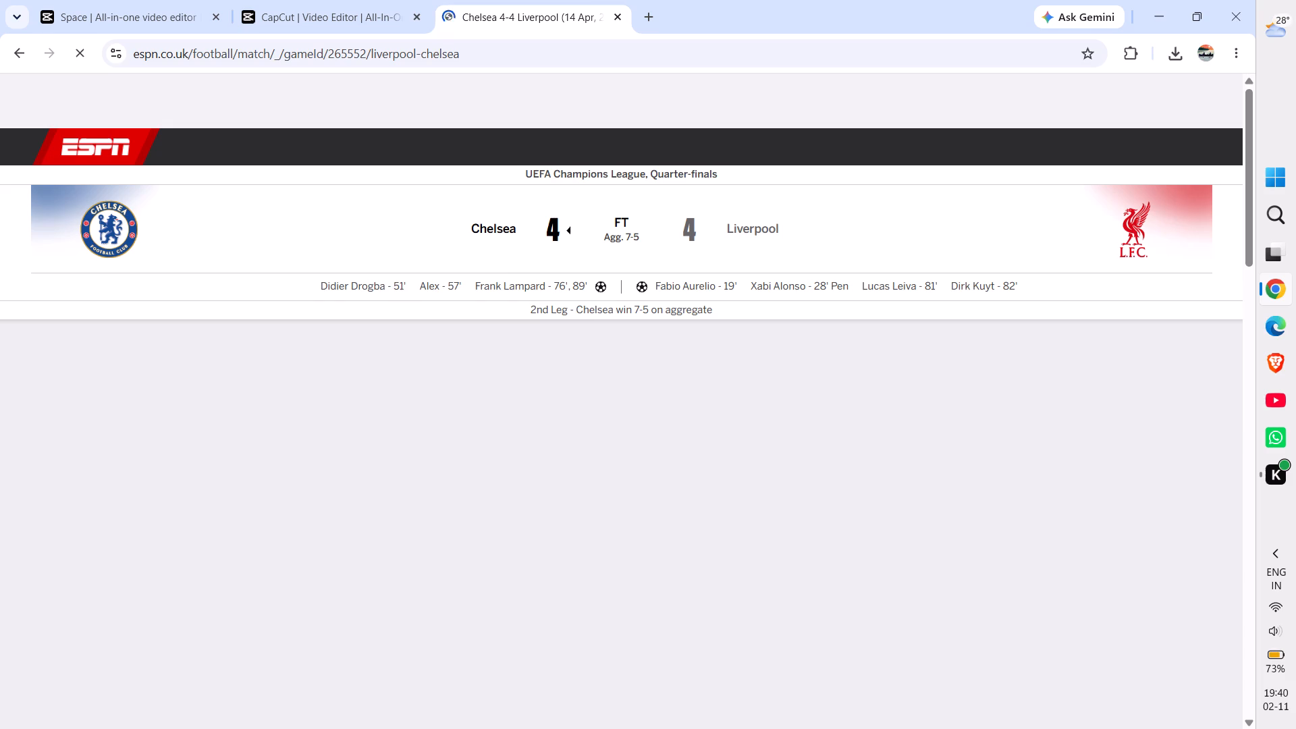
Return to the CapCut project and expand the timeline scale to examine the Chelsea vs Liverpool clip in finer detail.
click(308, 0)
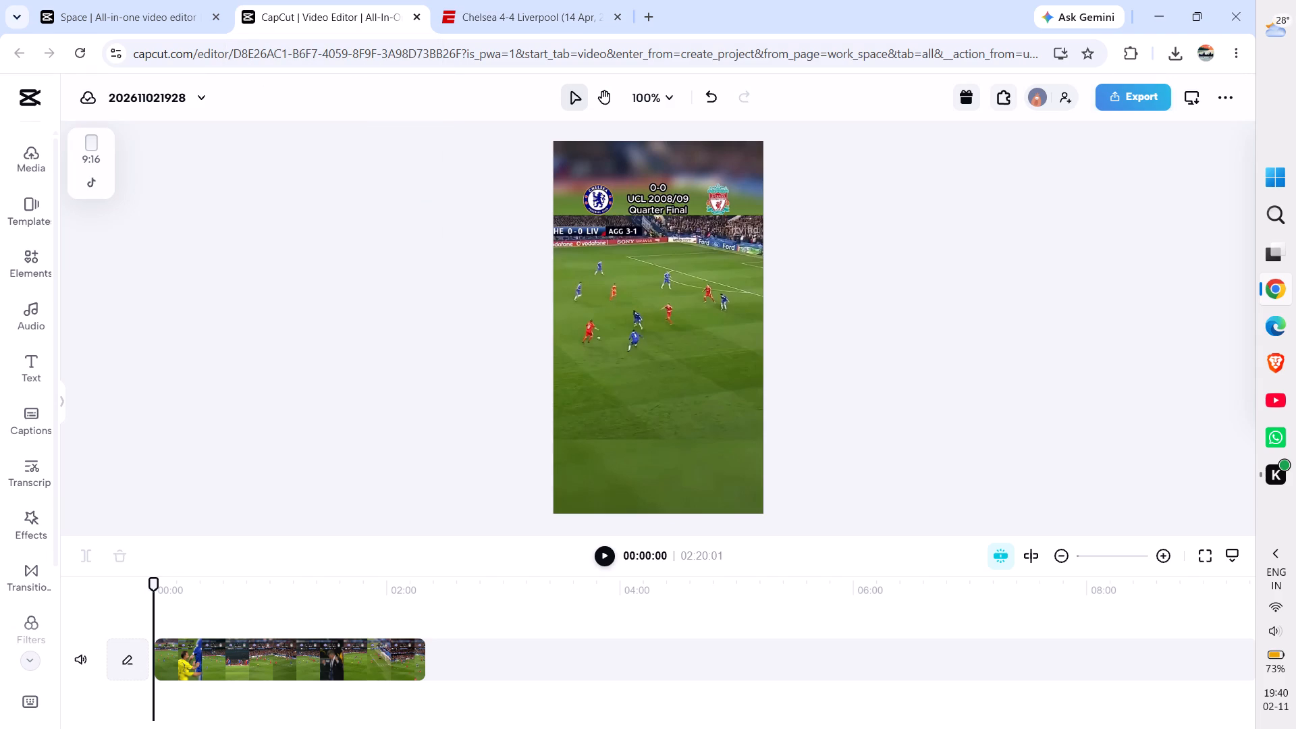
key(ctrl+equal)
key(ctrl+equal)
key(ctrl+equal)
key(ctrl+equal)
key(ctrl+equal)
key(ctrl+equal)
key(ctrl+equal)
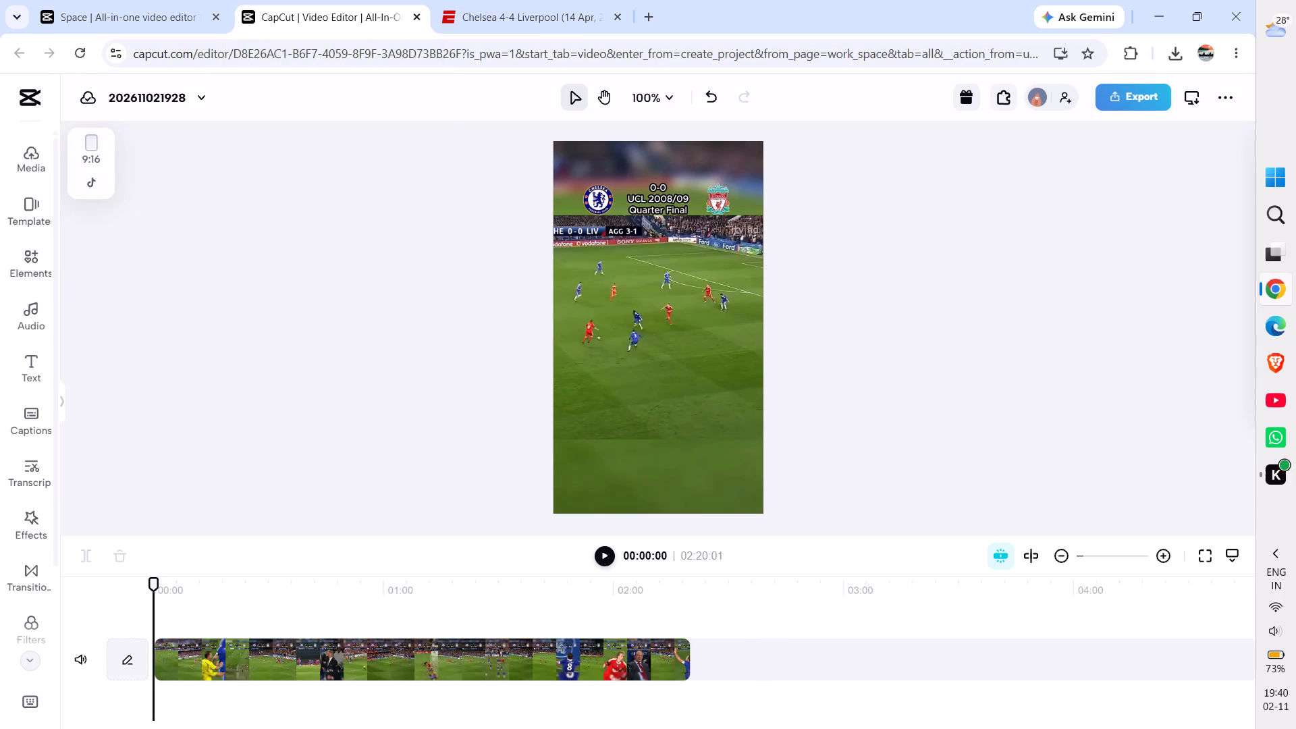
key(ctrl+equal)
key(ctrl+equal)
key(ctrl+equal)
key(ctrl+equal)
key(ctrl+equal)
key(ctrl+equal)
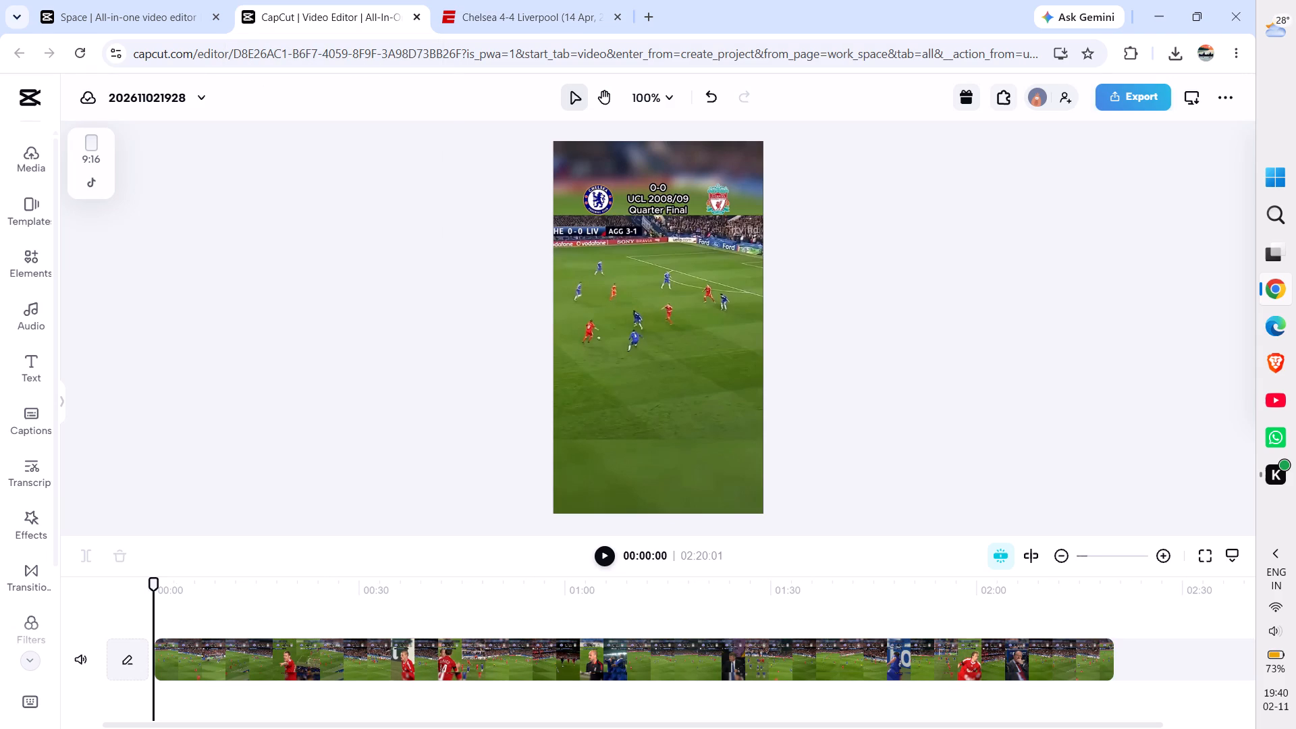
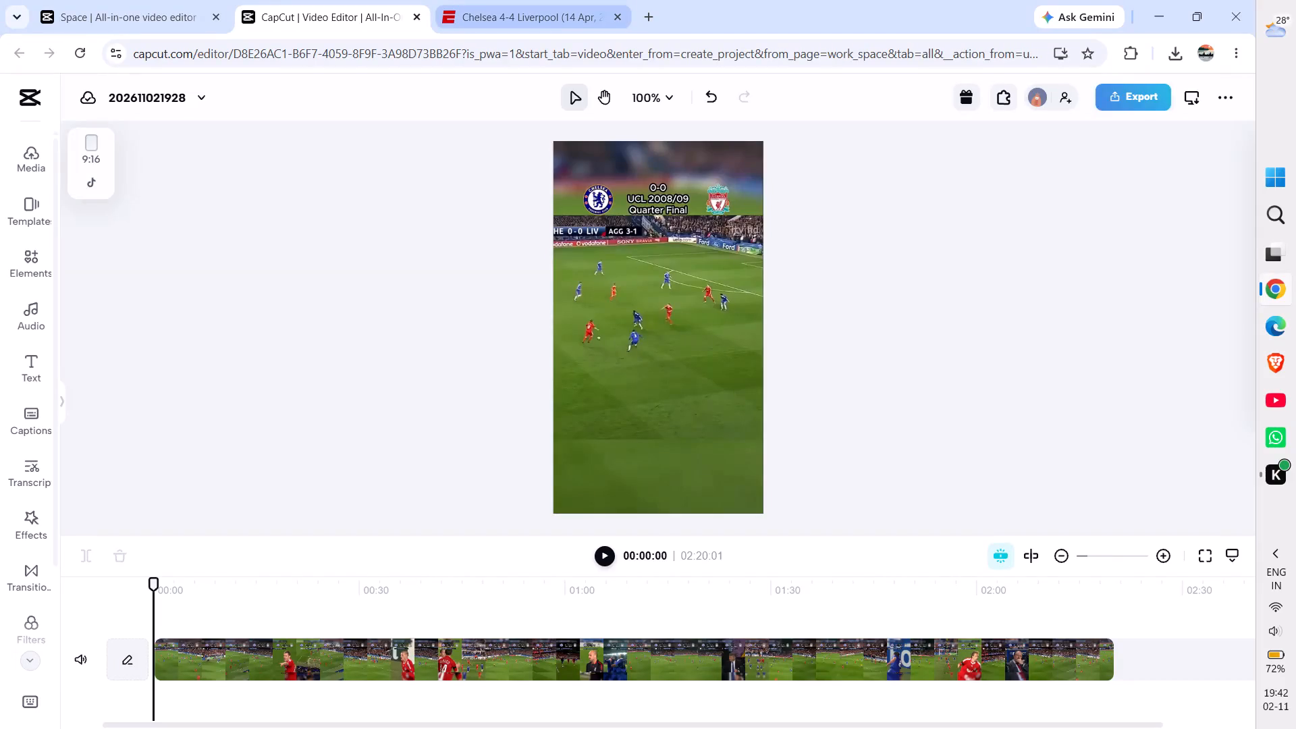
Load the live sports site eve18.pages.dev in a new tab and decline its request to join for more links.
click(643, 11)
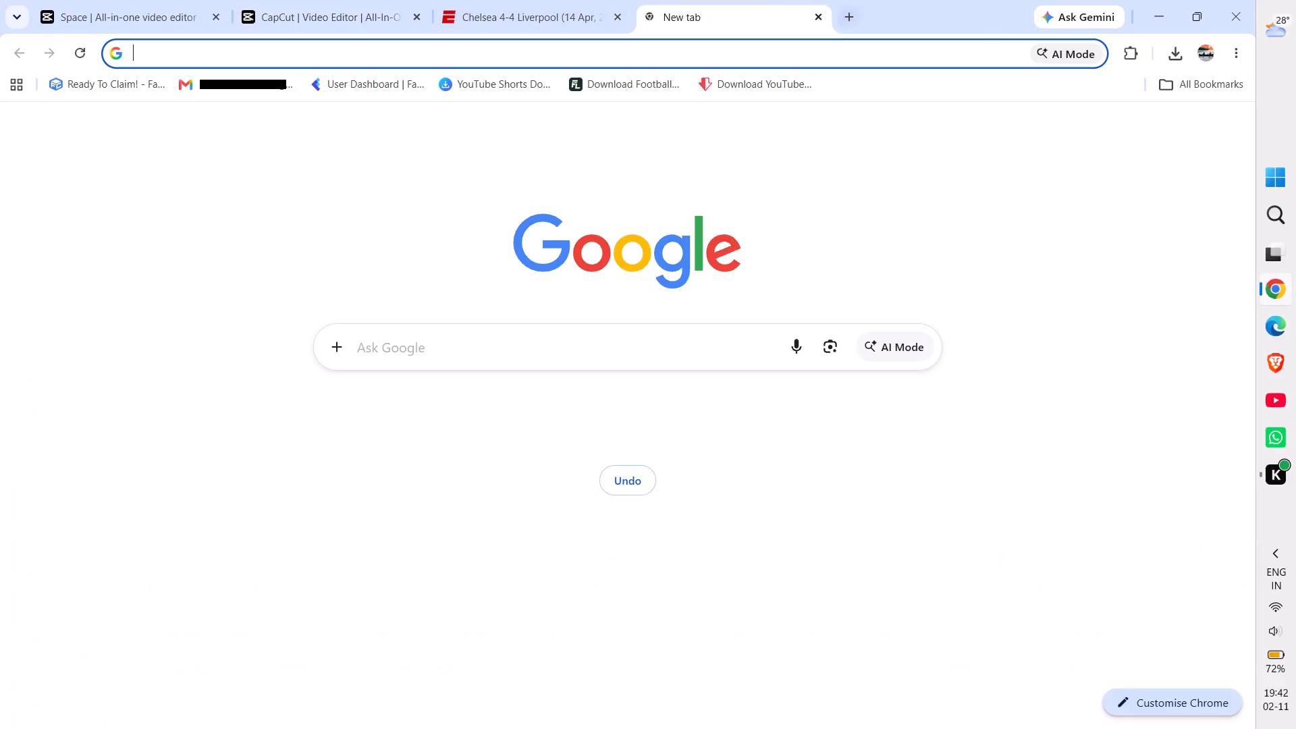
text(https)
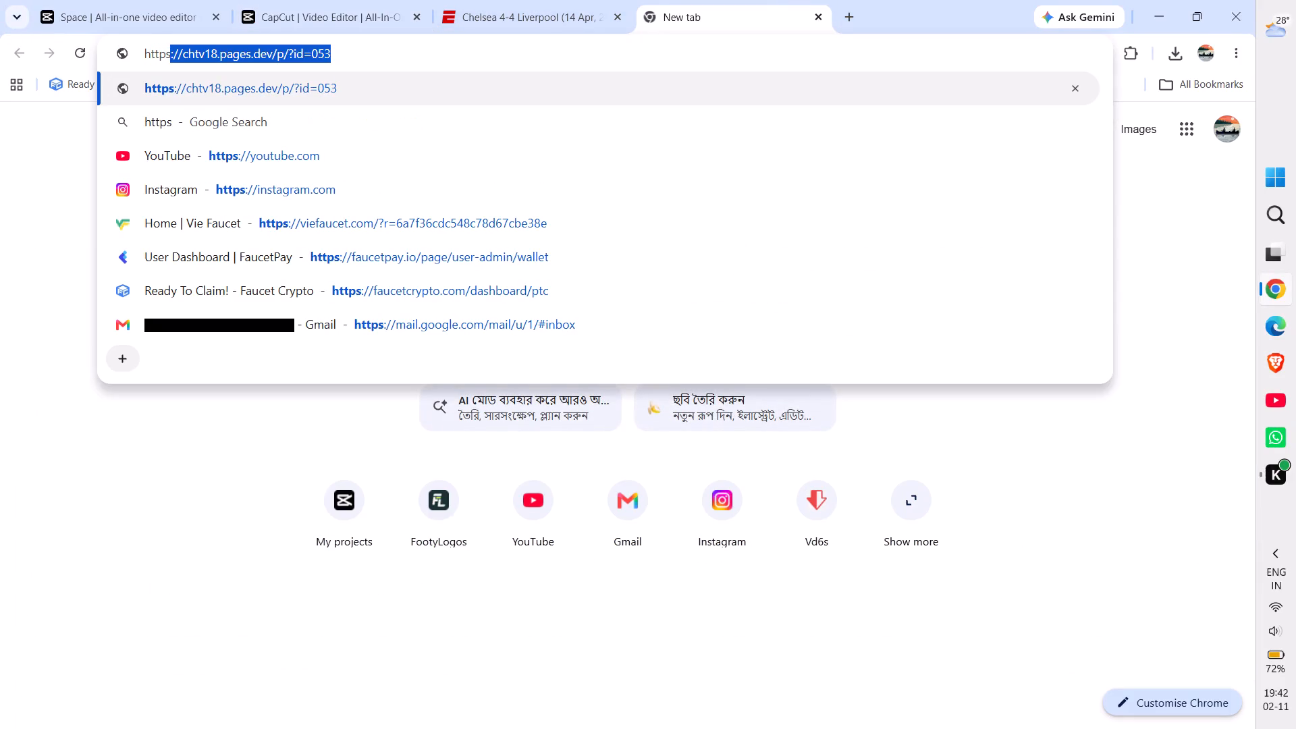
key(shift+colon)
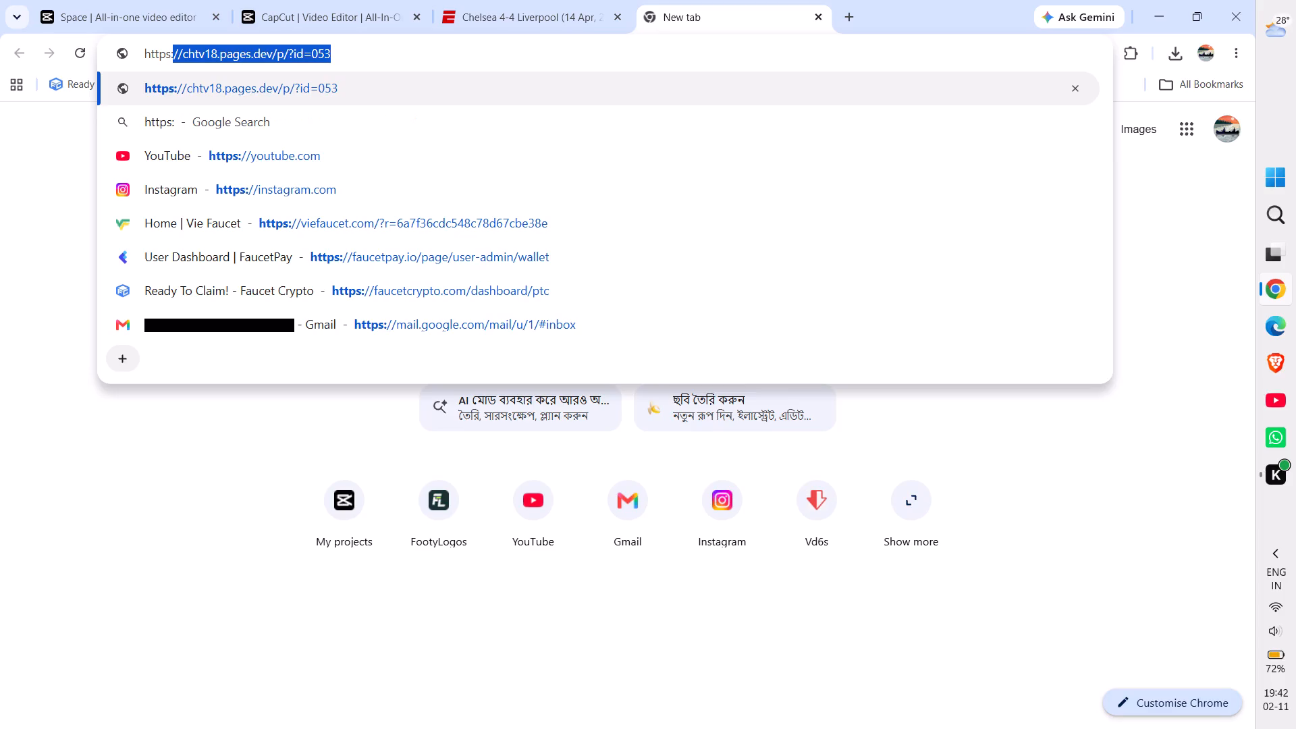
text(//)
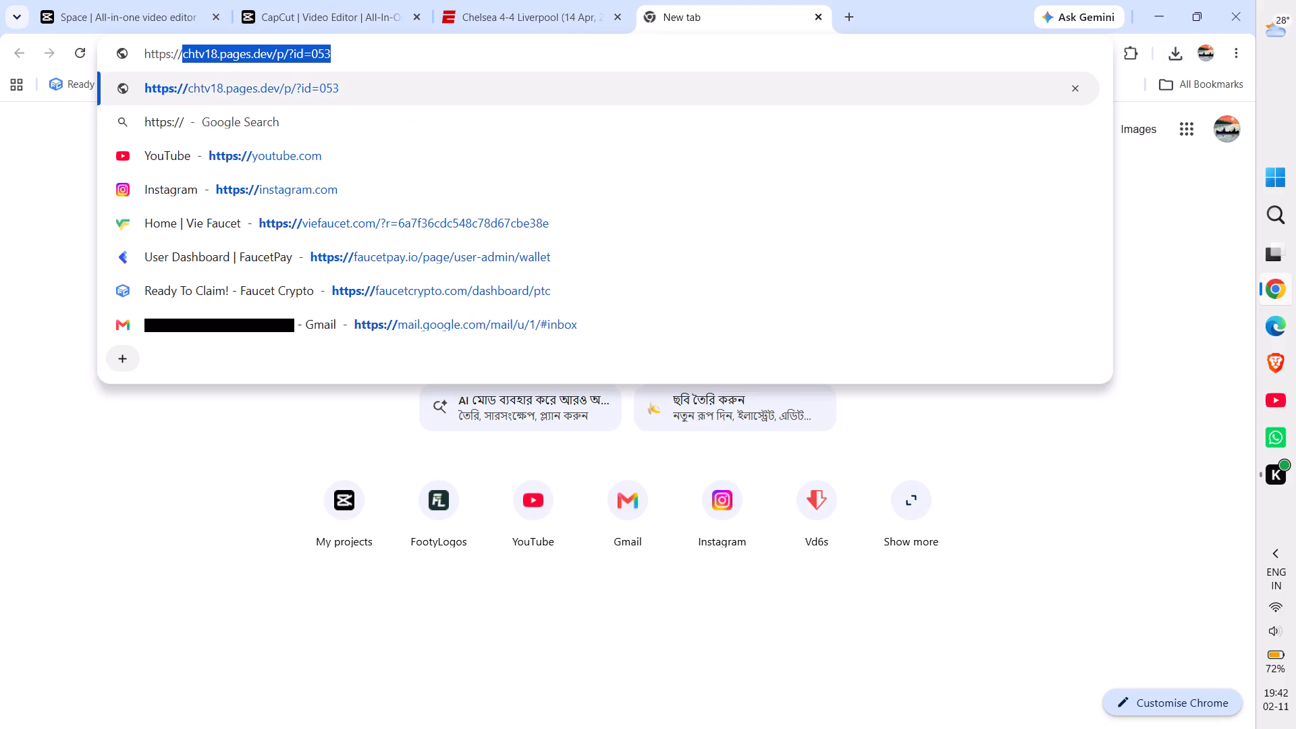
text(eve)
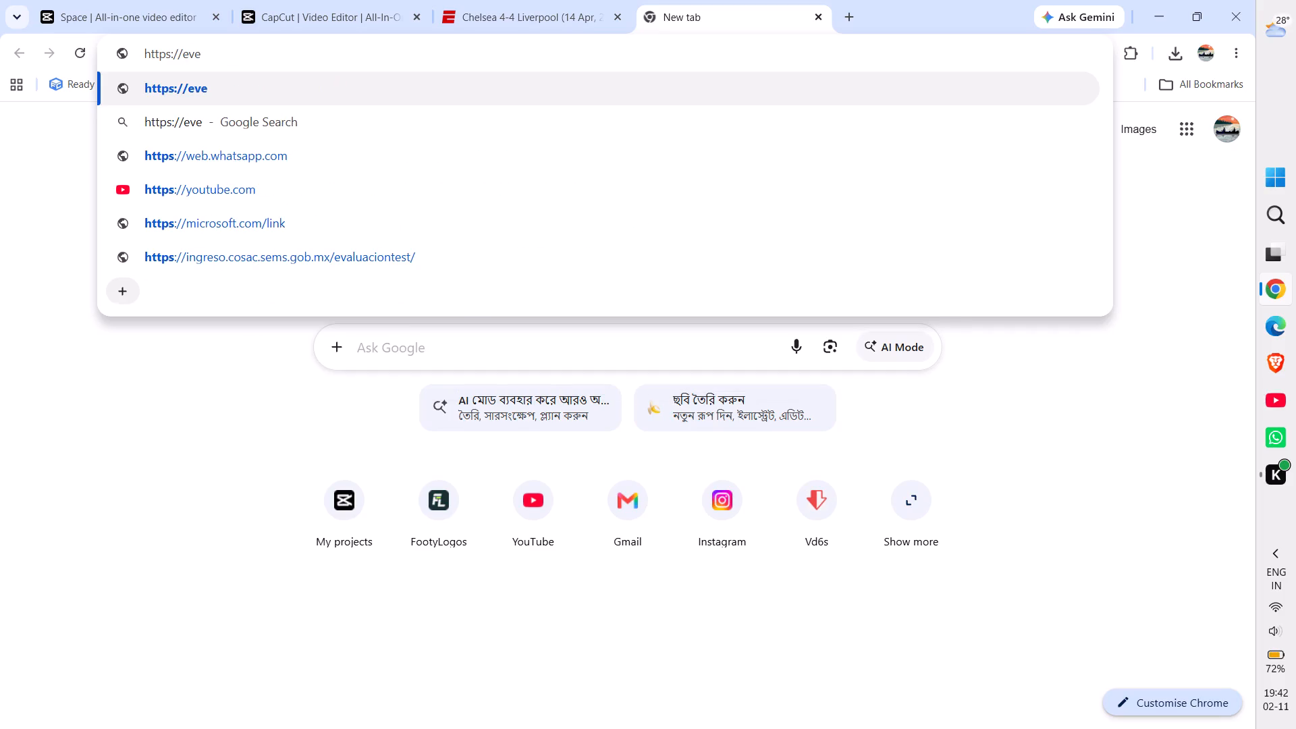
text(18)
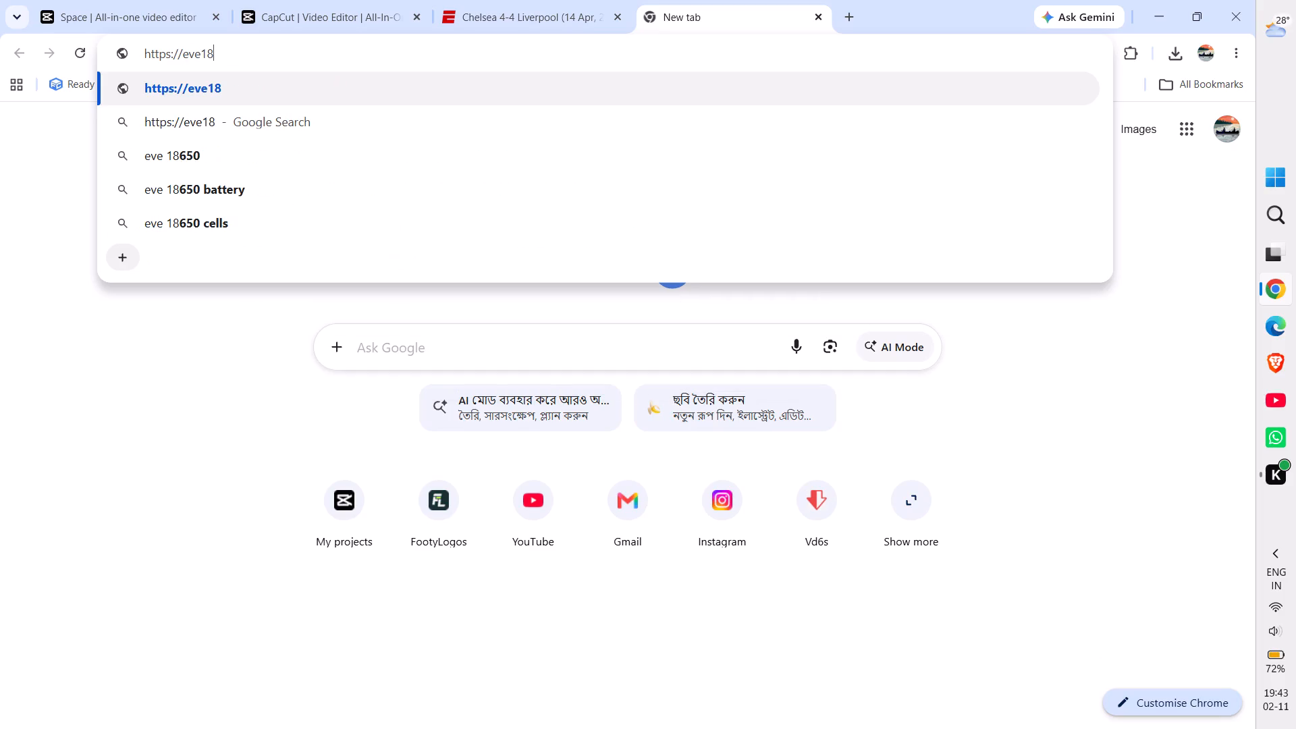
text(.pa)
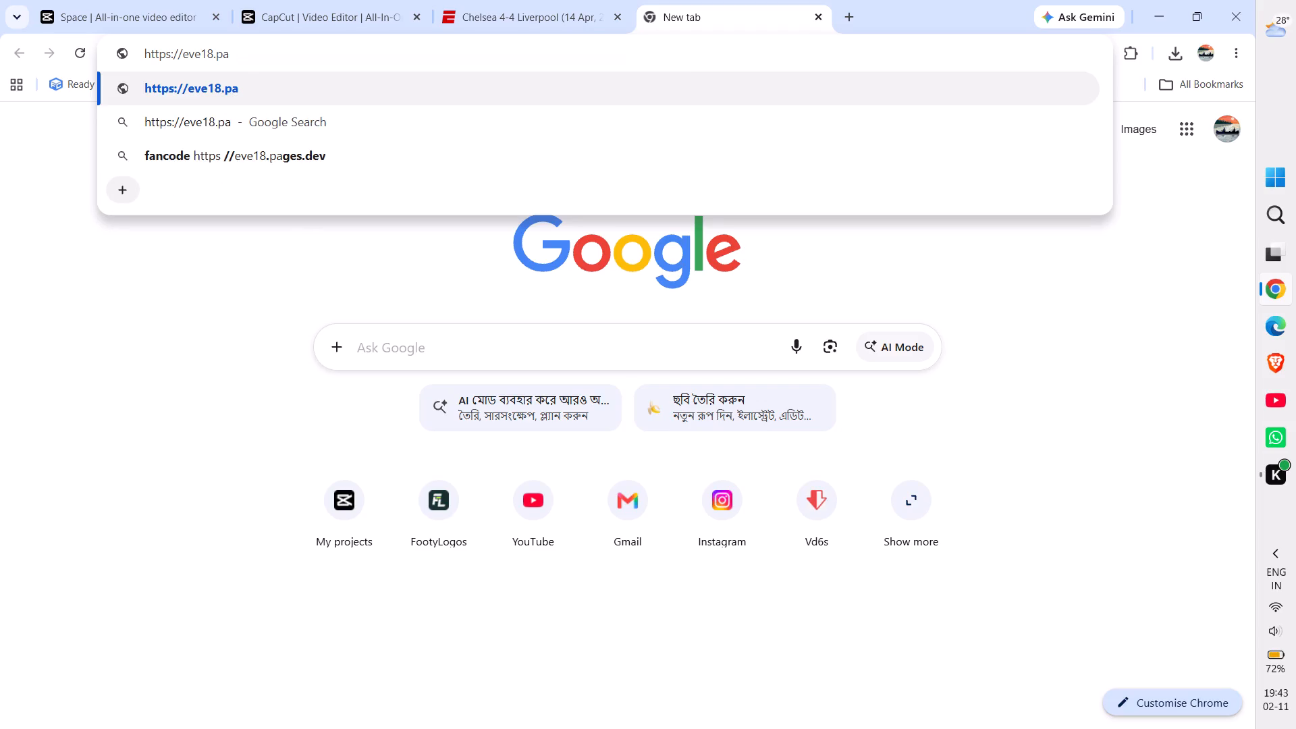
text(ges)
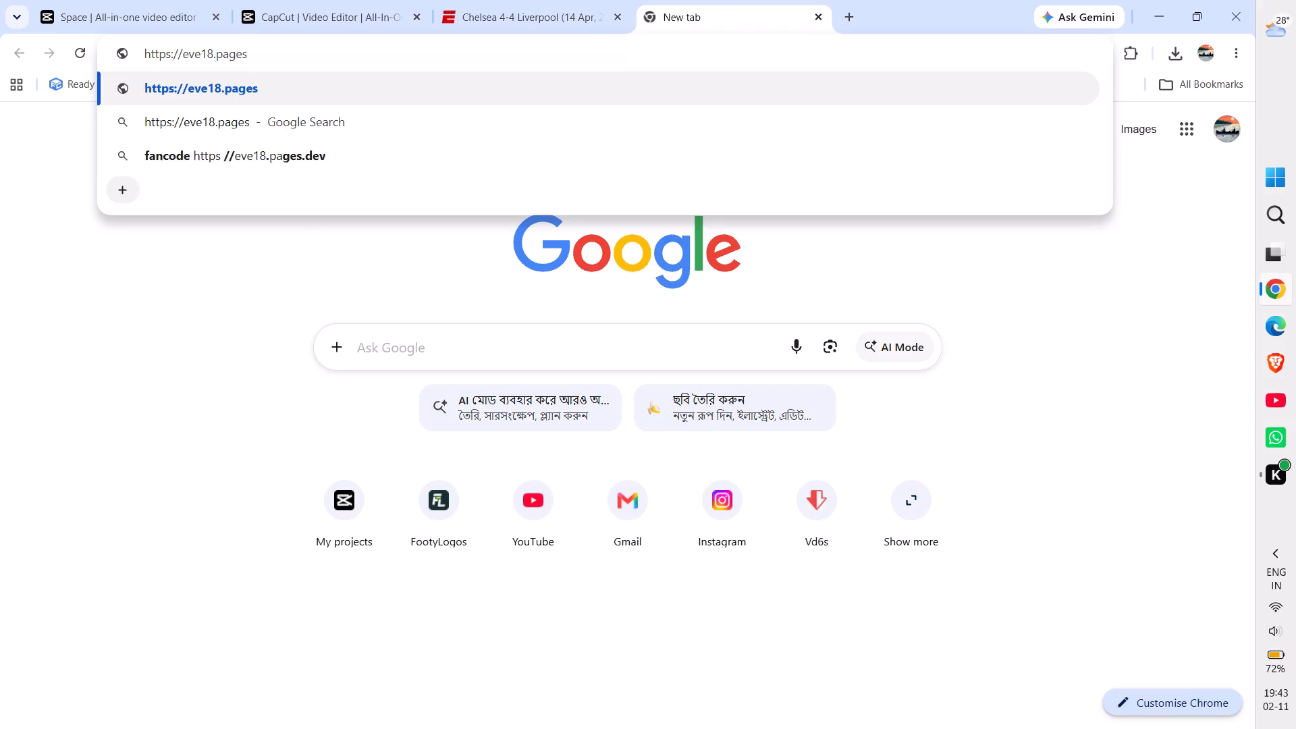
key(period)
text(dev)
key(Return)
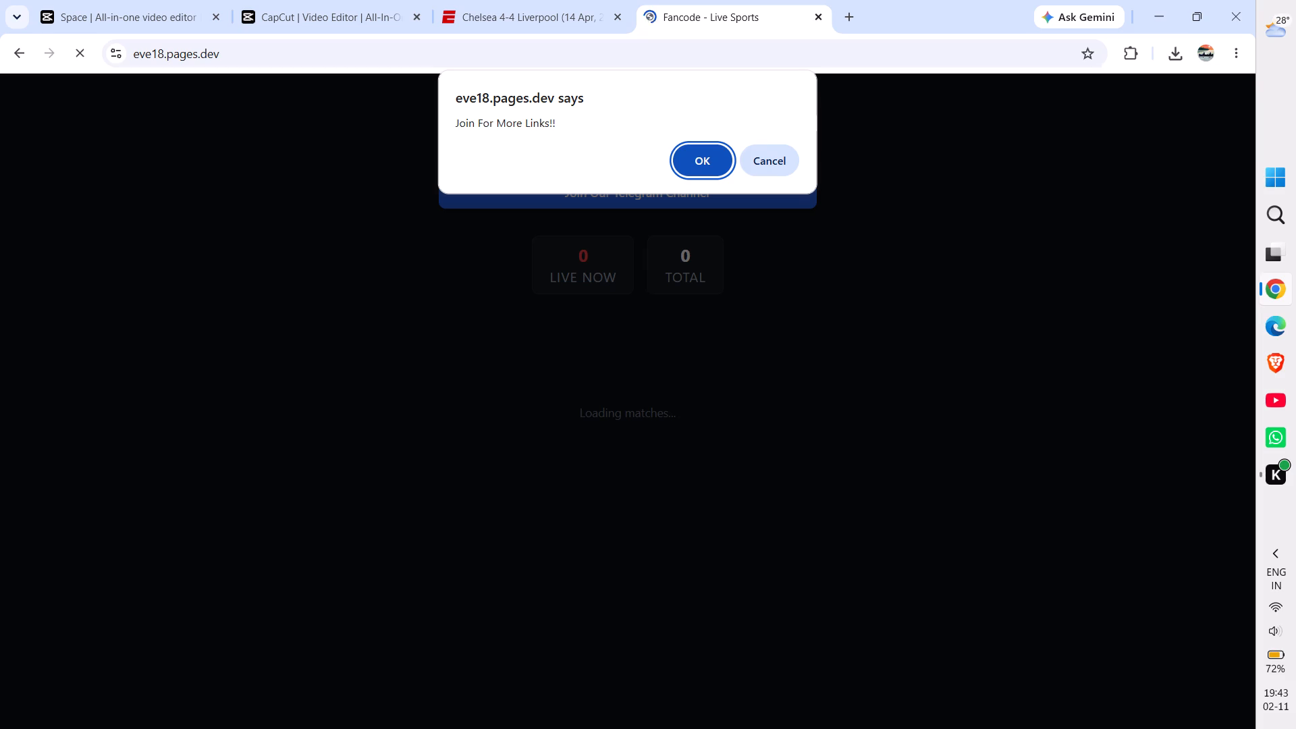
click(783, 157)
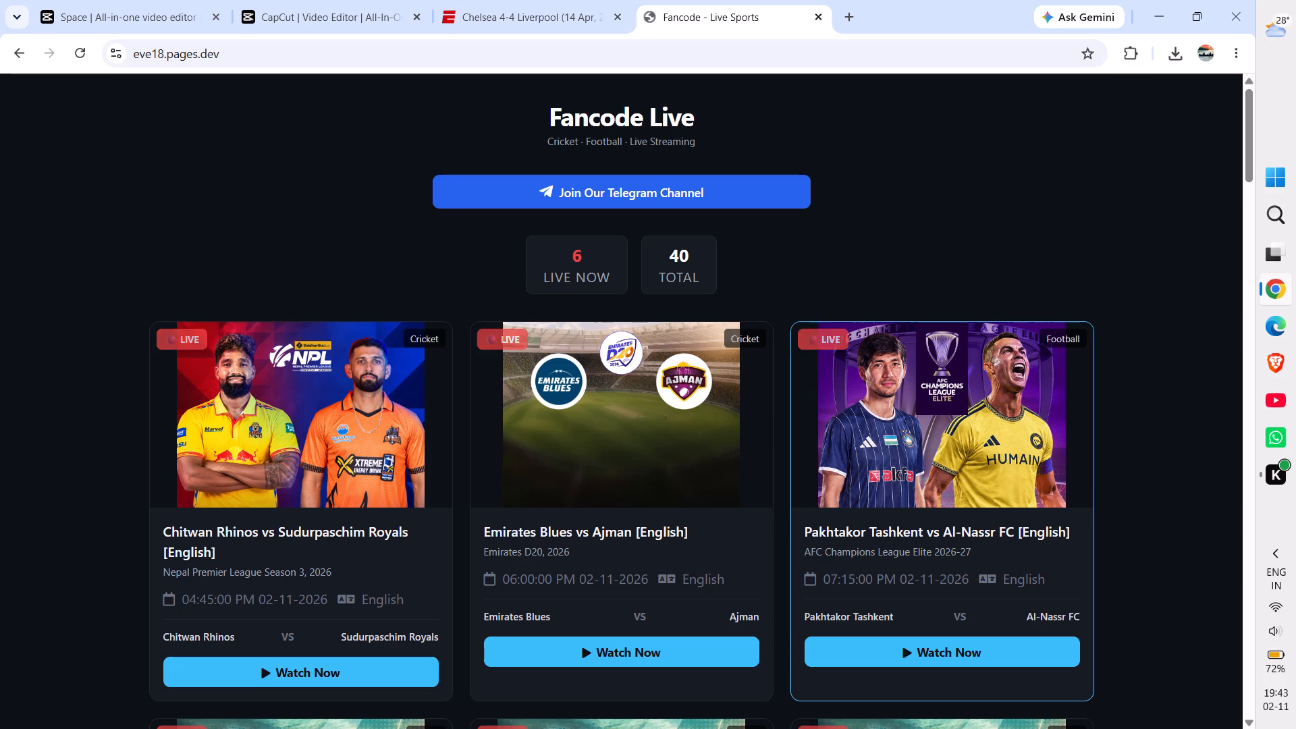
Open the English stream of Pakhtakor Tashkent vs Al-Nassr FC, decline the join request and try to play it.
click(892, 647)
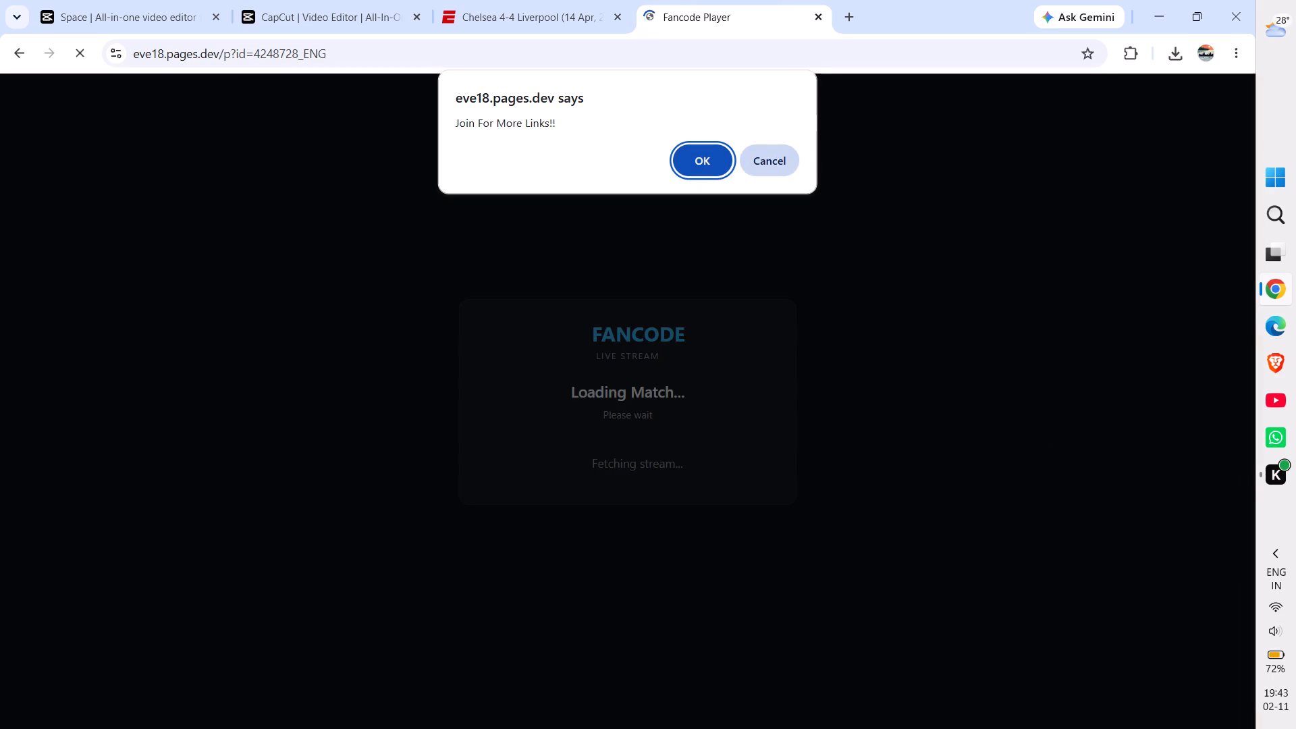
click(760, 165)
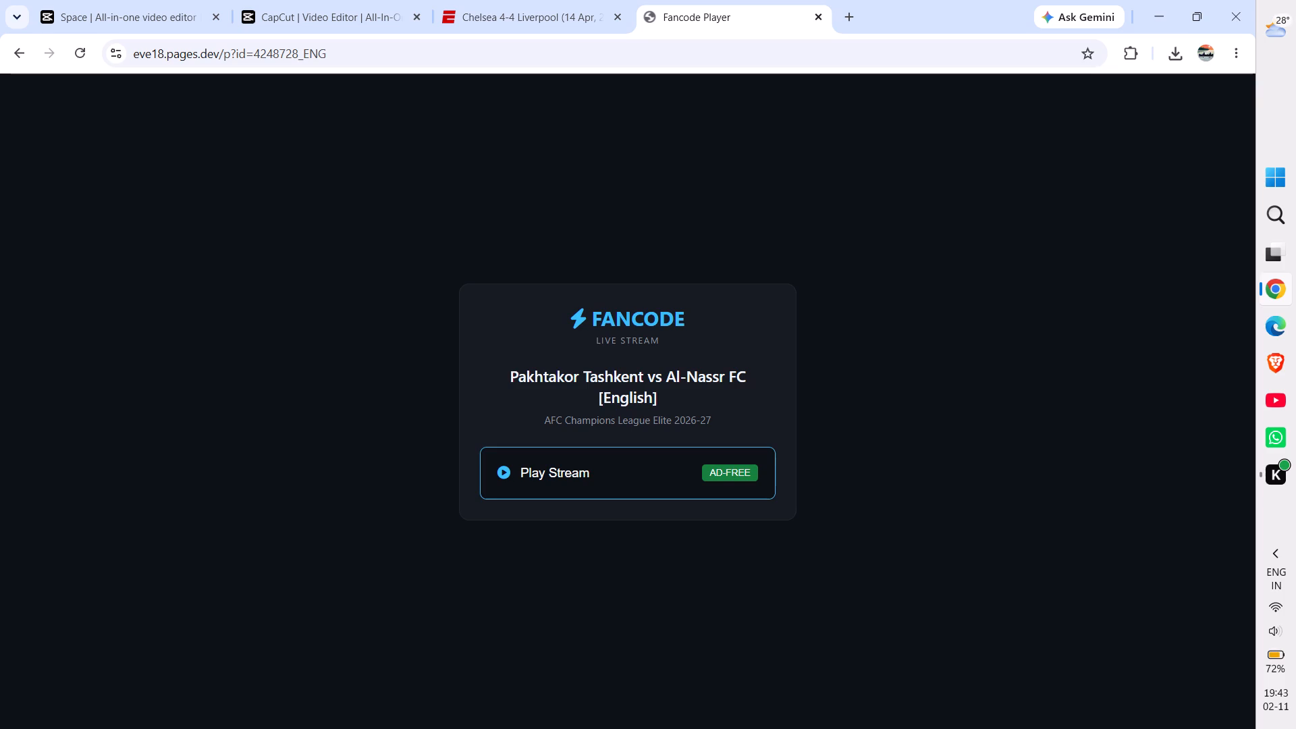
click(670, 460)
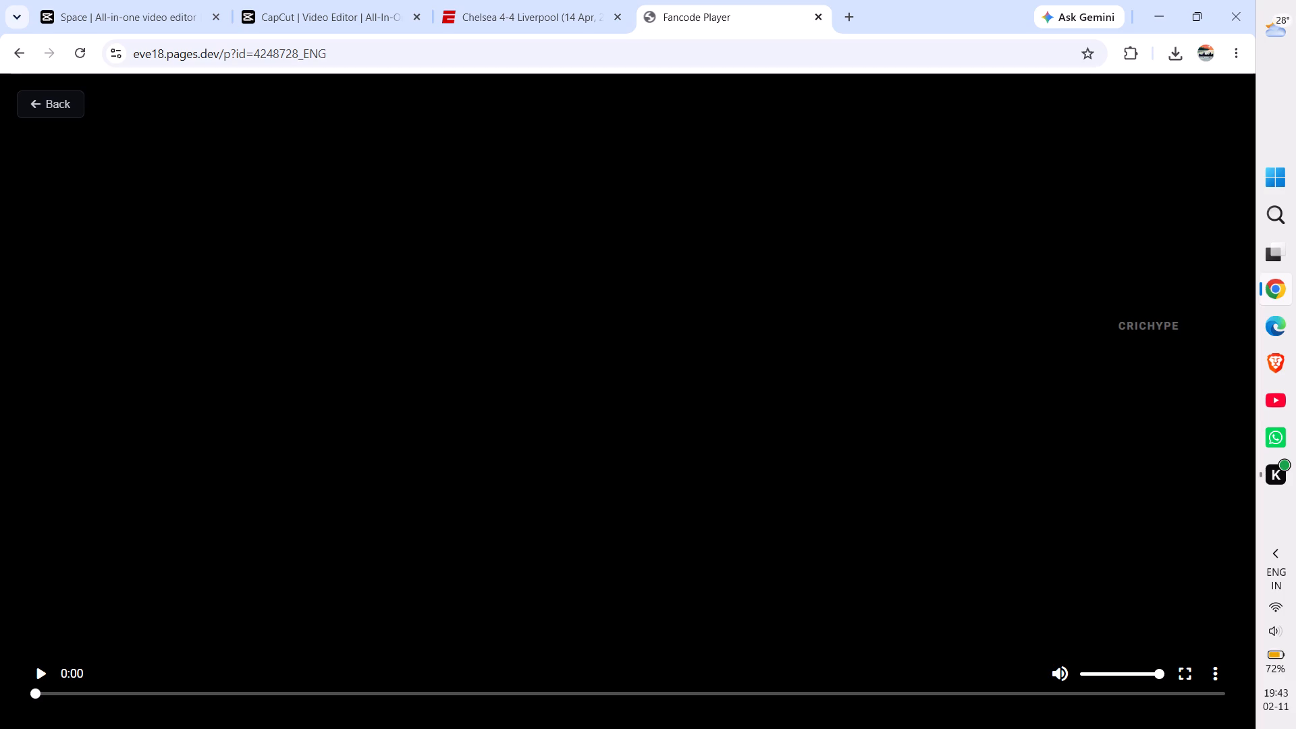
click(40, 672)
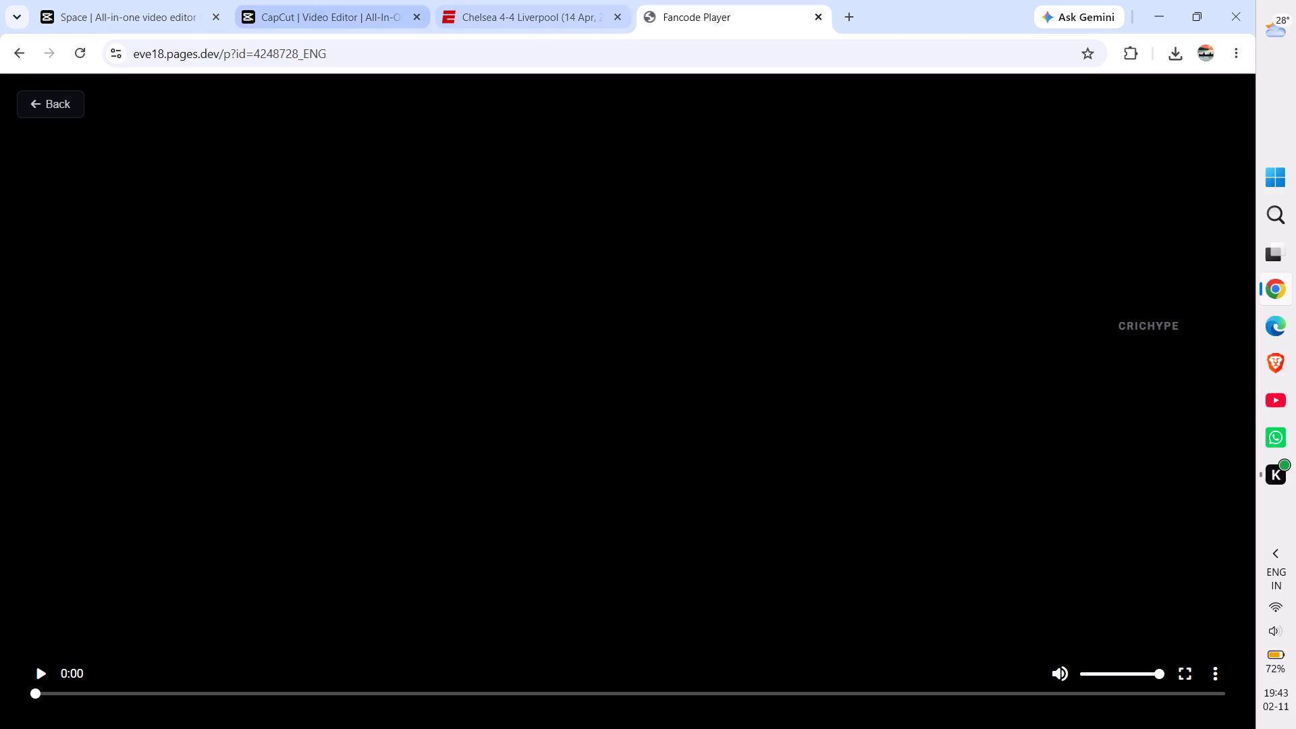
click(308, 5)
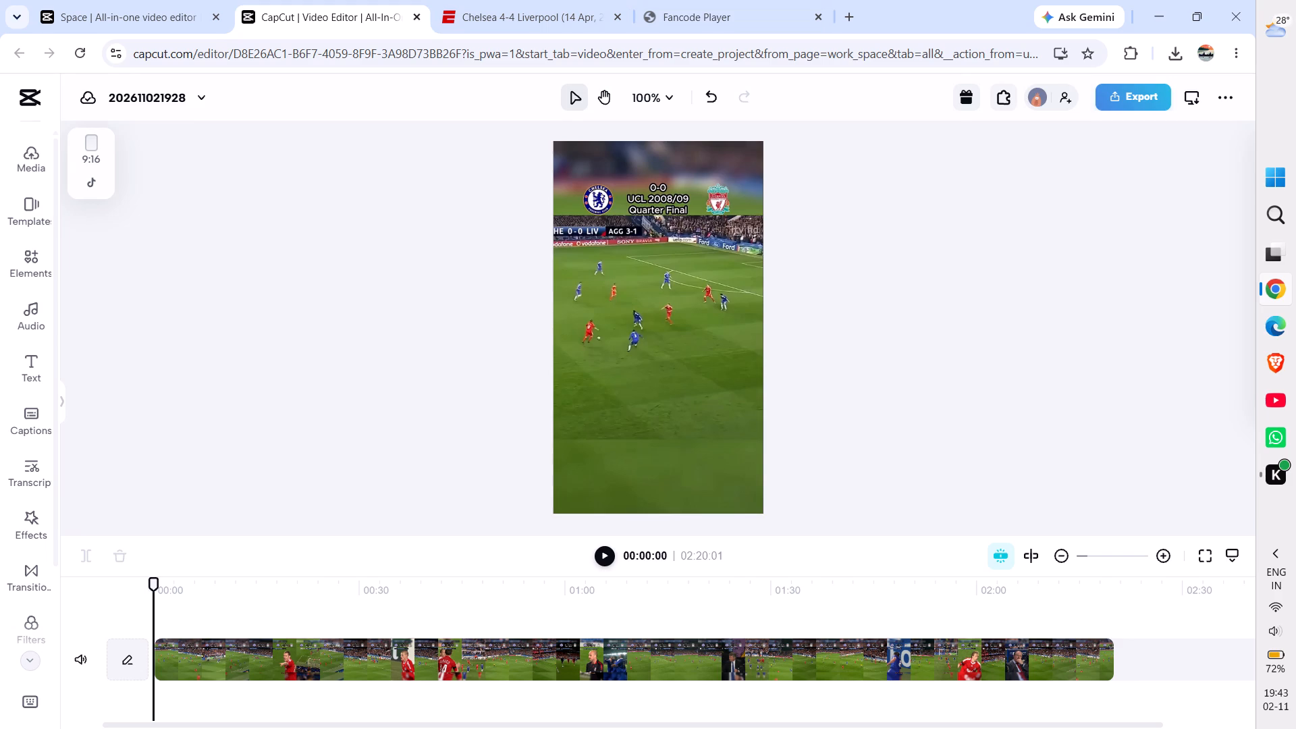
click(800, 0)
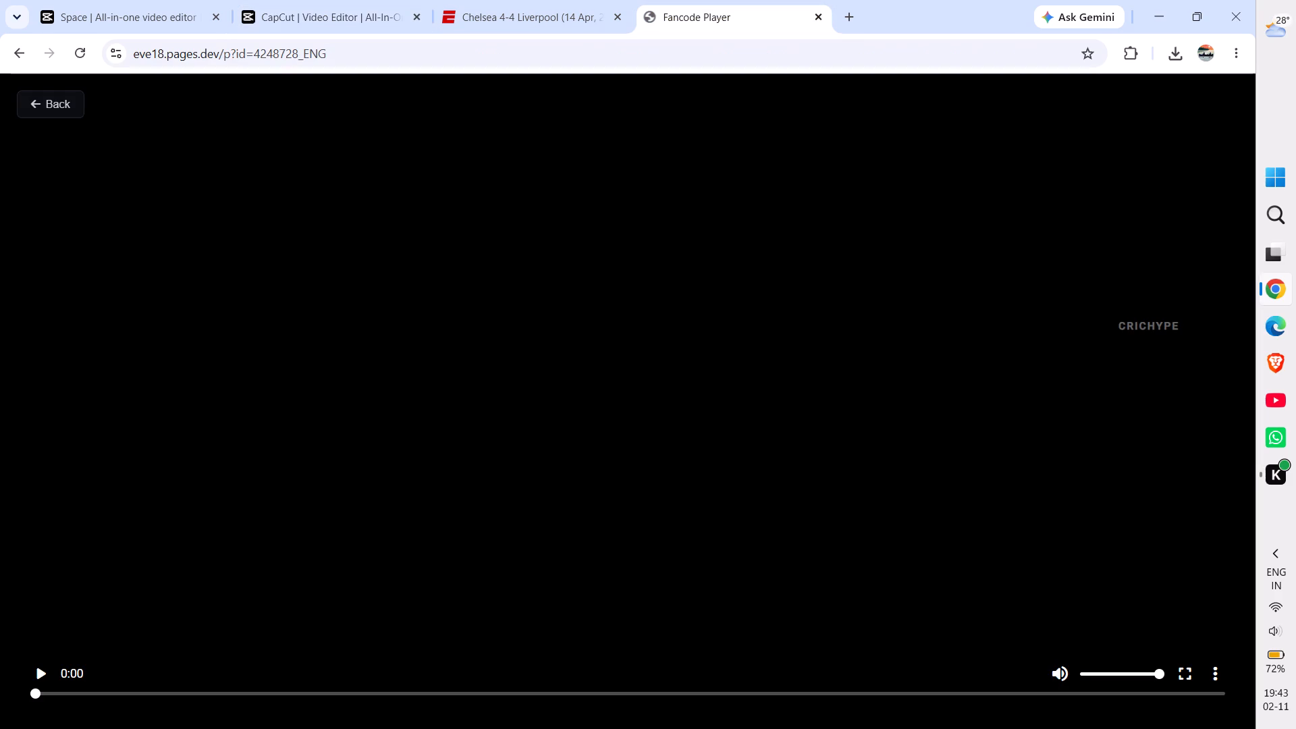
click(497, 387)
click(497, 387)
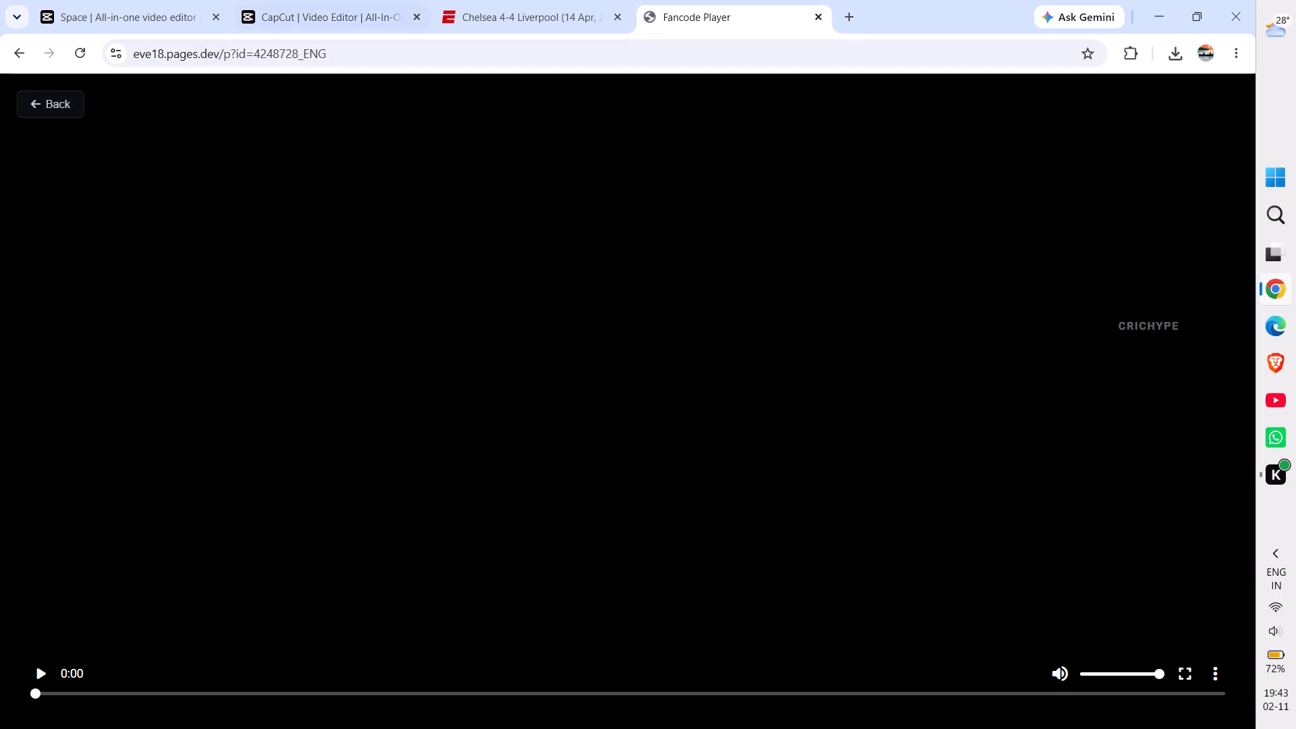
Back in the CapCut project, manually crop the Chelsea vs Liverpool clip to the match footage, removing the crests-and-score header and the blurred bottom strip.
click(349, 0)
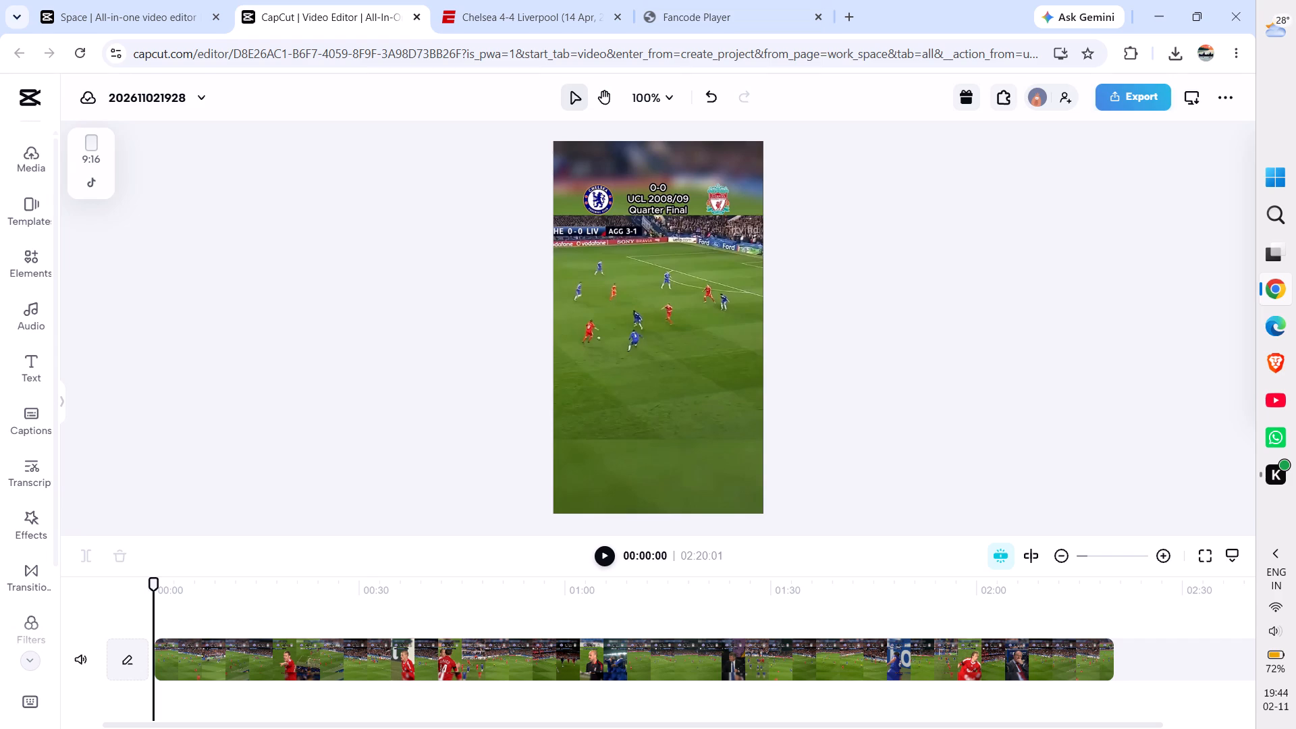
click(612, 340)
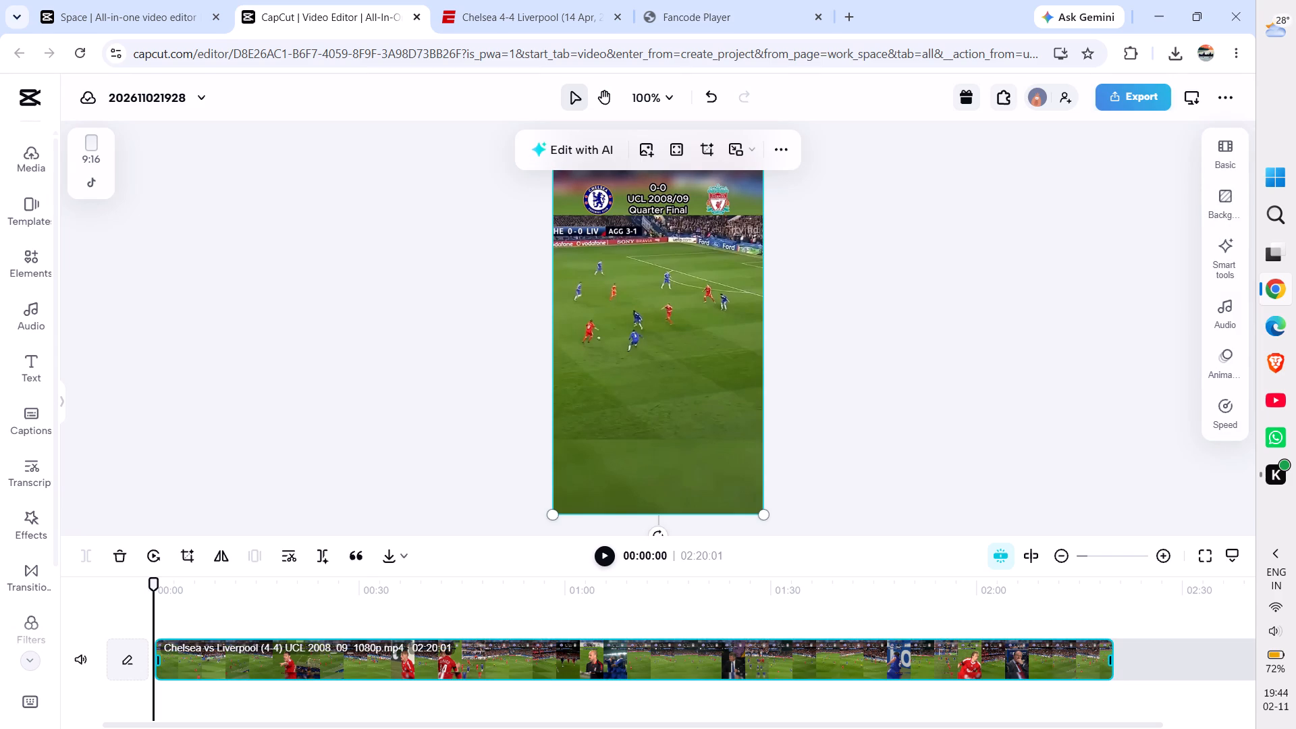
click(701, 153)
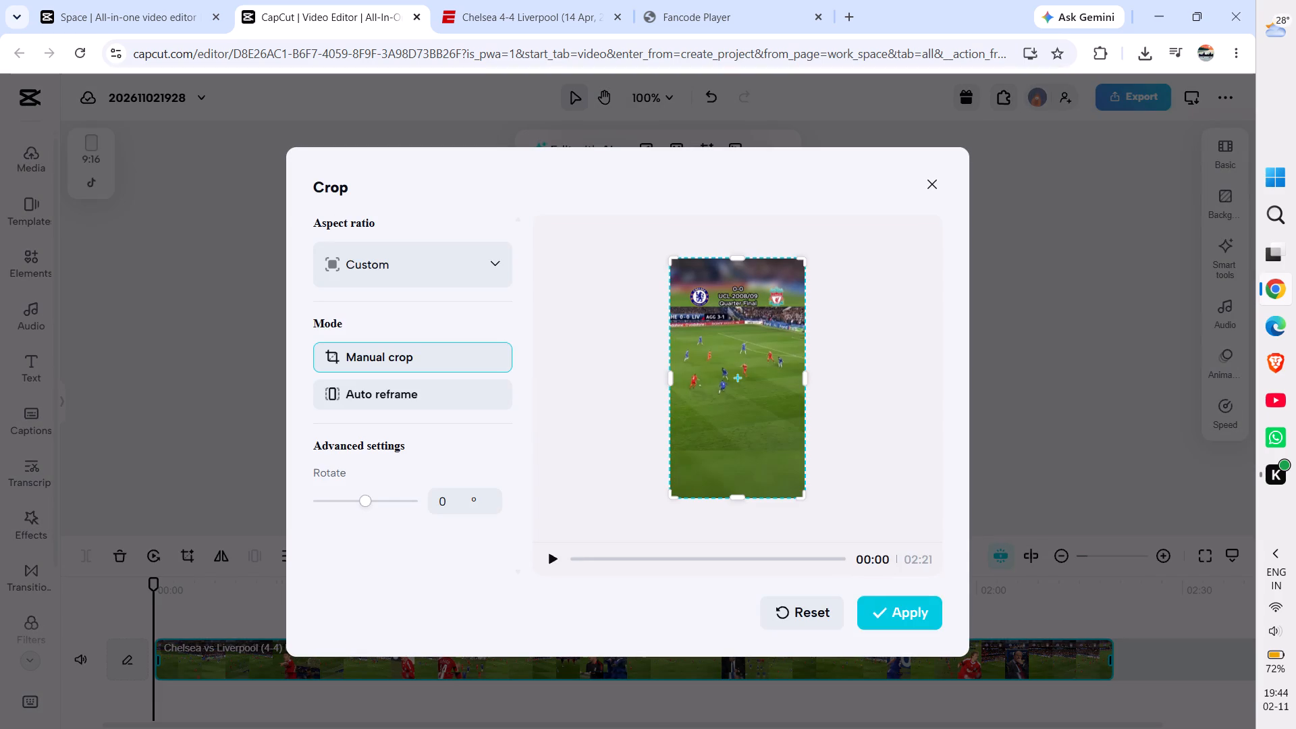
drag(732, 258, 736, 287)
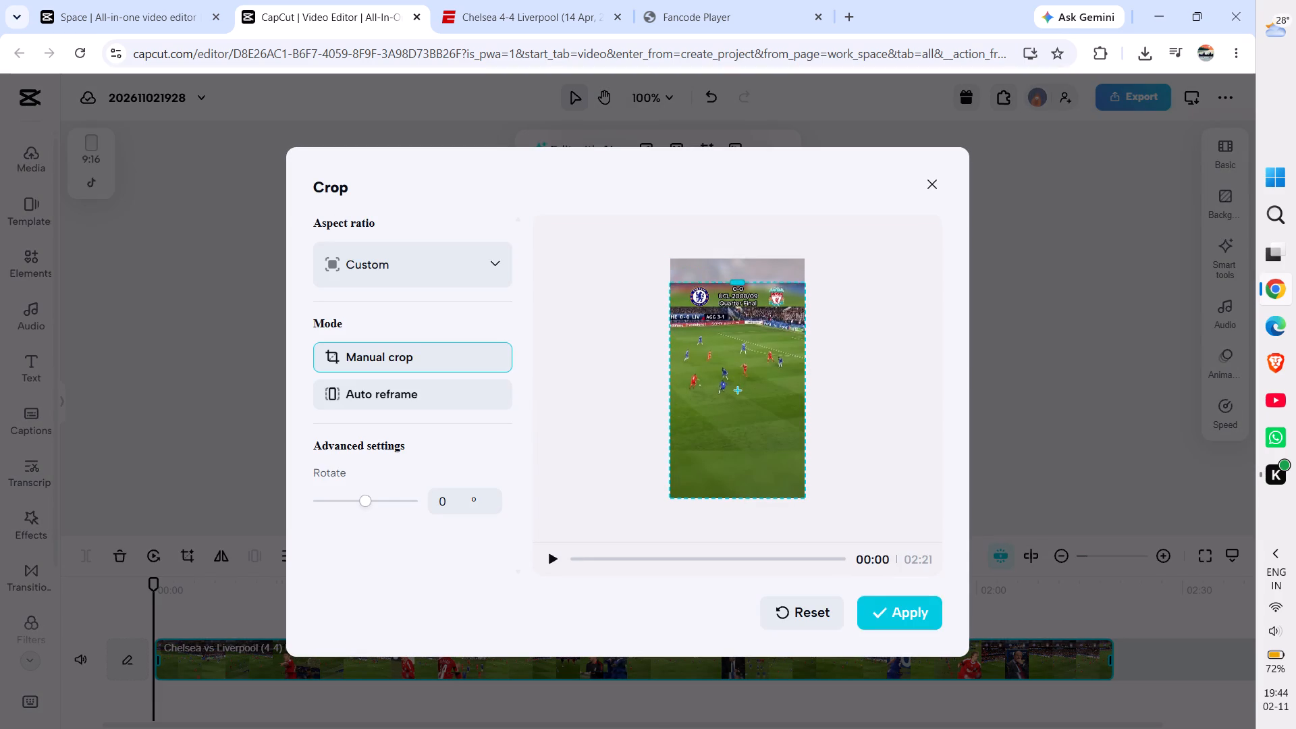
drag(736, 287, 737, 307)
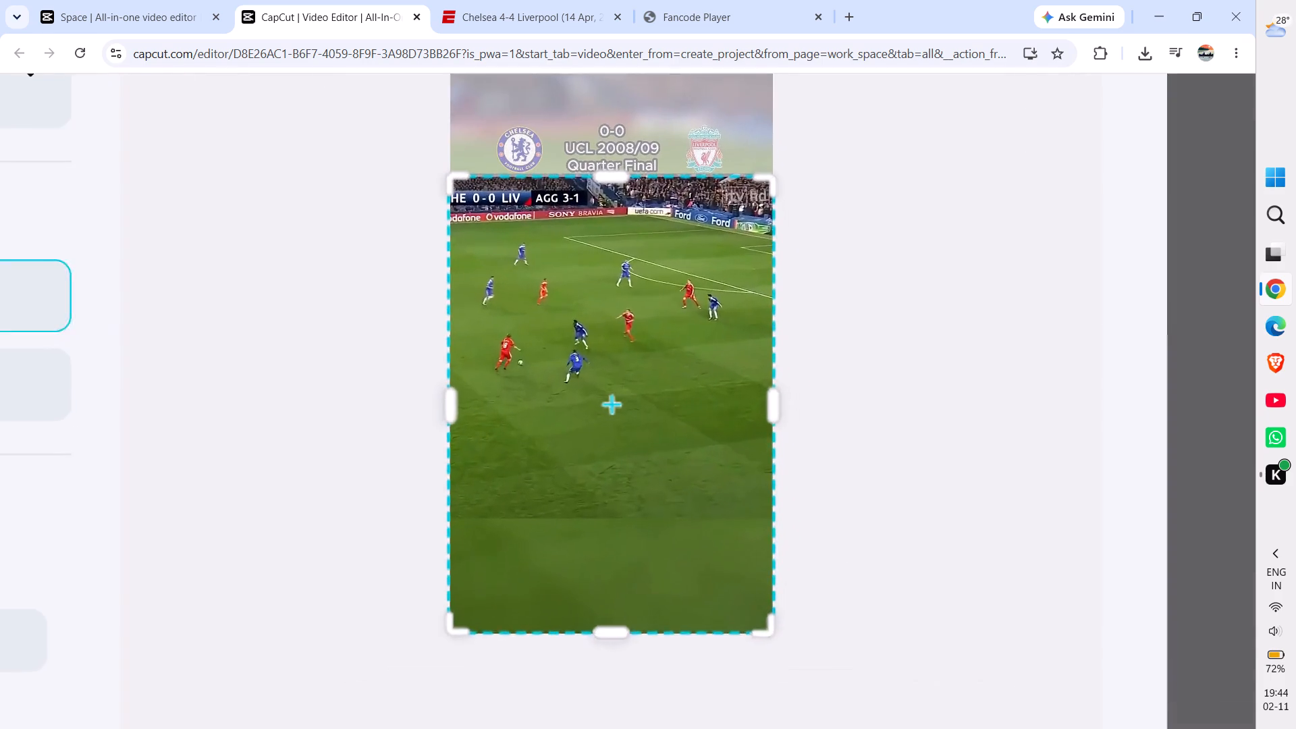
scroll(828, 402, right, 1)
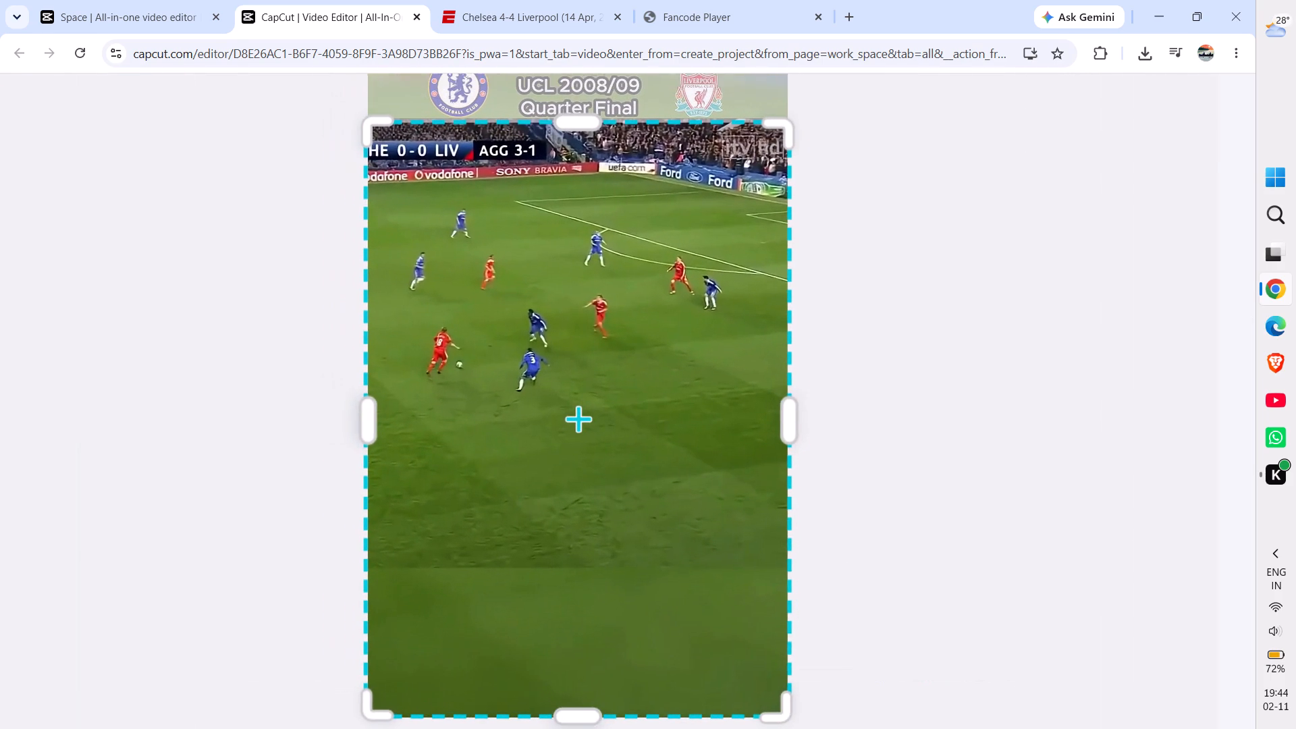
scroll(828, 402, right, 1)
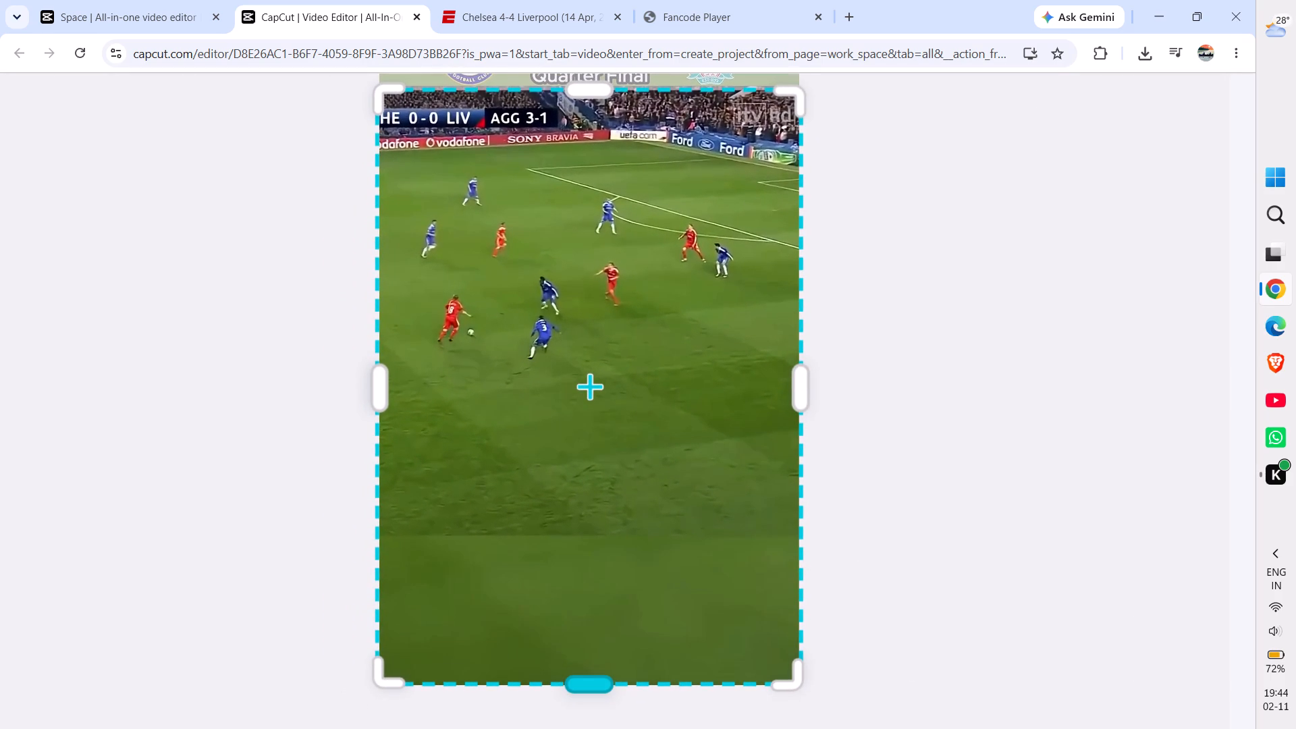
drag(589, 677, 605, 529)
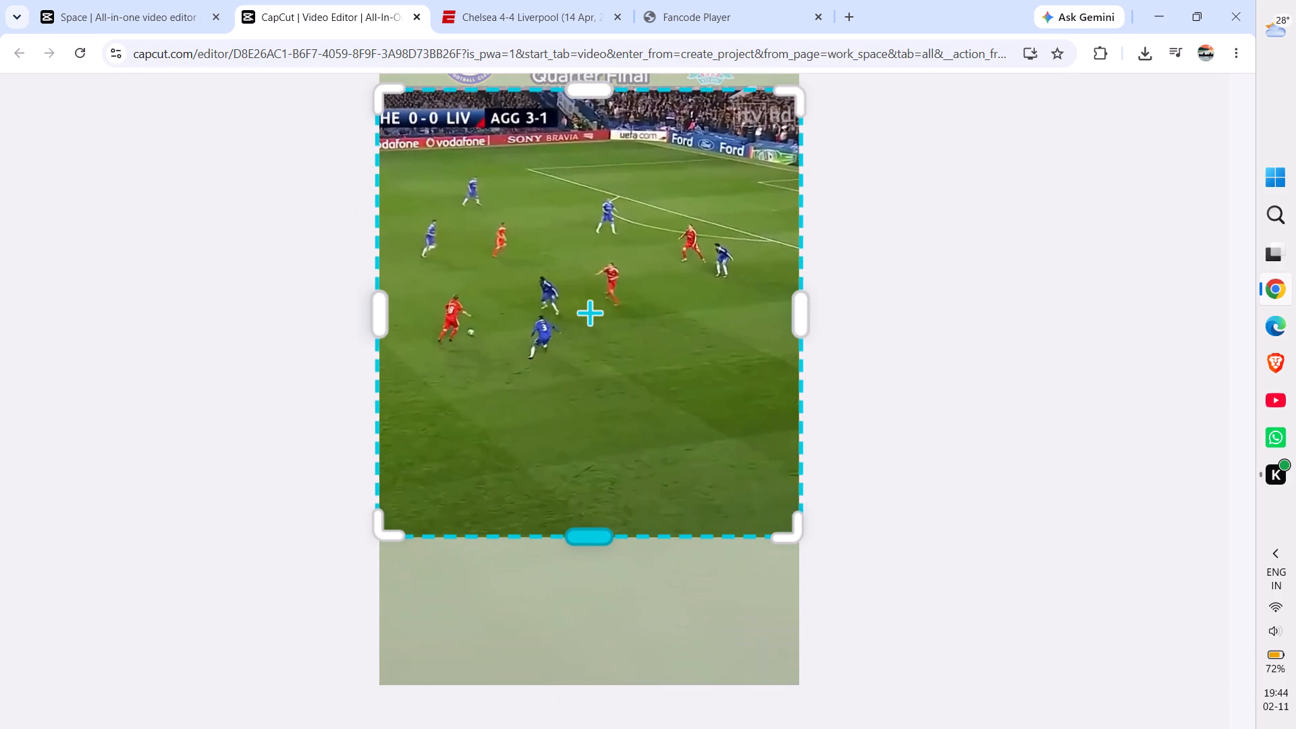
scroll(923, 358, up, 2)
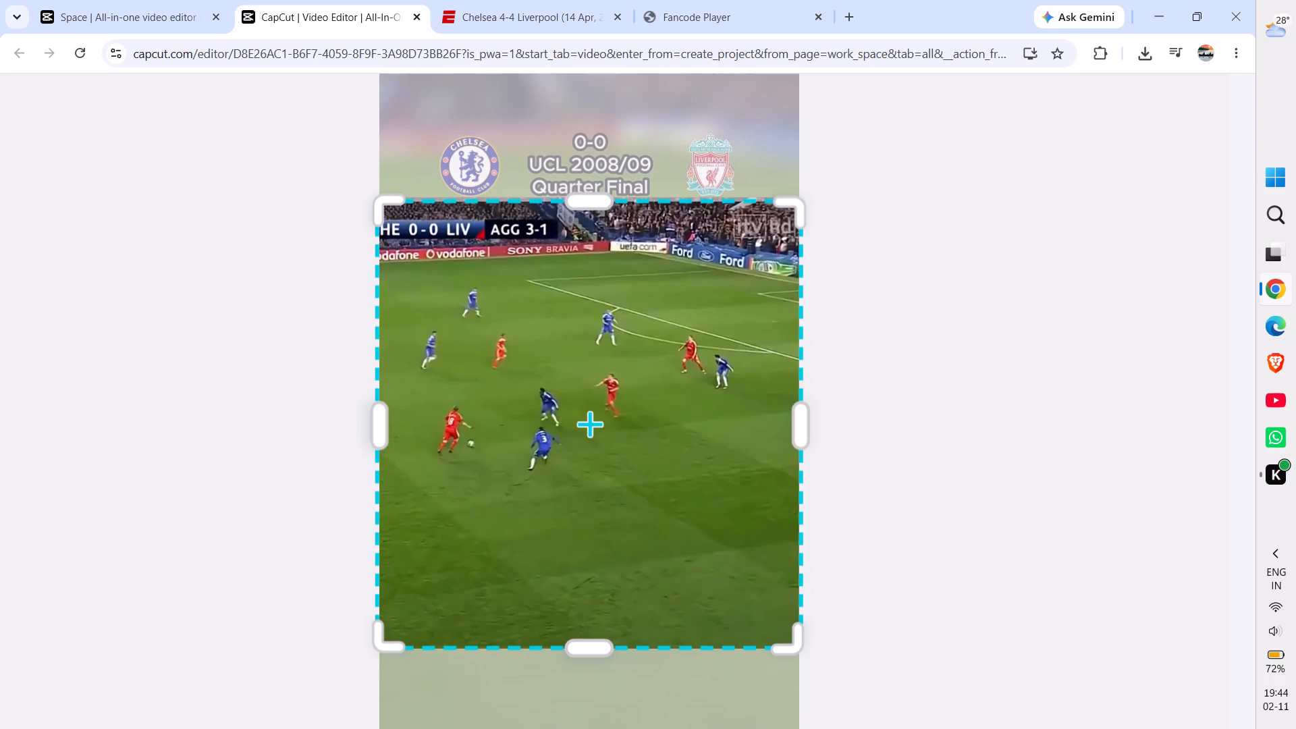
click(590, 200)
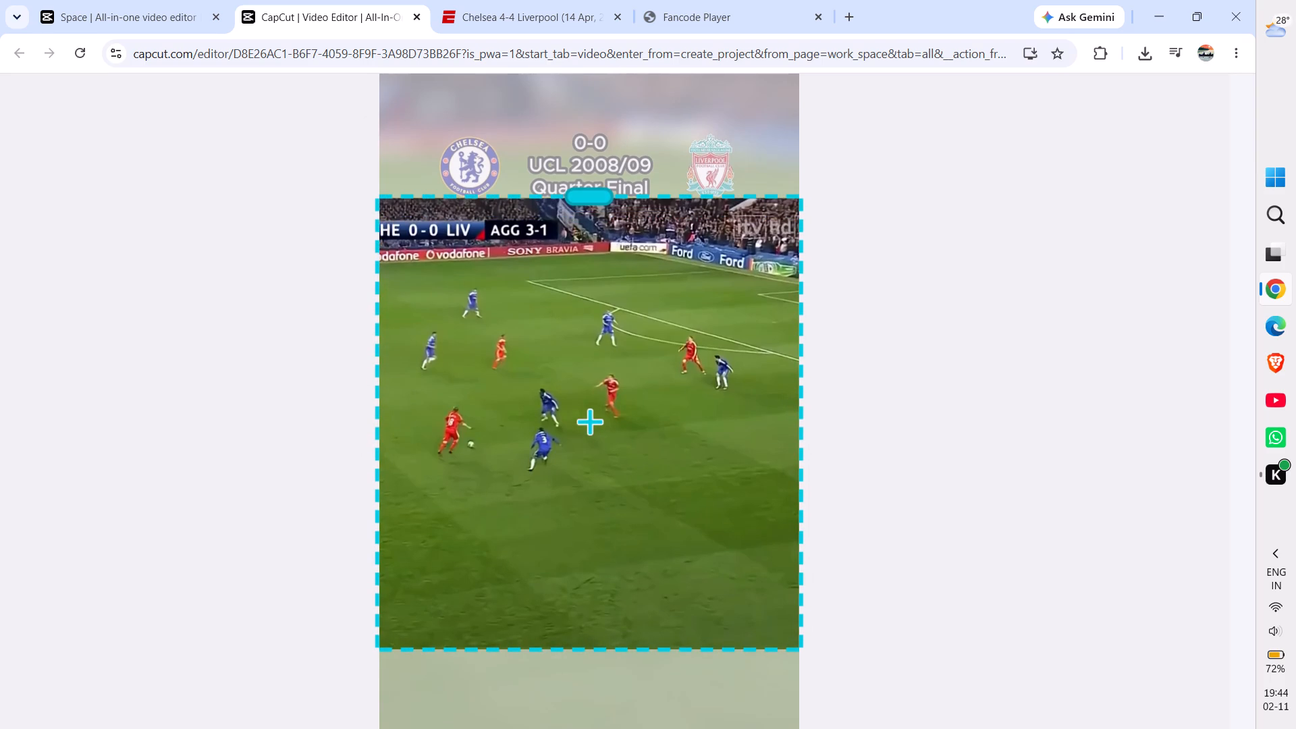
click(1056, 359)
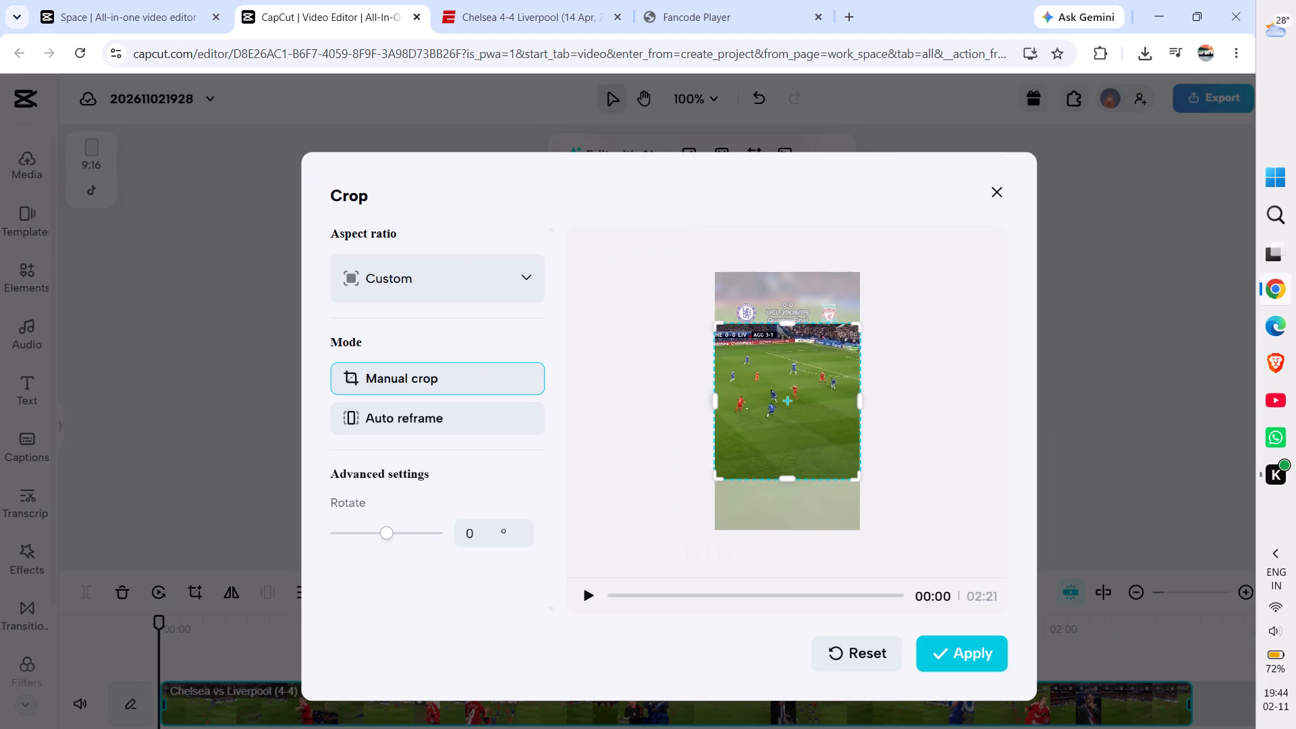
click(943, 657)
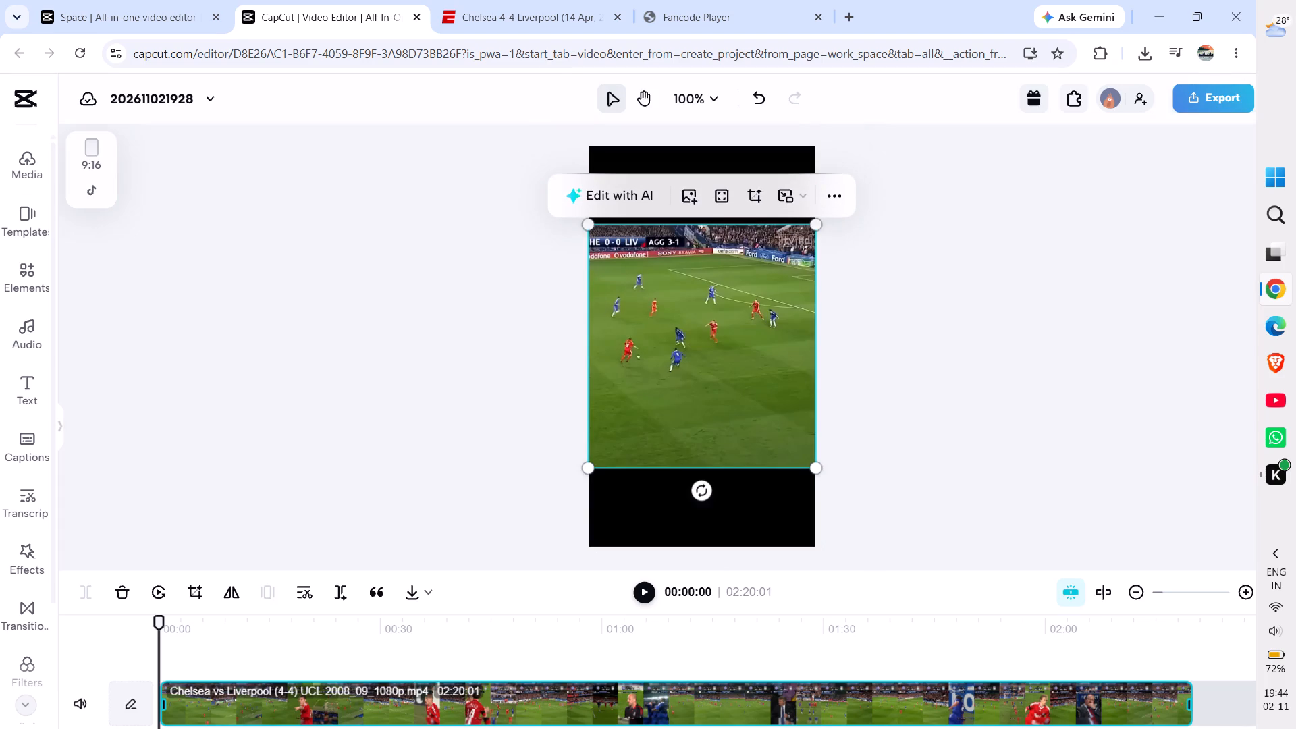
Preview the first two seconds of the cropped clip.
key(space)
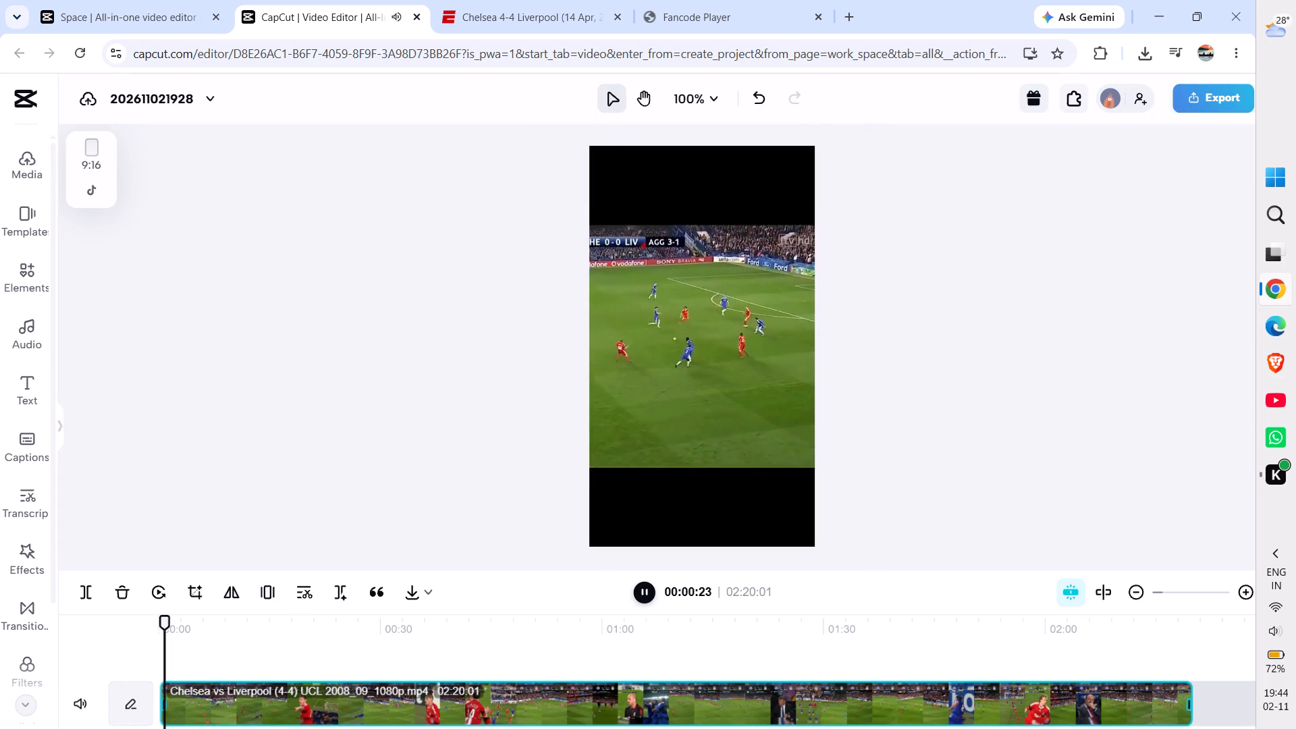
key(space)
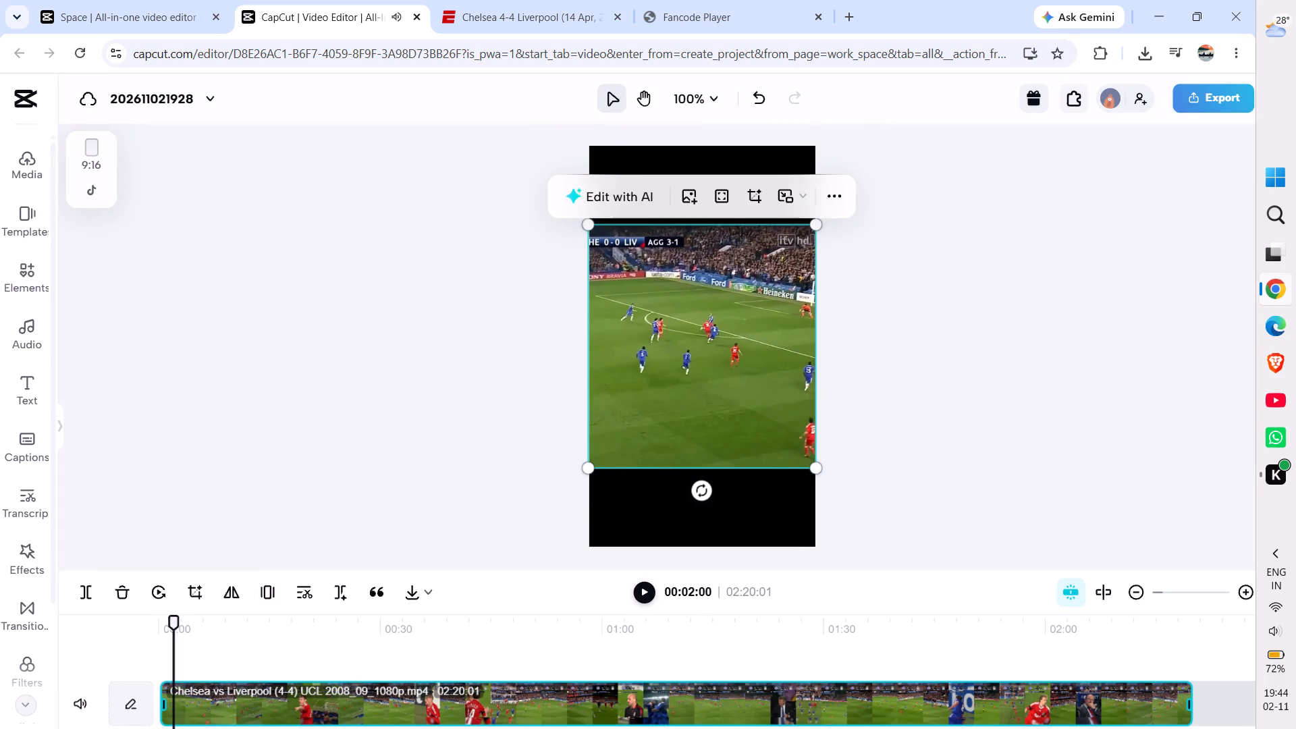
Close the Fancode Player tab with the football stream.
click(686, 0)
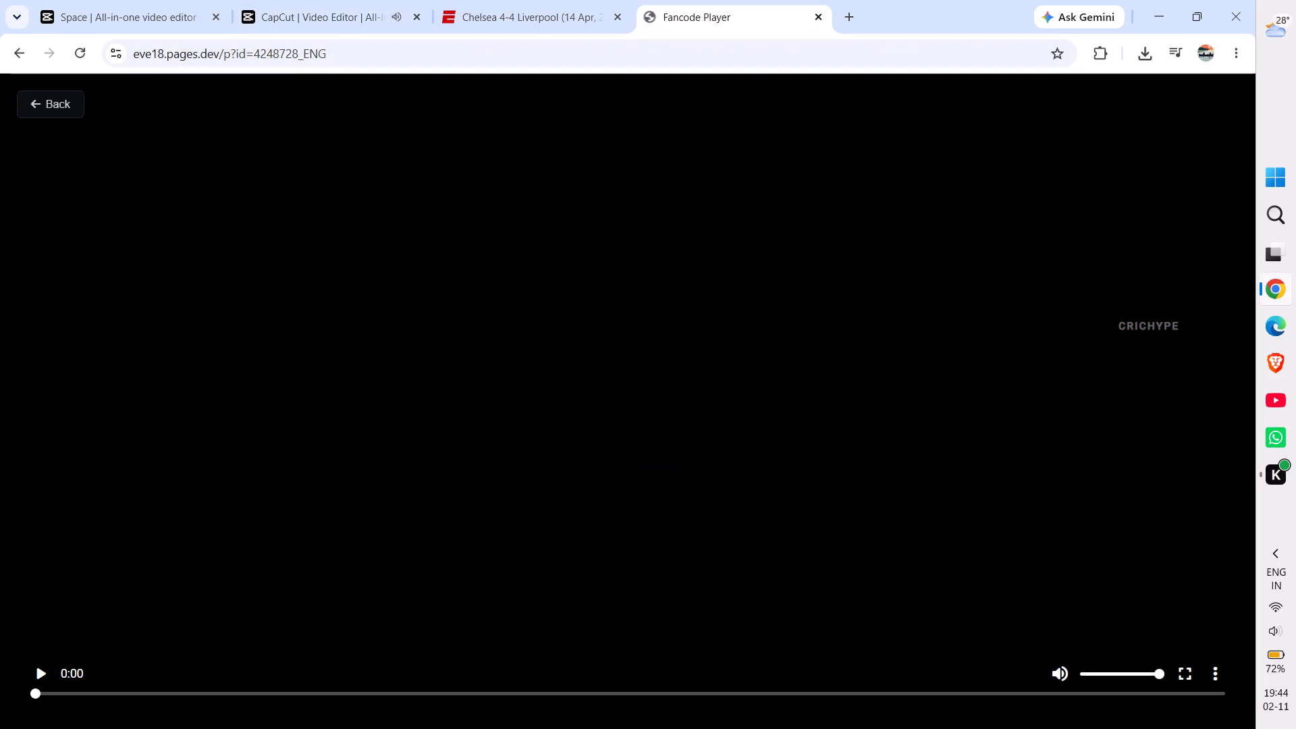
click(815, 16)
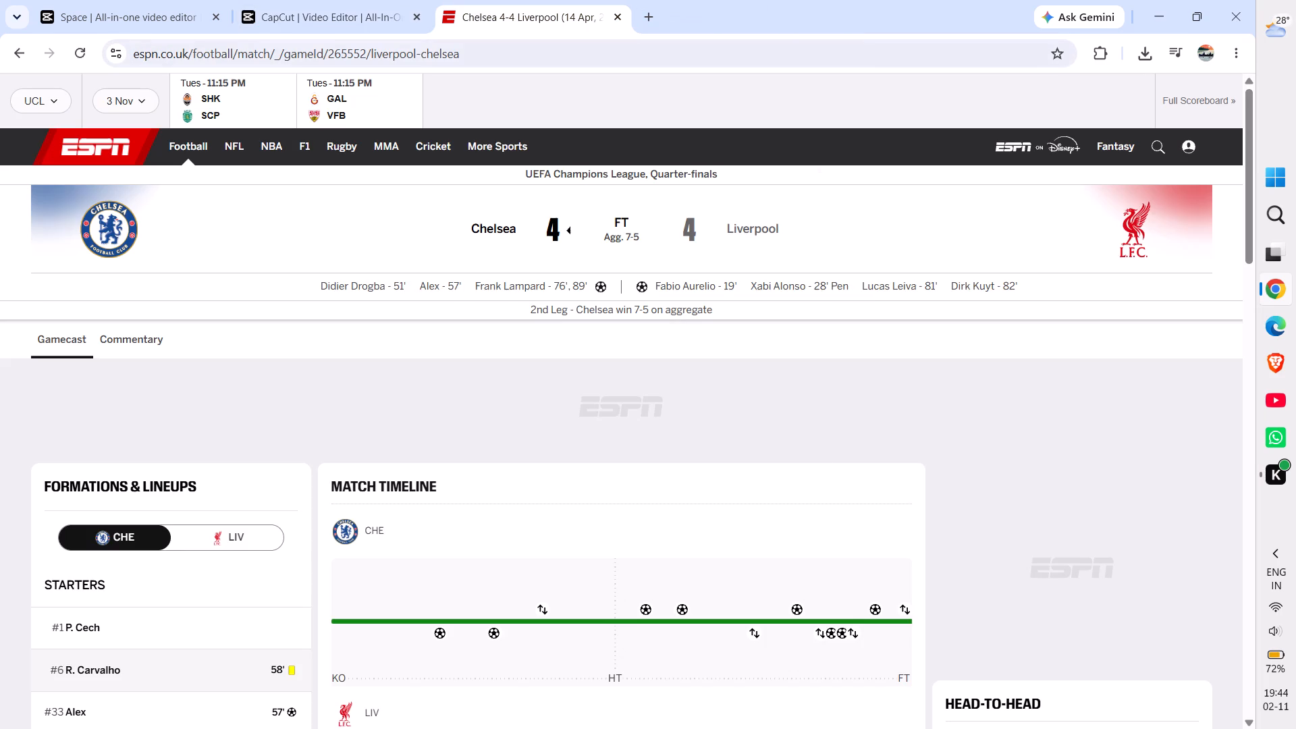
Return to the CapCut project and preview the cropped Chelsea vs Liverpool clip up to about the seven-second mark.
click(344, 3)
key(space)
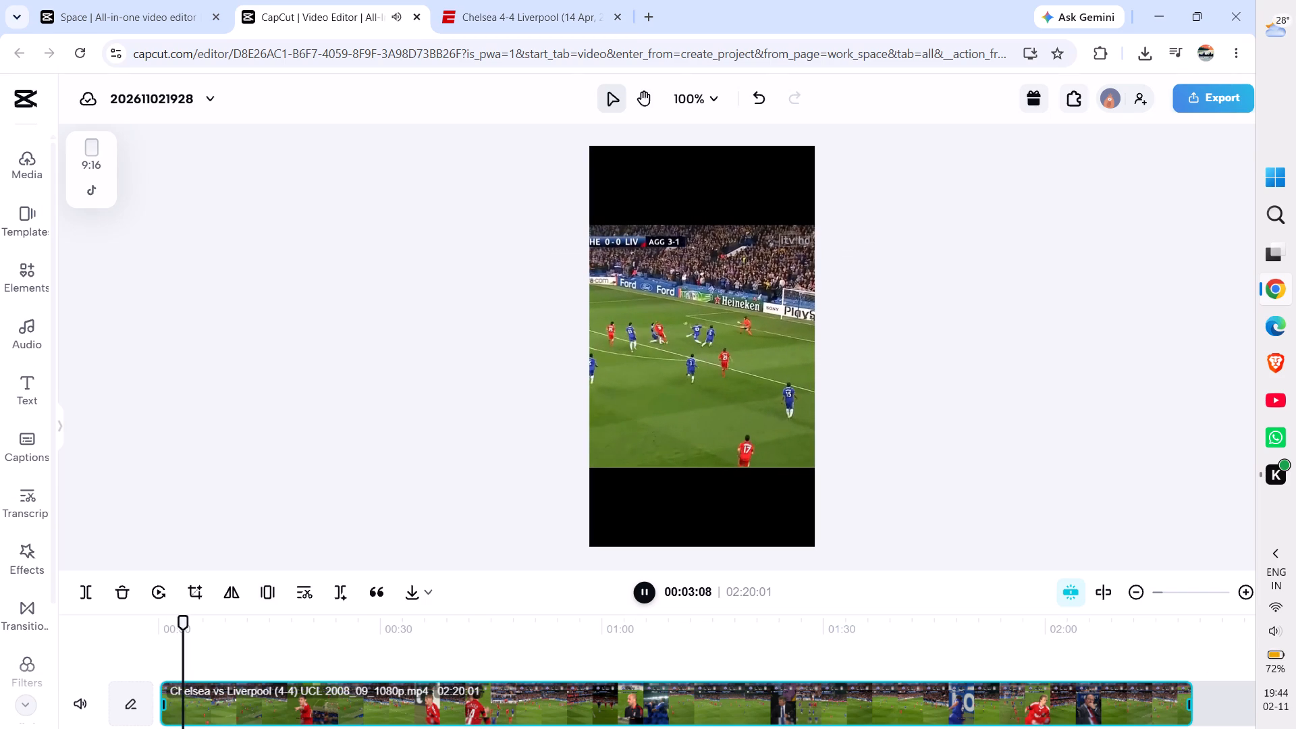
key(space)
key(space)
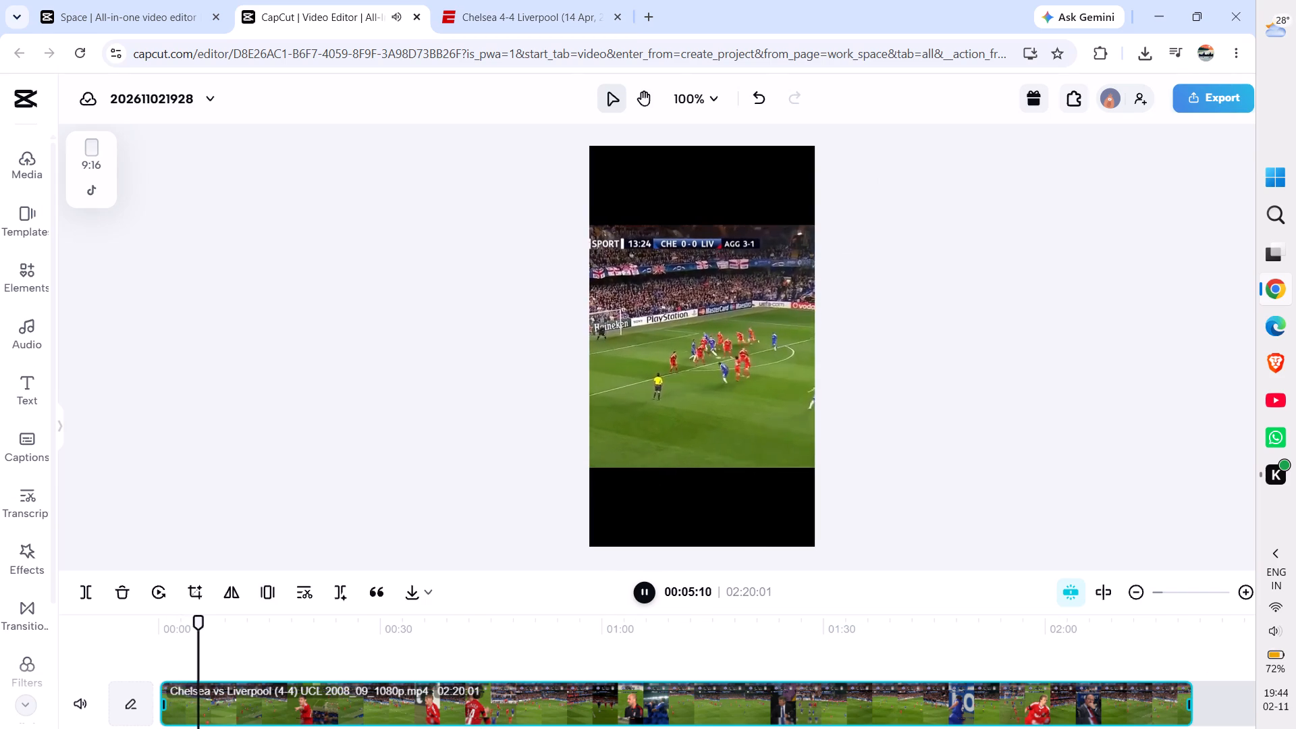
key(space)
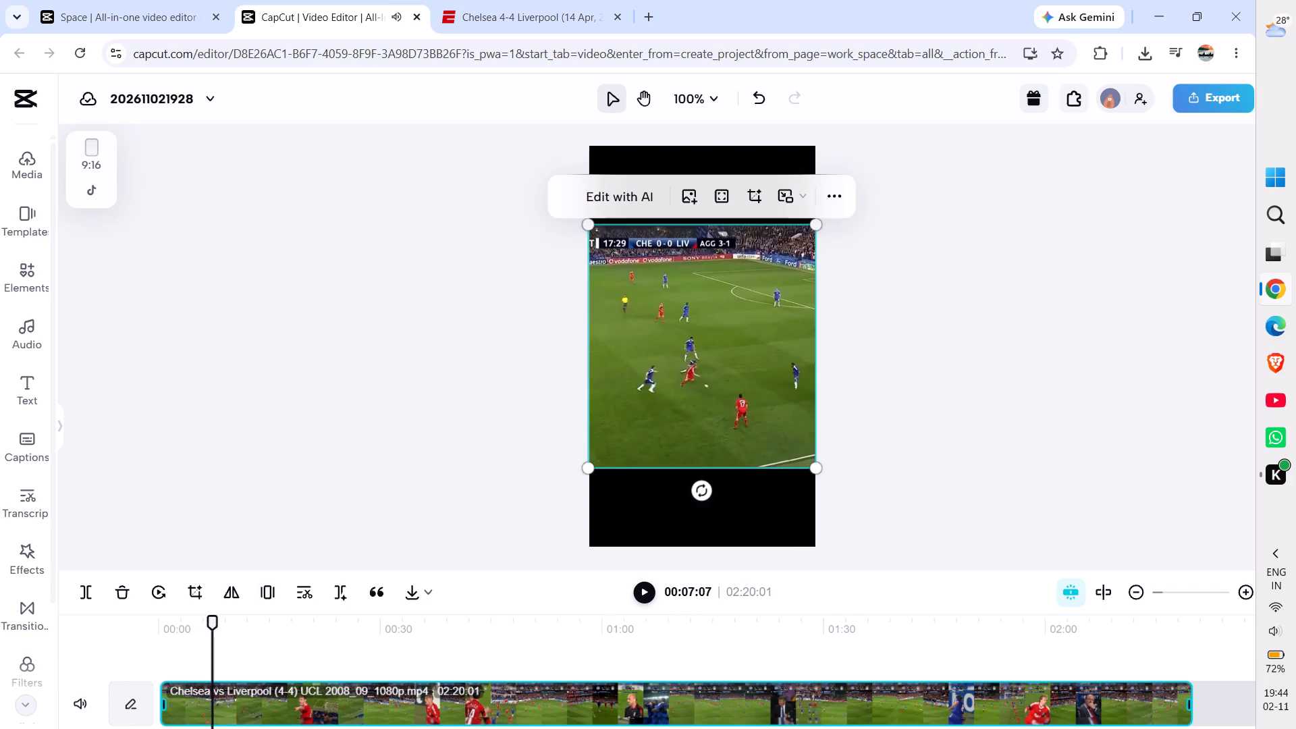
Move the clip slightly down in the 9:16 frame, keeping it horizontally centred, with a taller black band above than below.
click(246, 426)
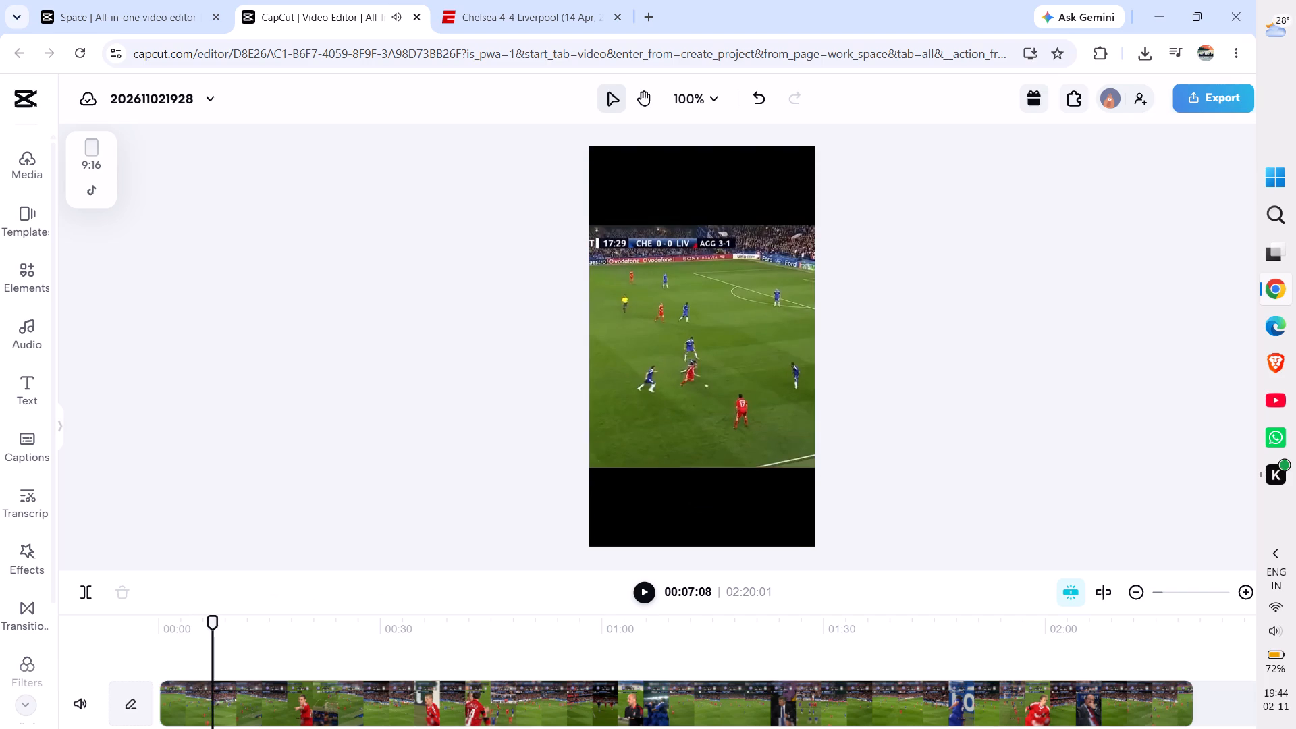
drag(650, 346, 654, 377)
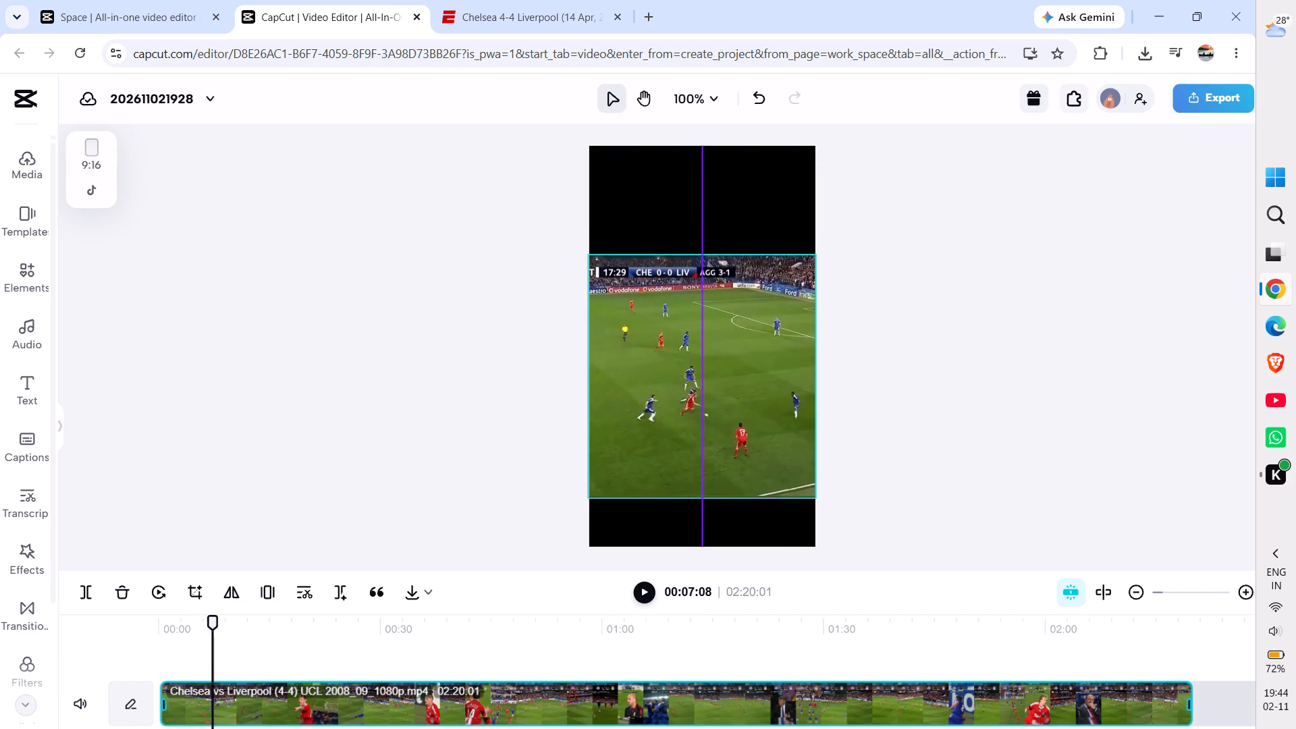
drag(654, 377, 655, 368)
drag(655, 368, 655, 375)
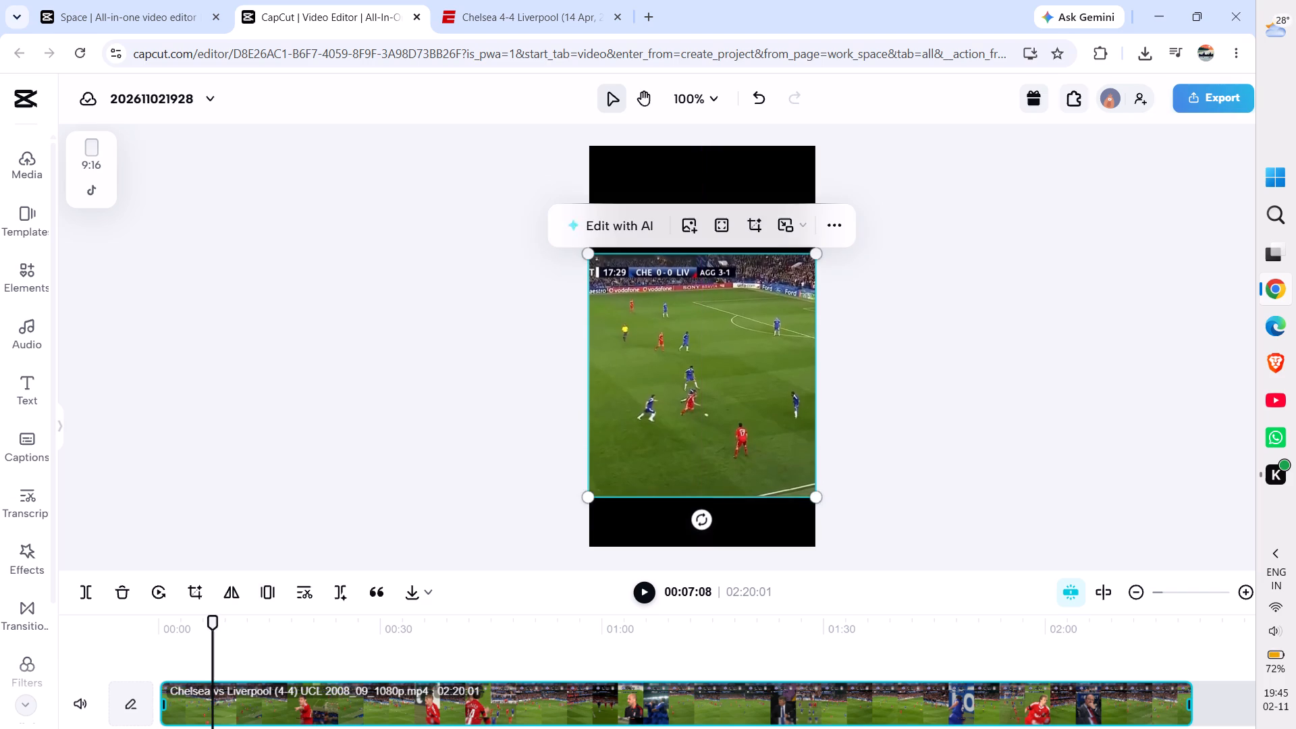
click(957, 335)
click(759, 341)
click(667, 325)
click(345, 286)
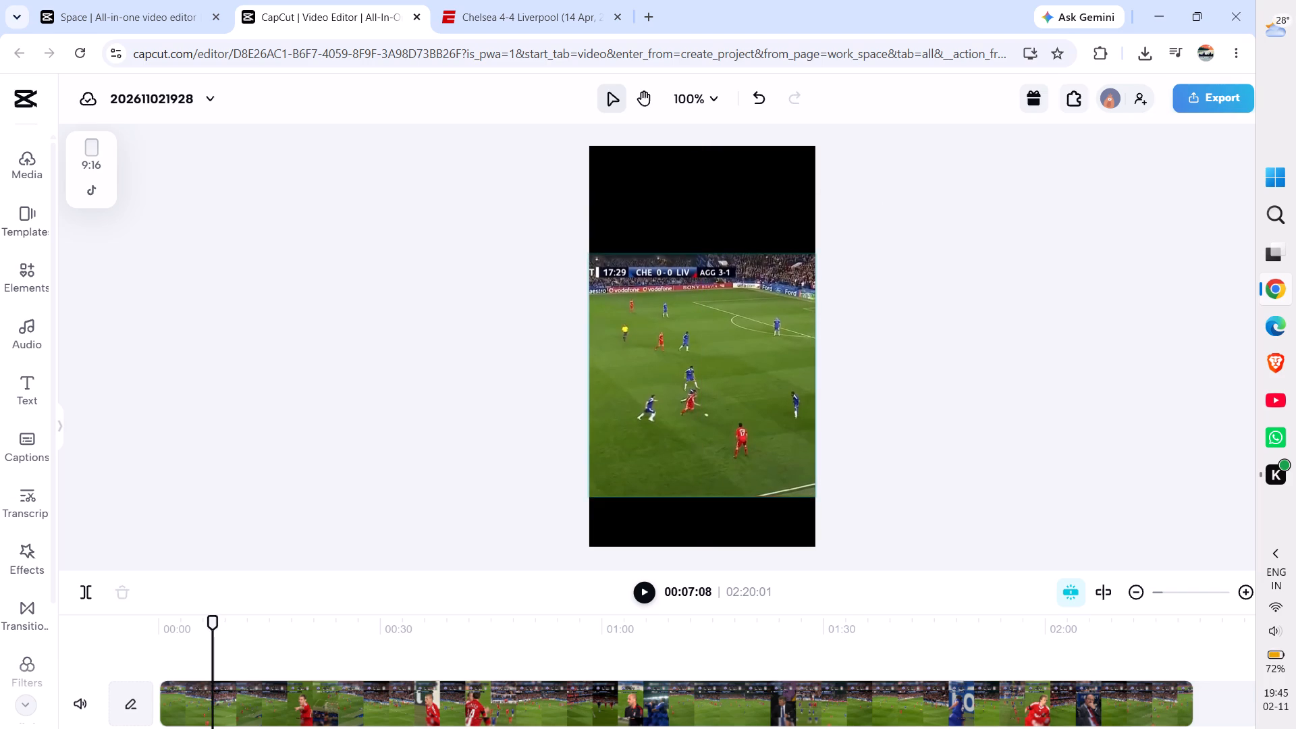
Reopen the clip's manual crop to check the area around the match footage and apply it as is.
click(700, 296)
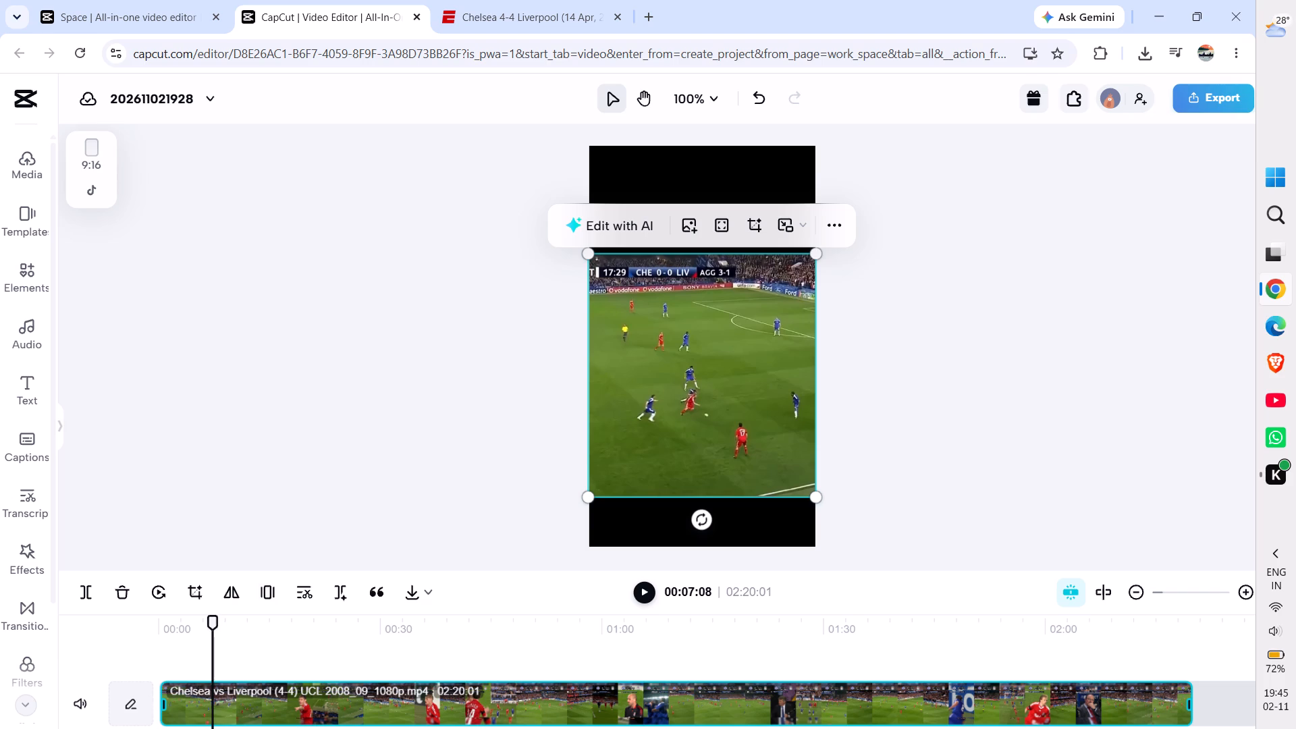
click(753, 230)
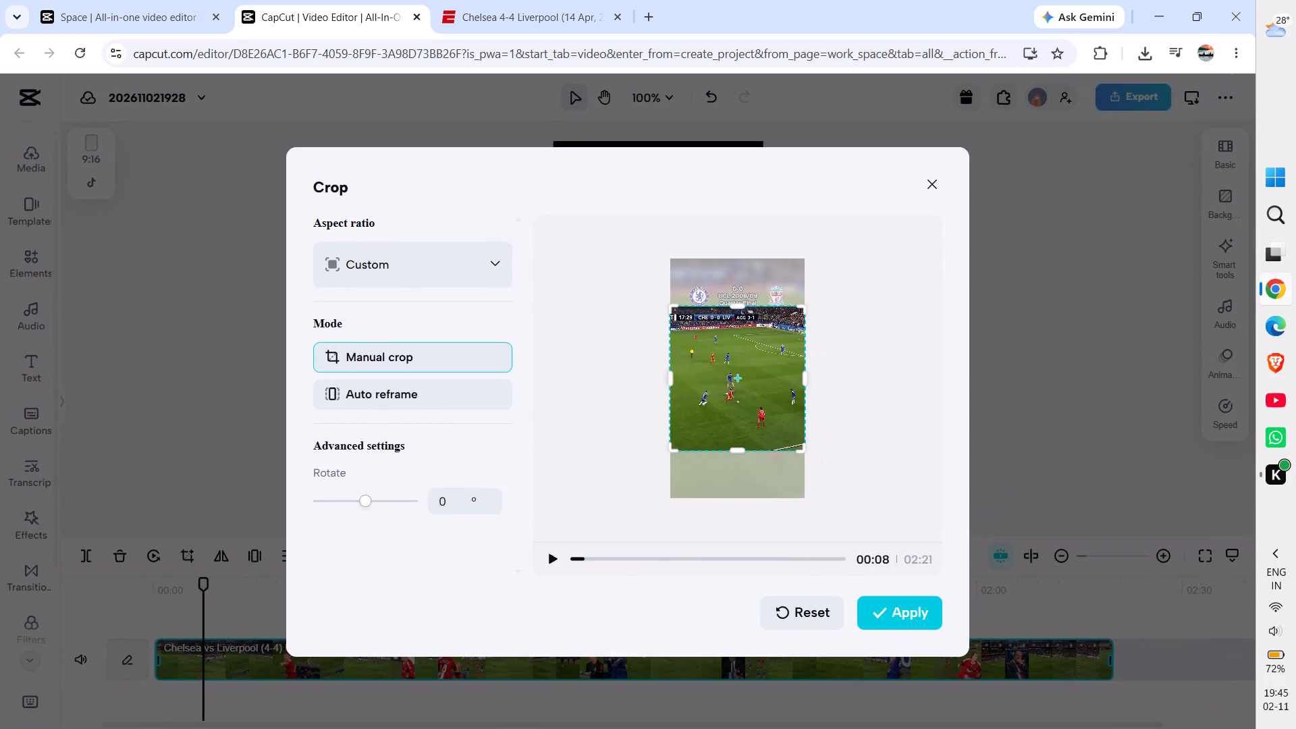
click(898, 618)
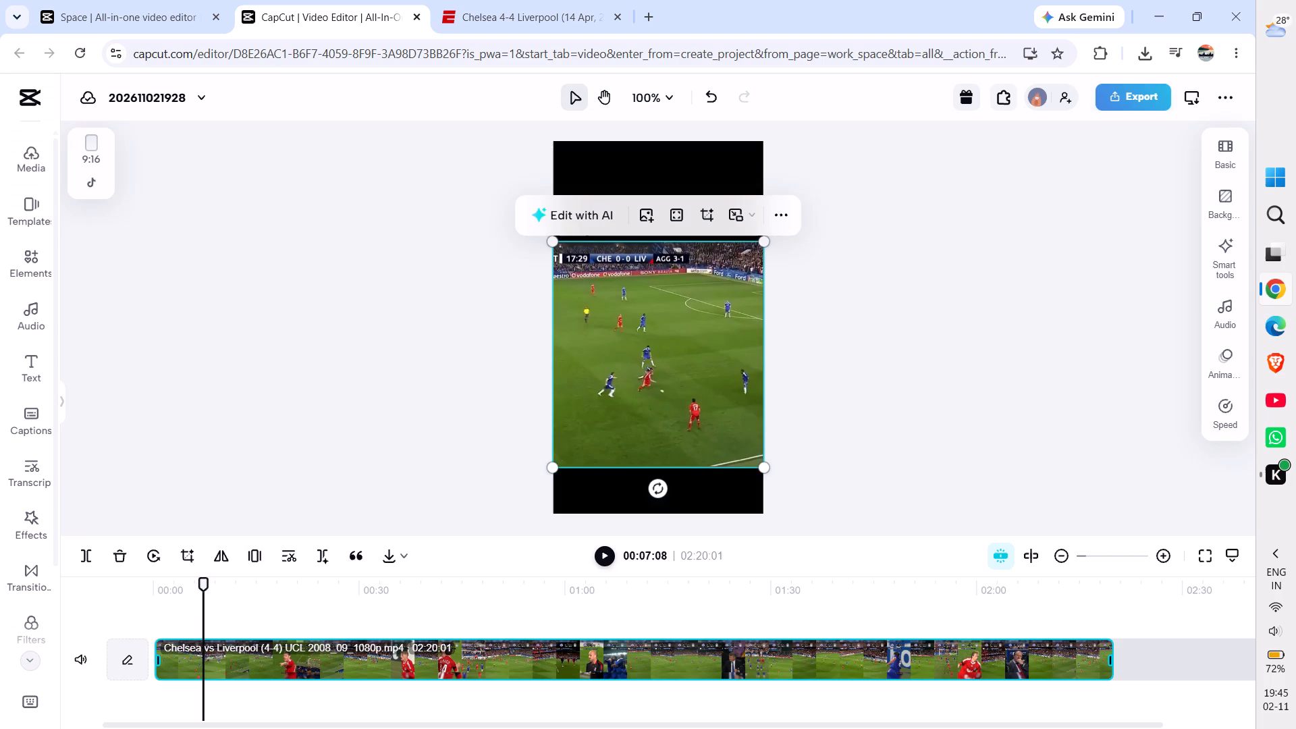
Look through the clip's Background and Basic settings and open the Curves color adjustment.
click(1222, 202)
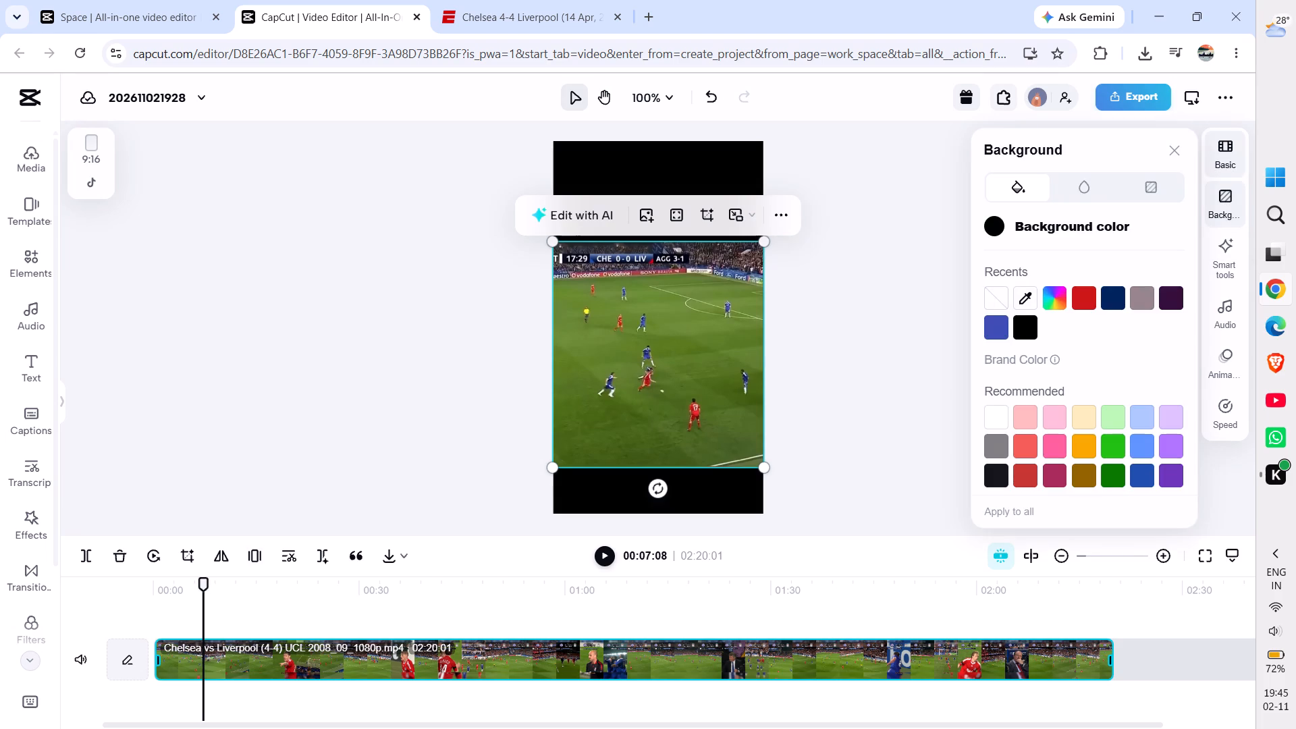
click(1228, 148)
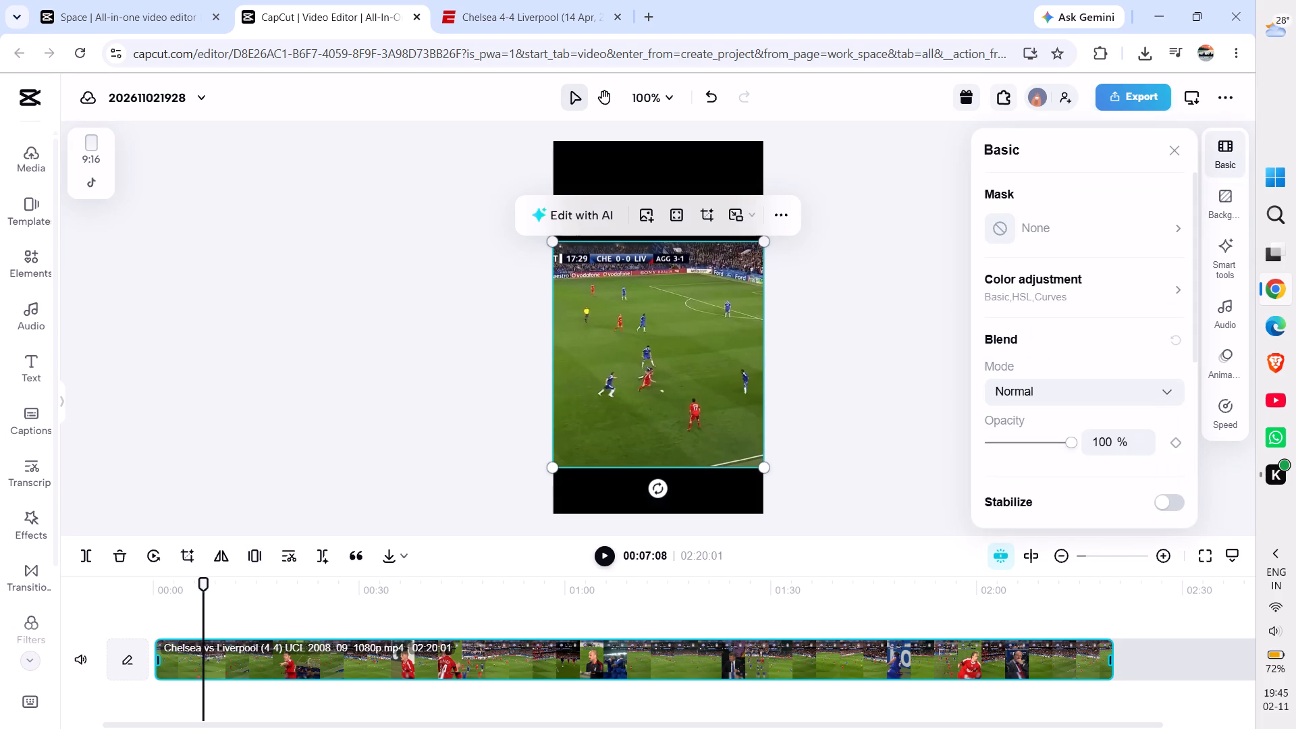
click(1091, 297)
click(1152, 182)
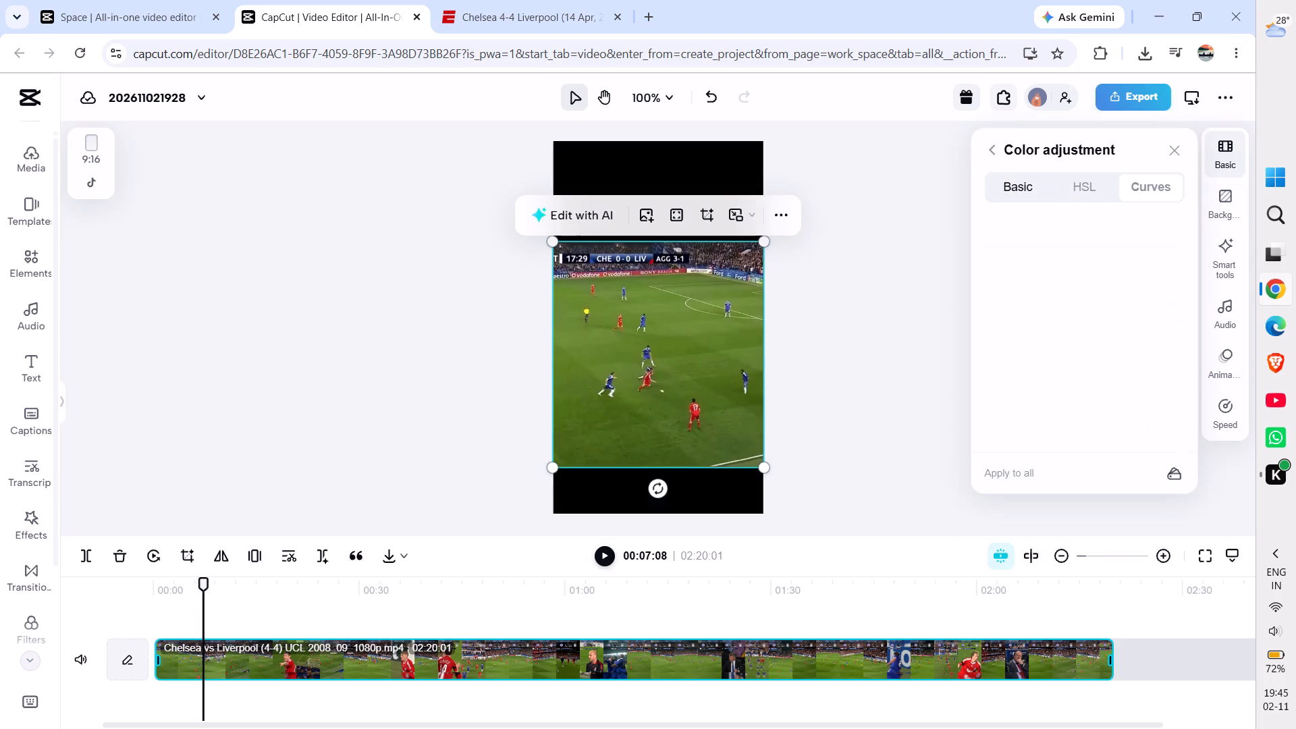
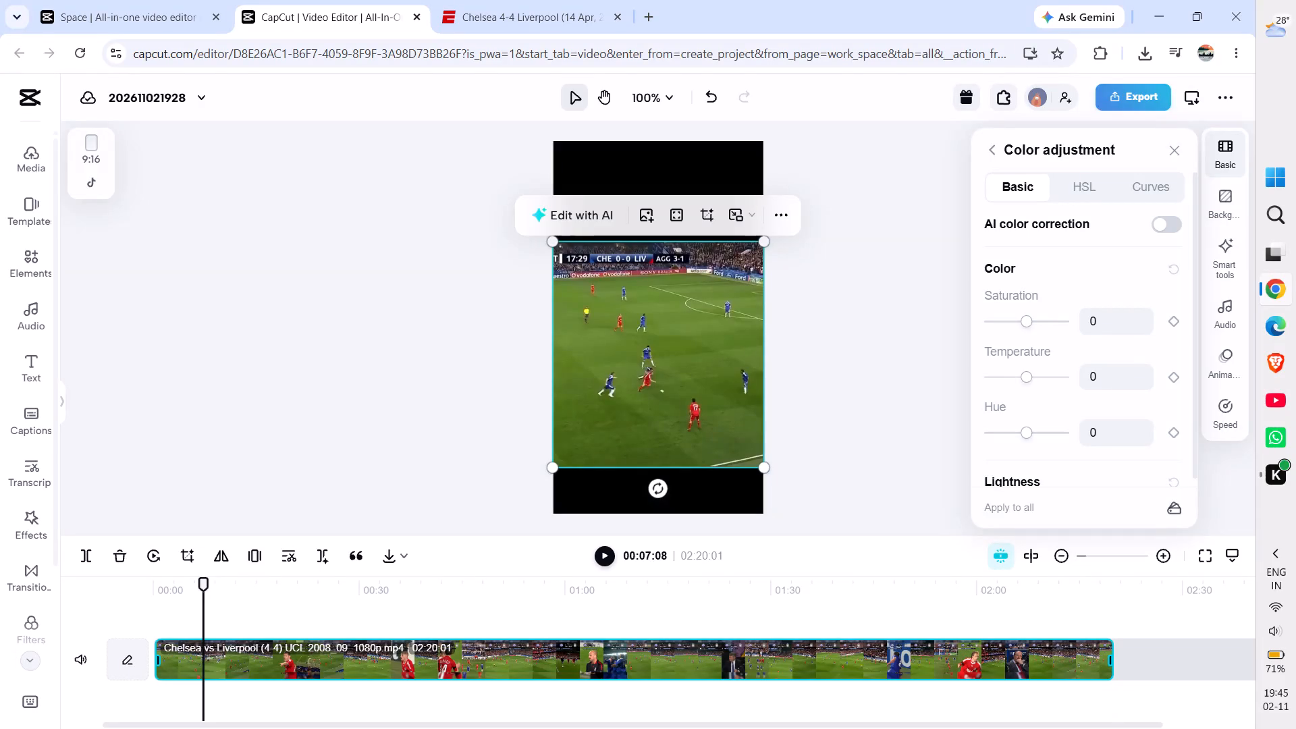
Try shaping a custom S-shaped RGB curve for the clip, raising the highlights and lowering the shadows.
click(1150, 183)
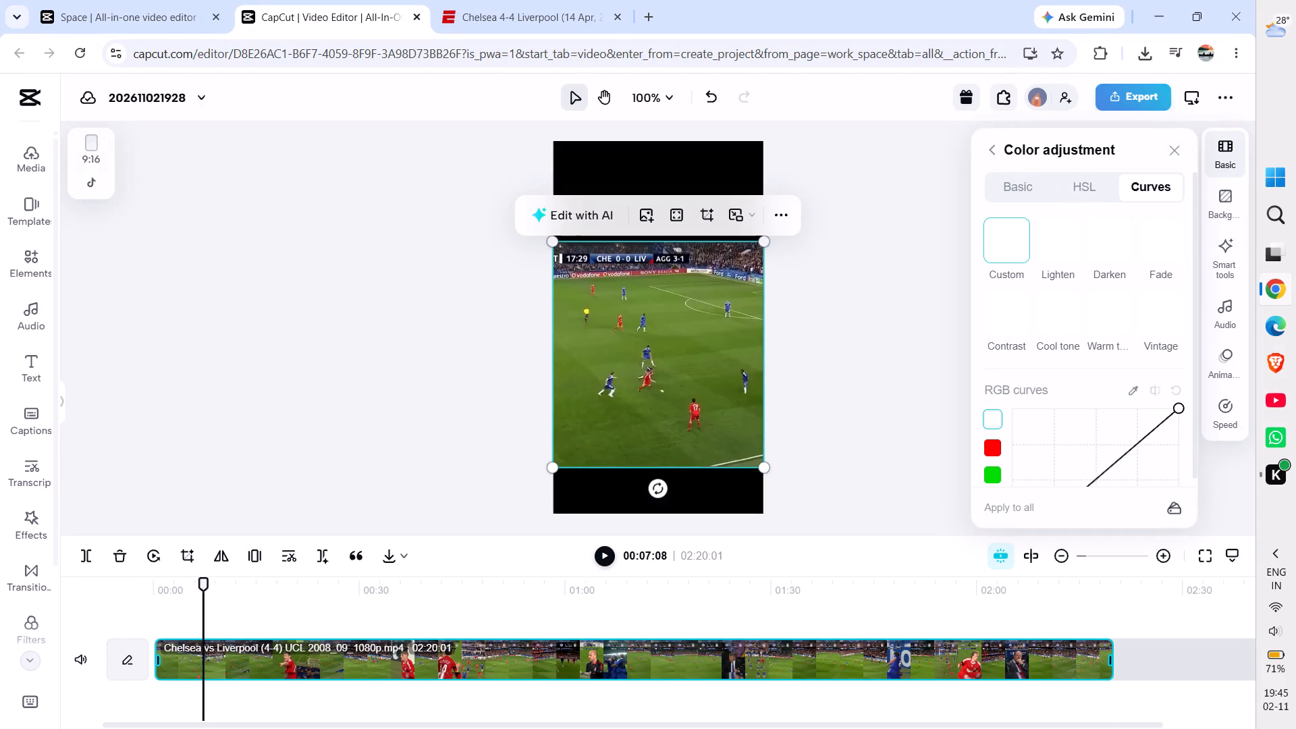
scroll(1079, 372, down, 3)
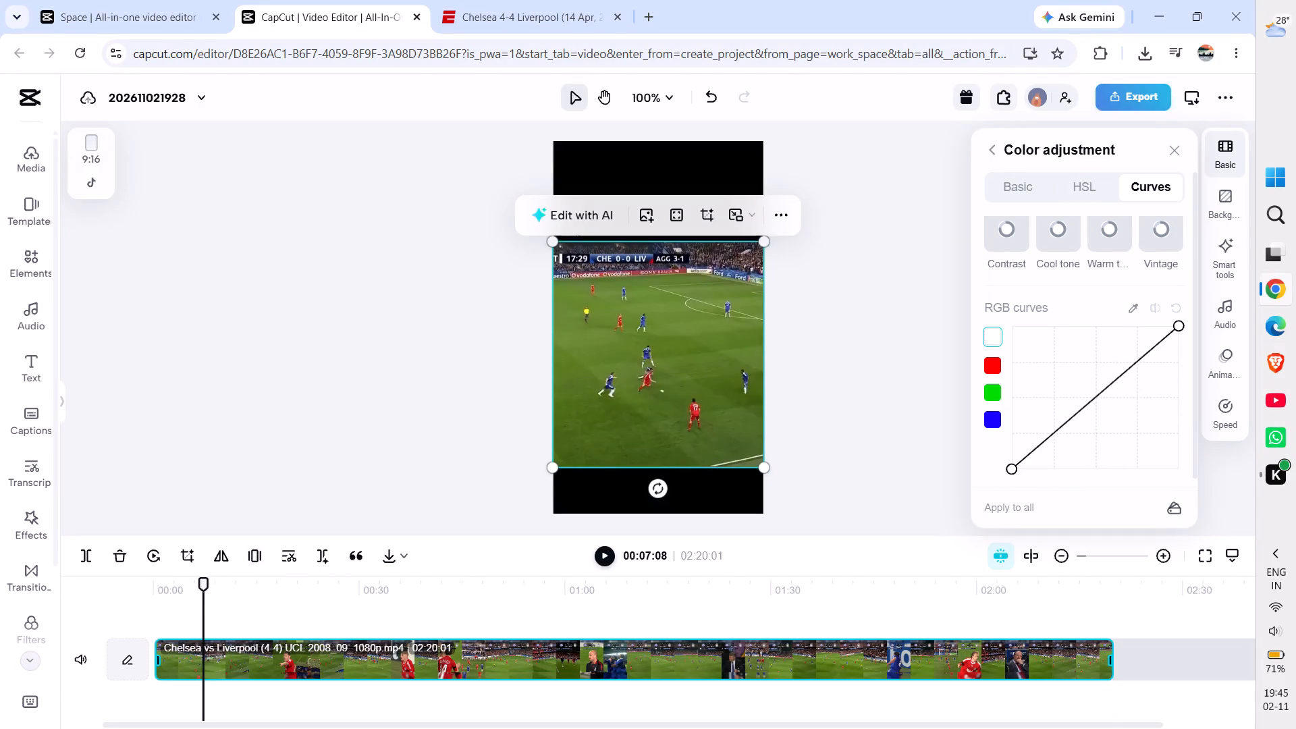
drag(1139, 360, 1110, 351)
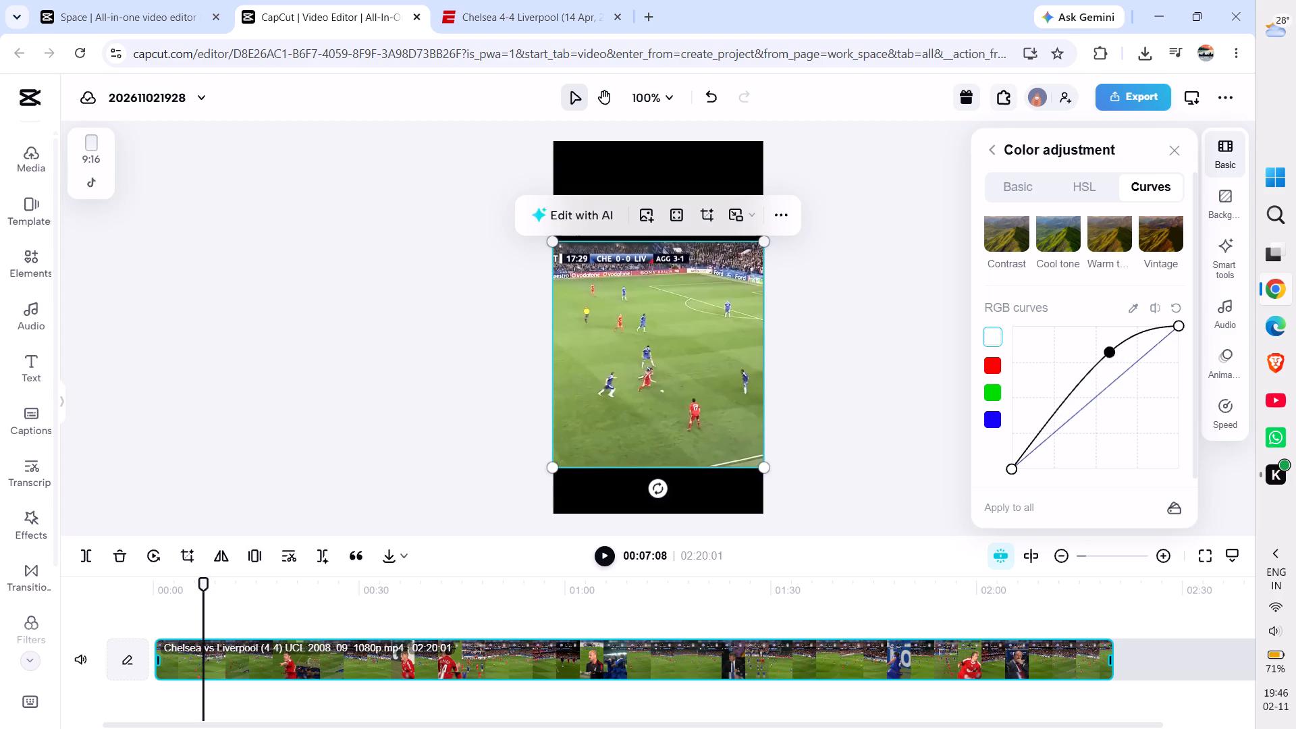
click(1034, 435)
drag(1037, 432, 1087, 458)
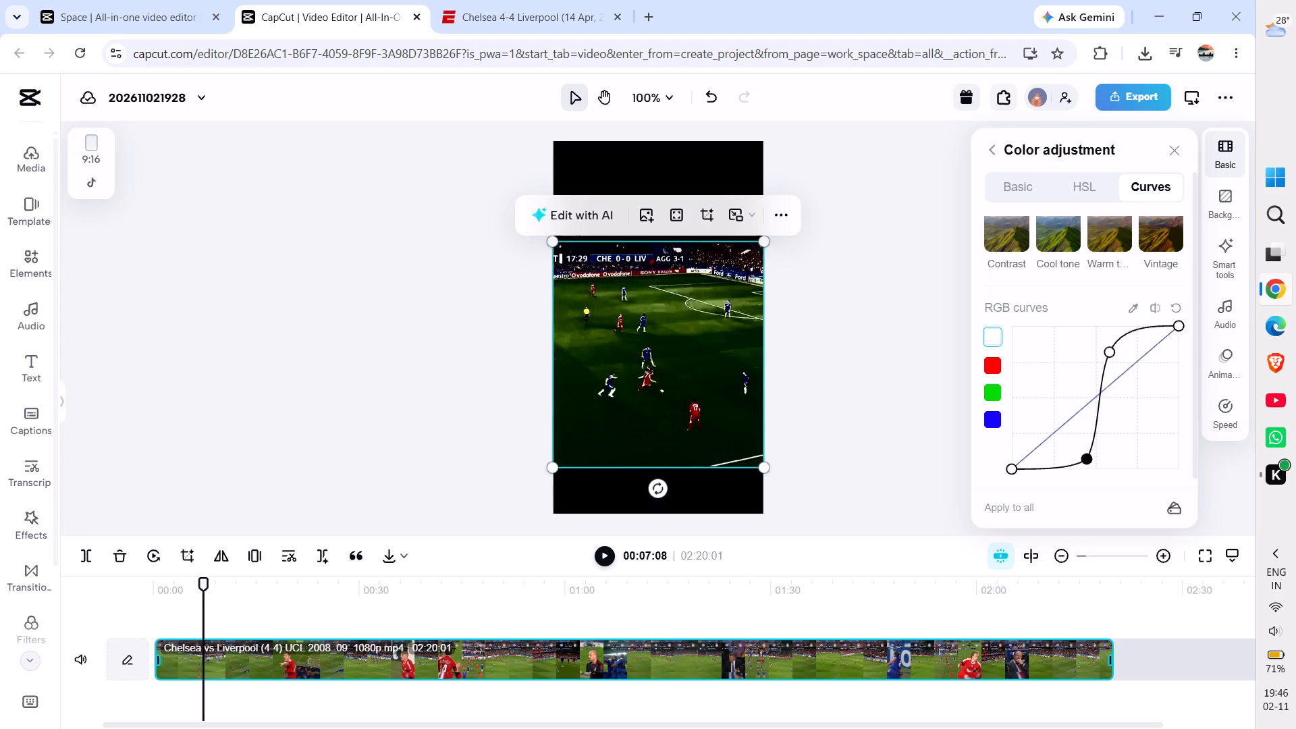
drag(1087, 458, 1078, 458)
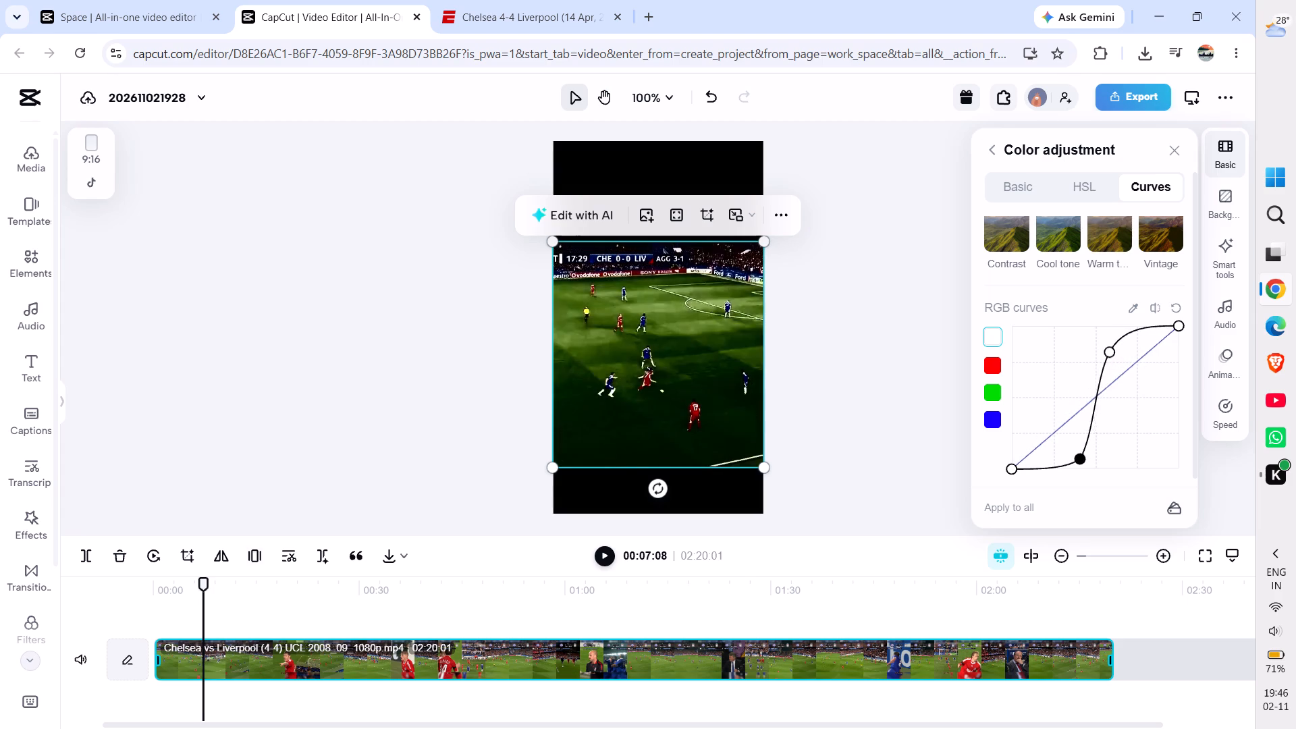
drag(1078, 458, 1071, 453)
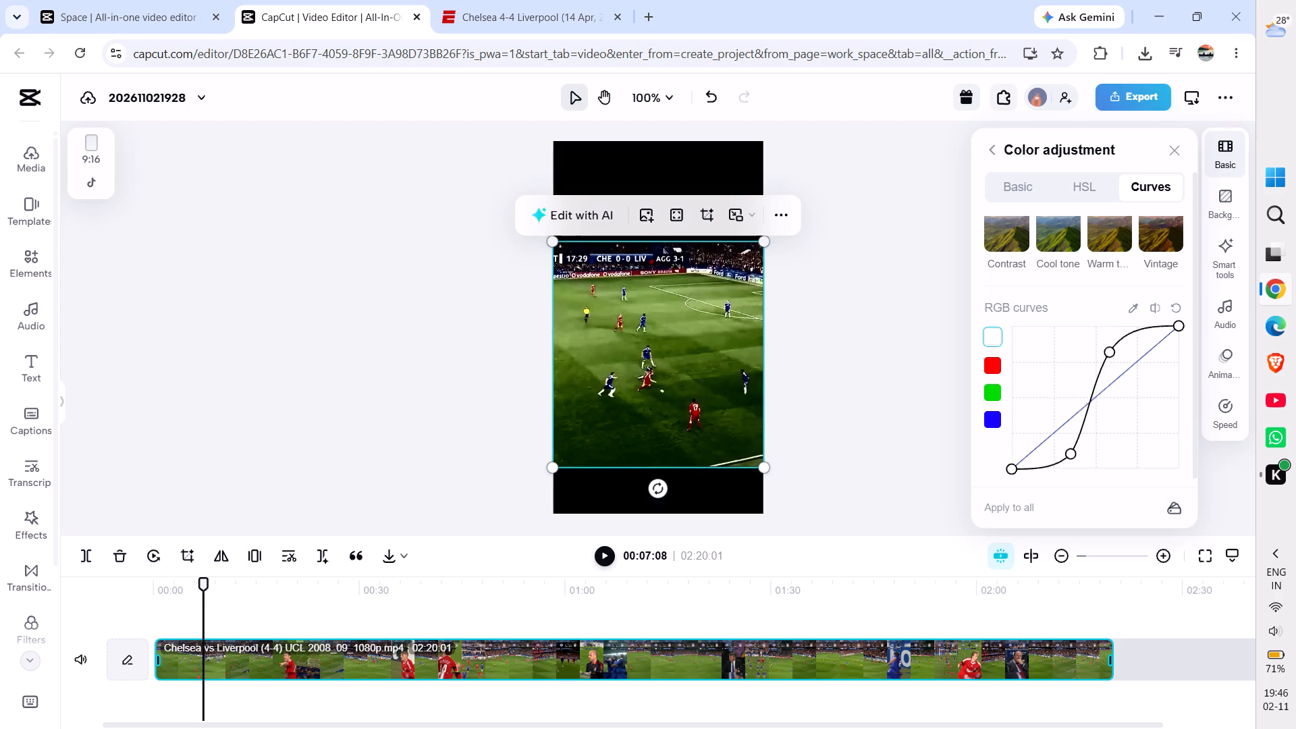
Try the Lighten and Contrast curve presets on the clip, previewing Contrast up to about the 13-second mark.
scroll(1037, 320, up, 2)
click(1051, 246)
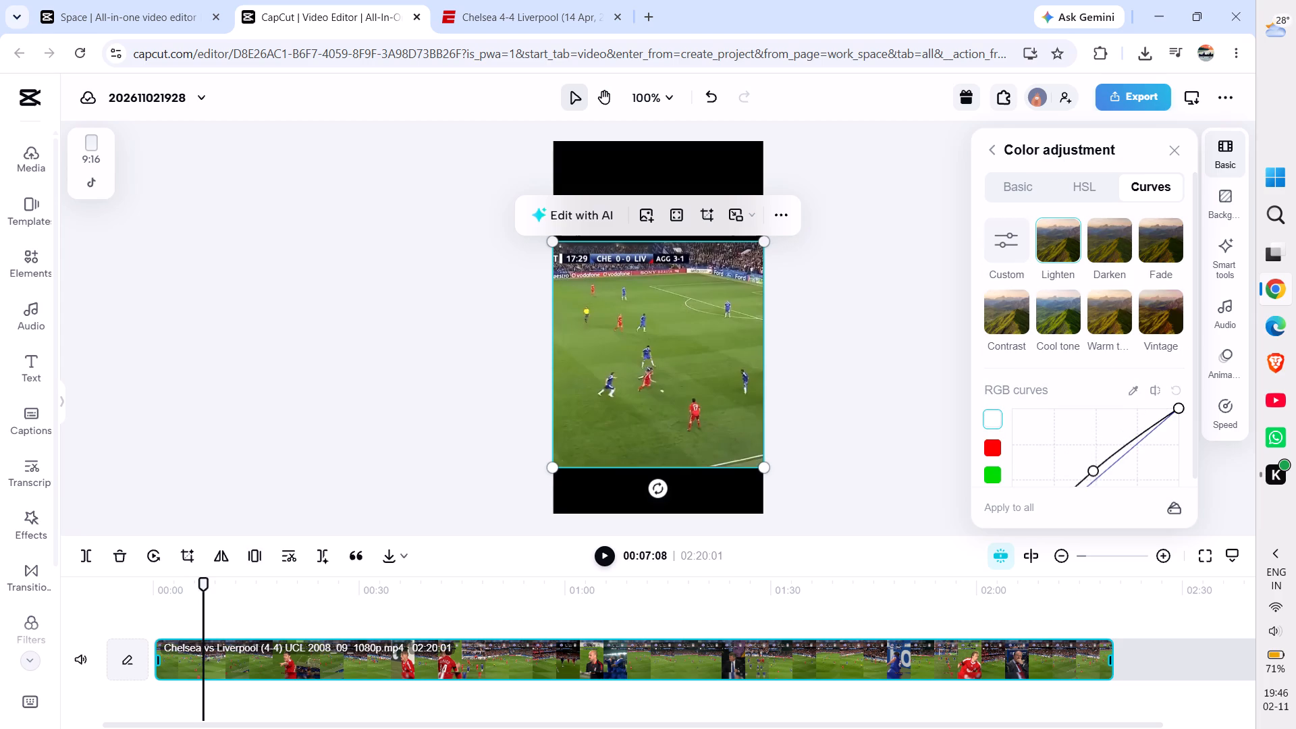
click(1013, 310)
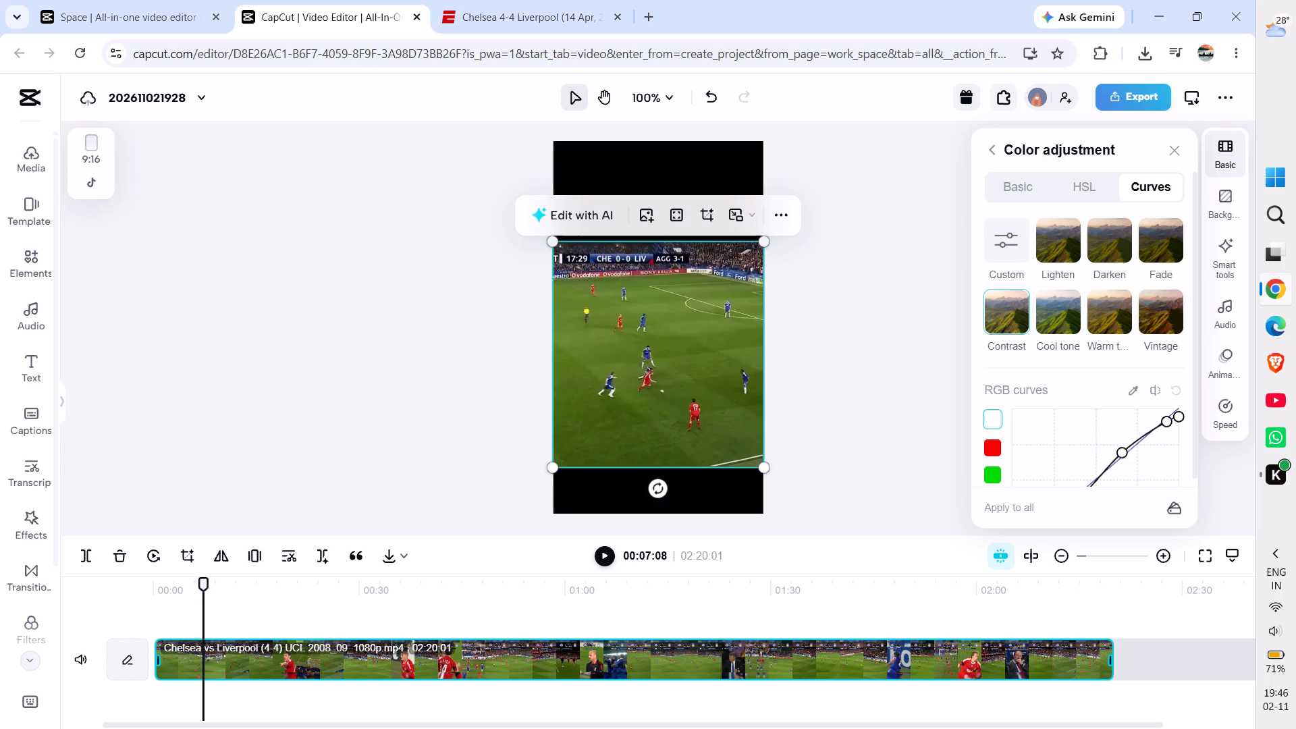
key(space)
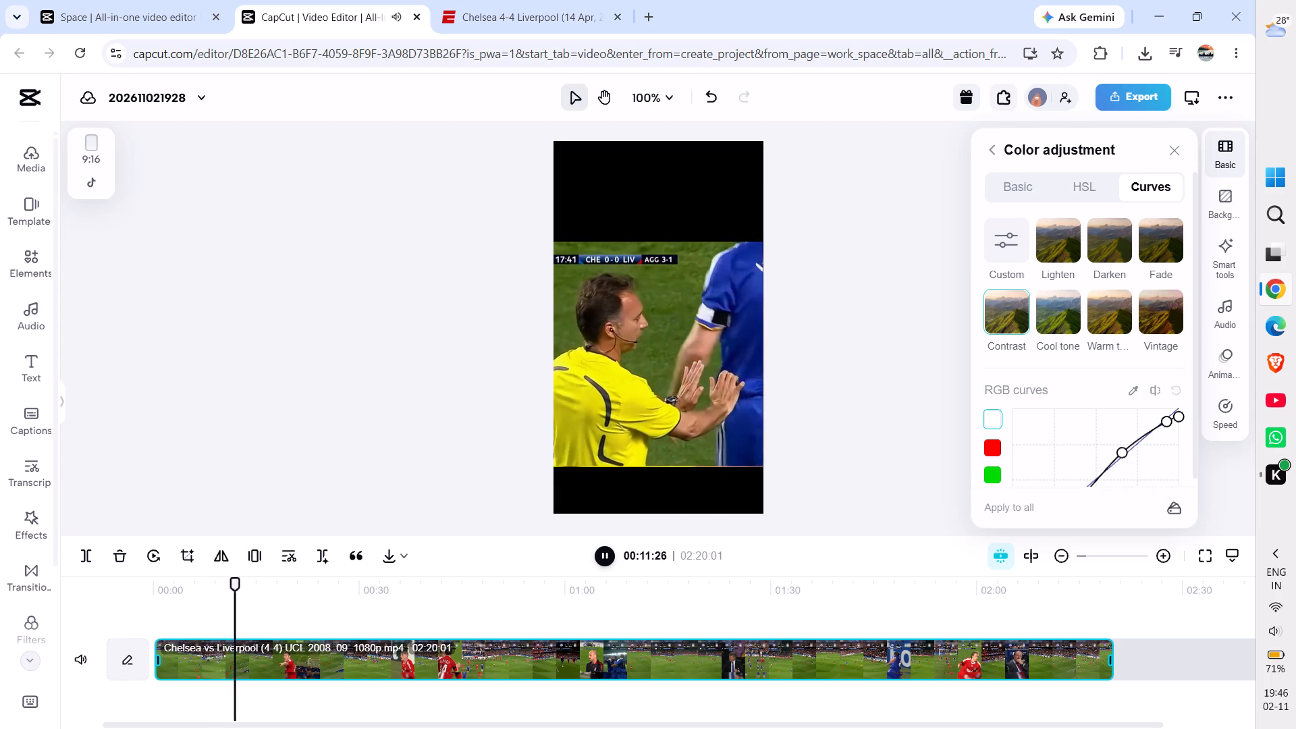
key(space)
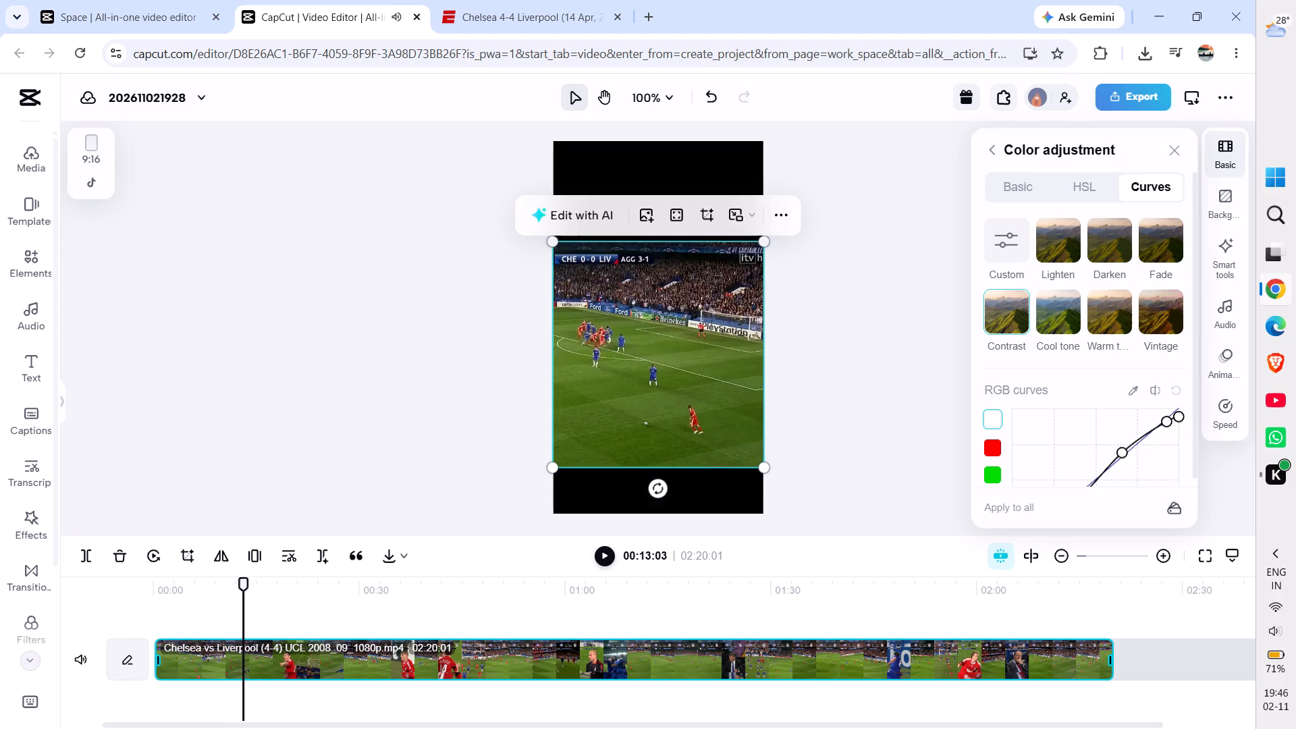
Apply the Lighten curve preset to the clip and preview it up to about the 15-second mark.
click(1060, 232)
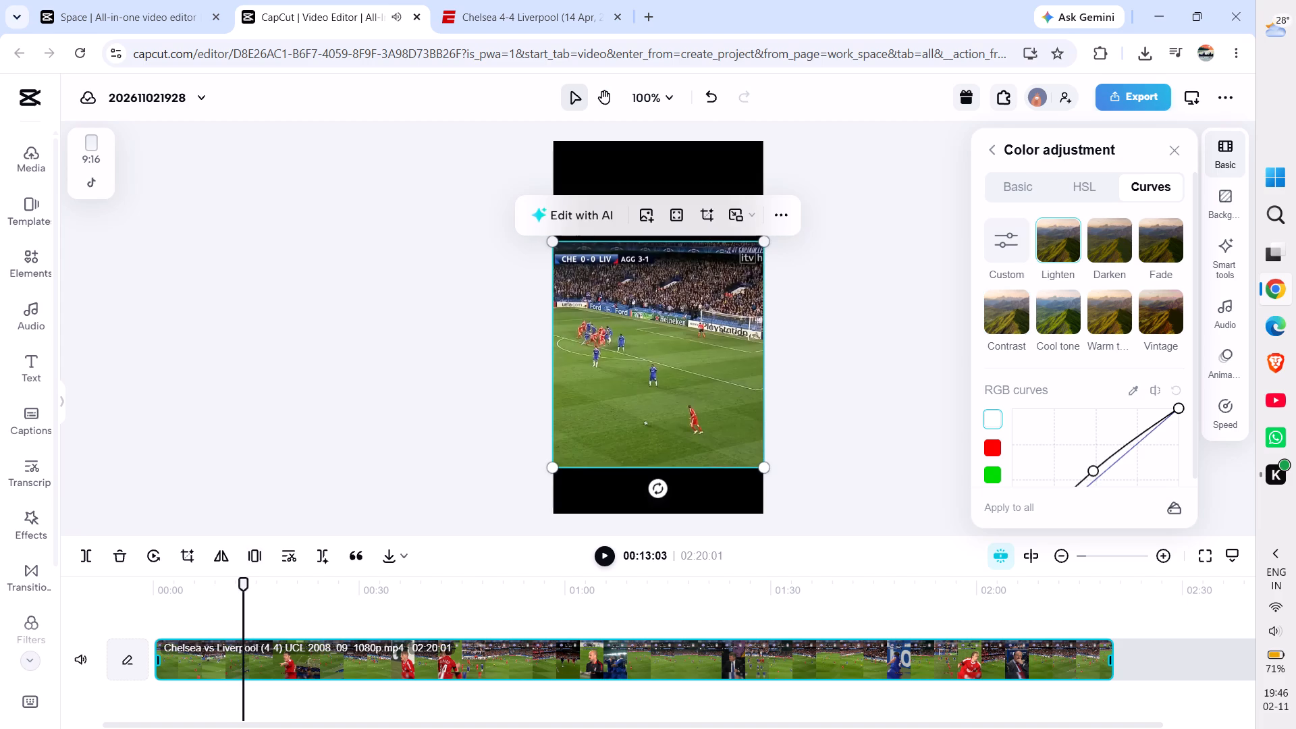
key(space)
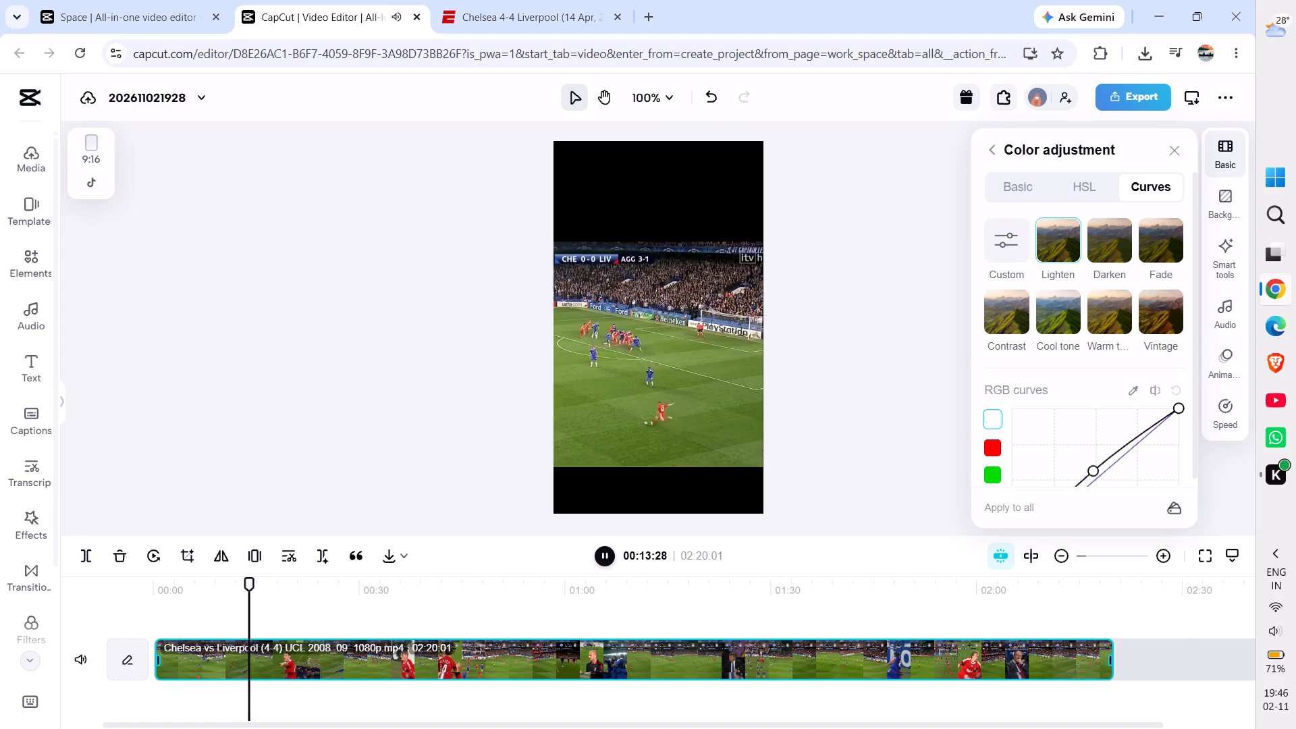
key(space)
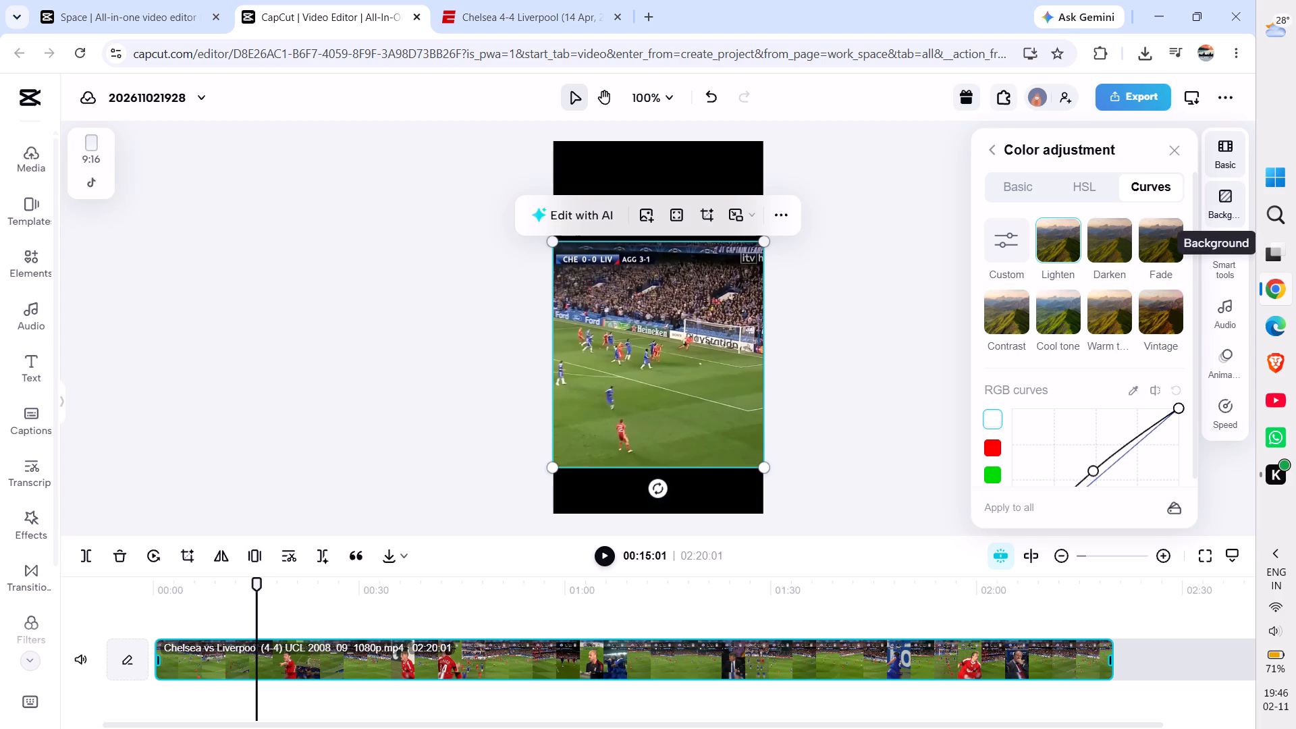
Replace the black bands around the clip with a blurred background, using the third blur option.
click(1021, 187)
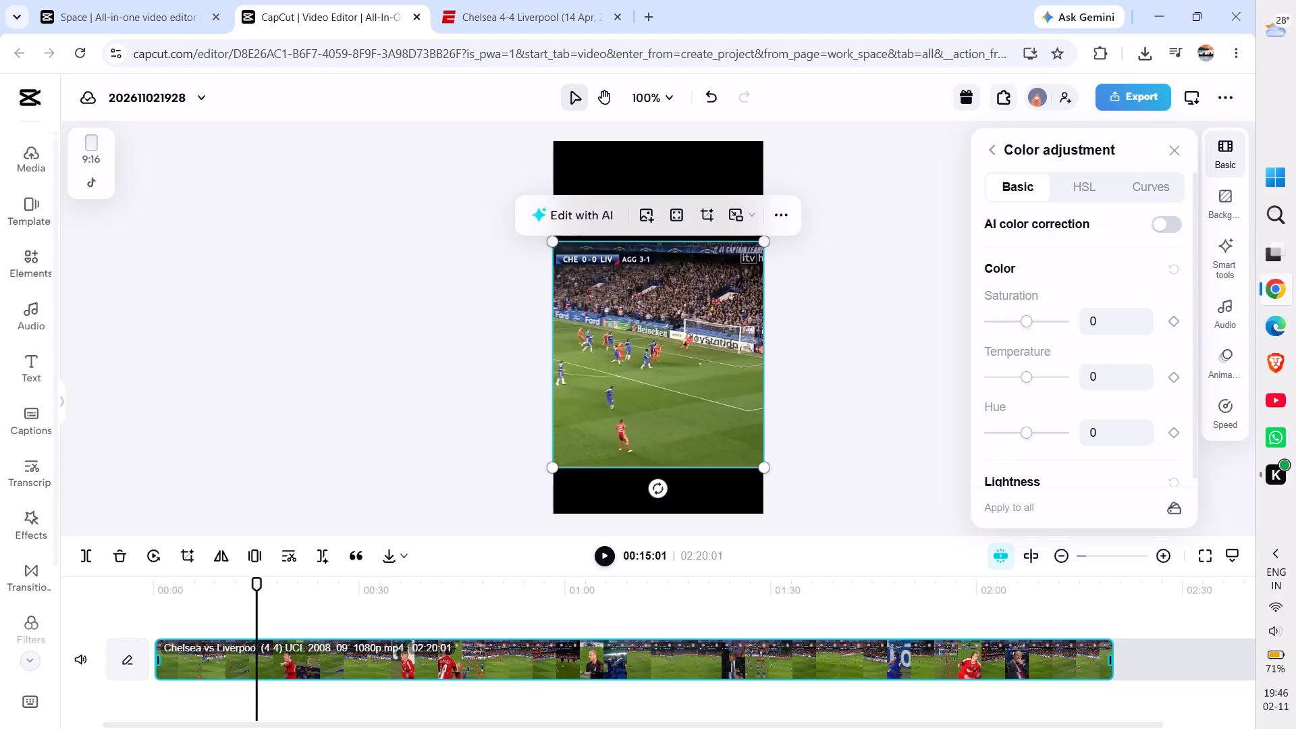
click(1228, 213)
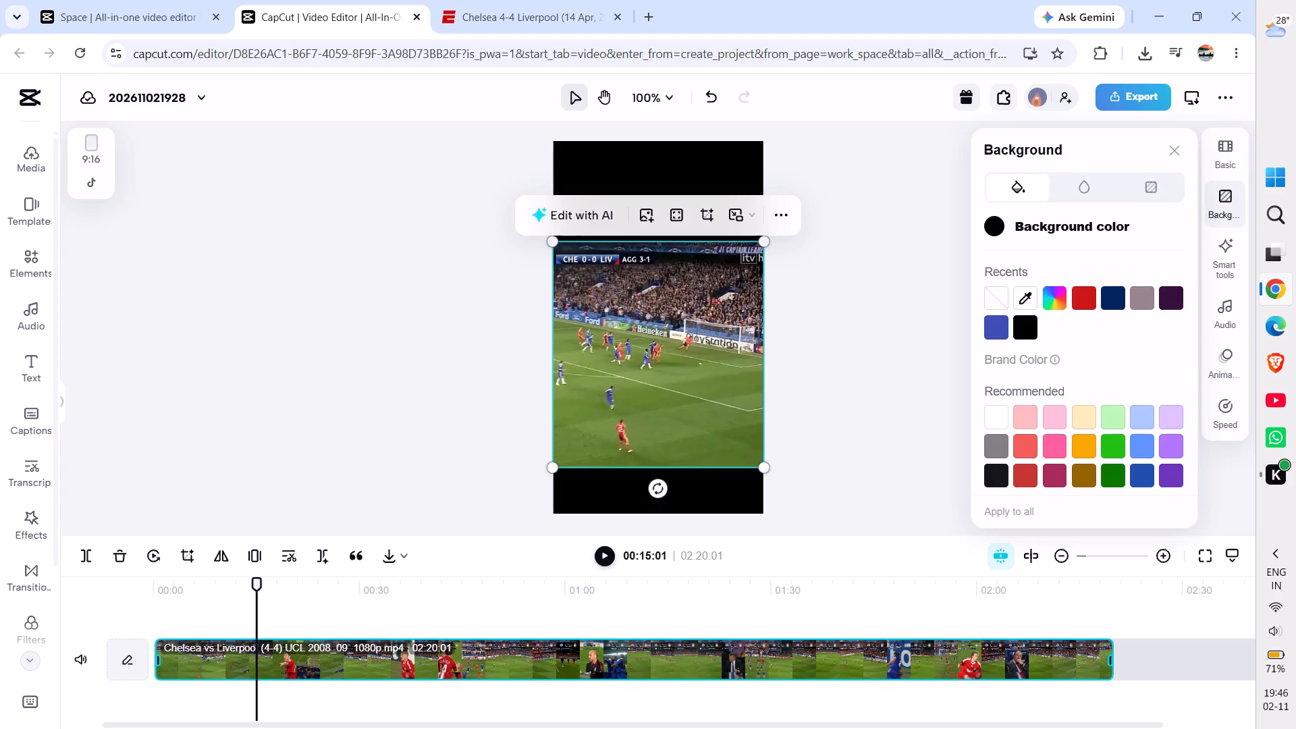
click(1091, 186)
click(1148, 188)
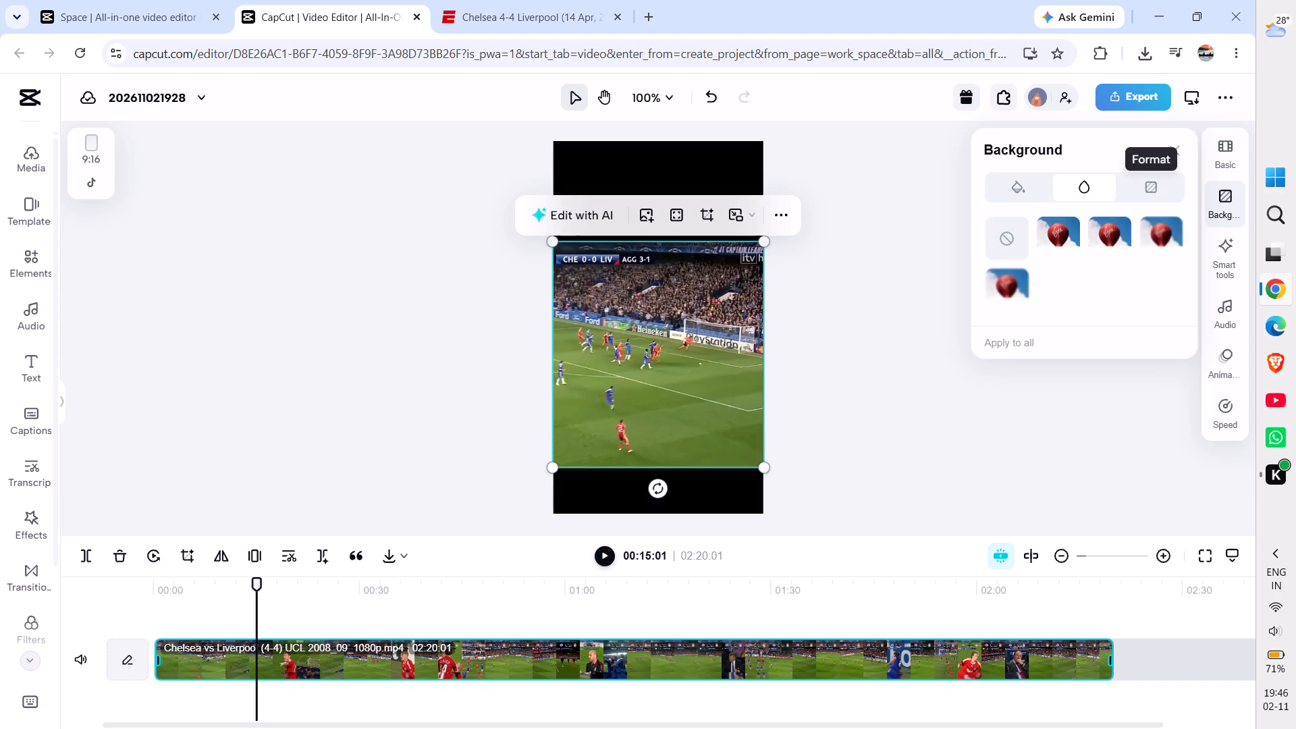
click(1086, 188)
click(1162, 235)
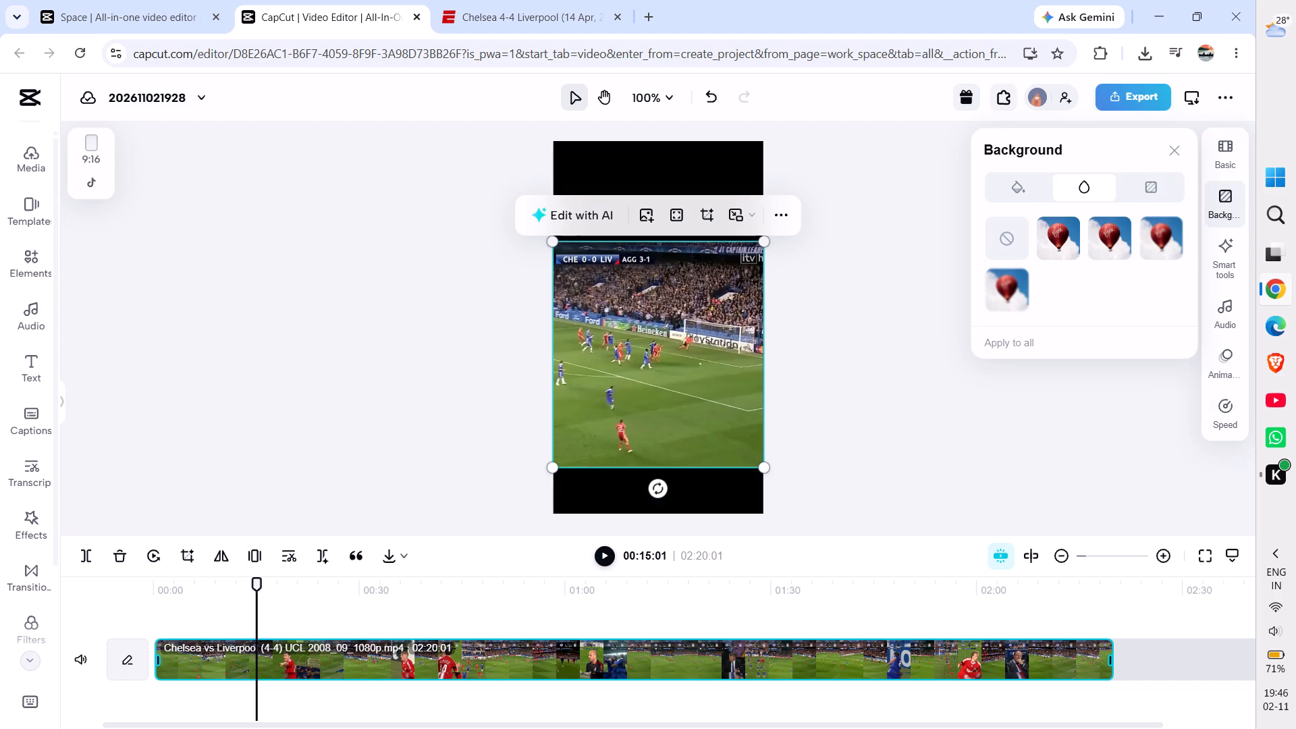
click(880, 271)
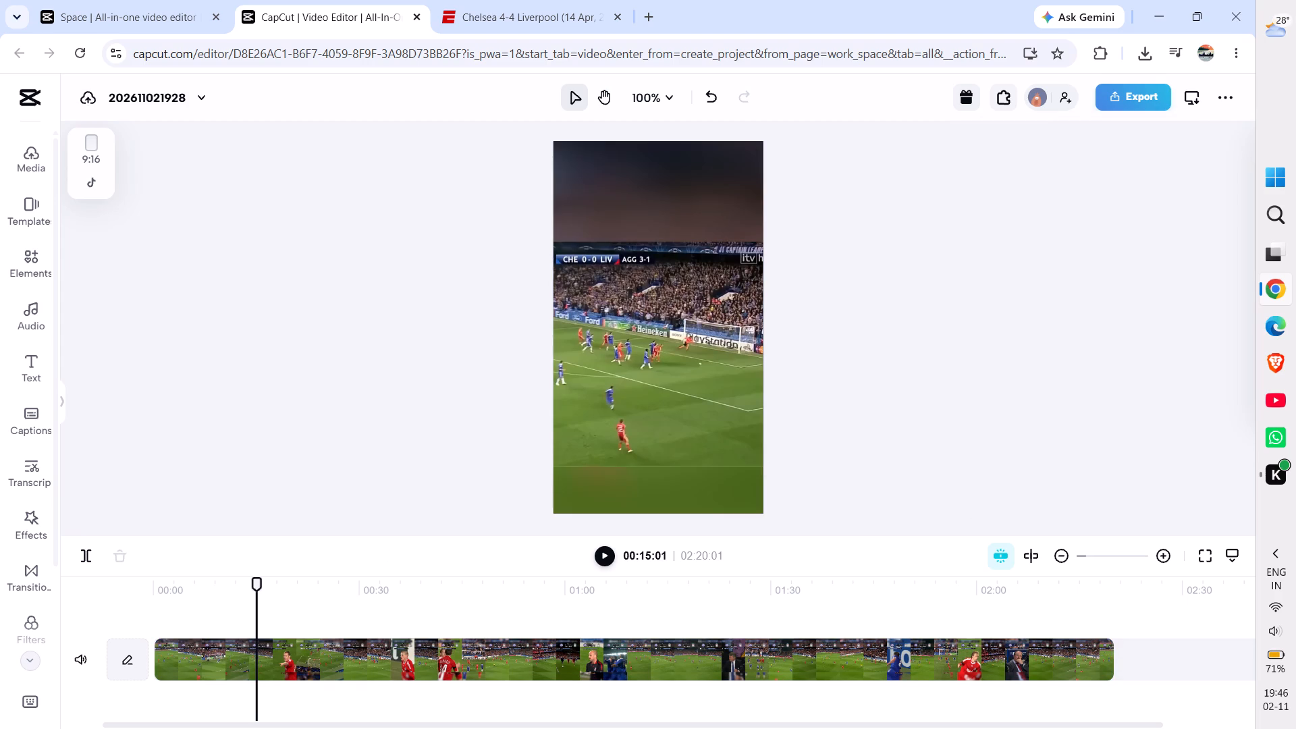
click(649, 330)
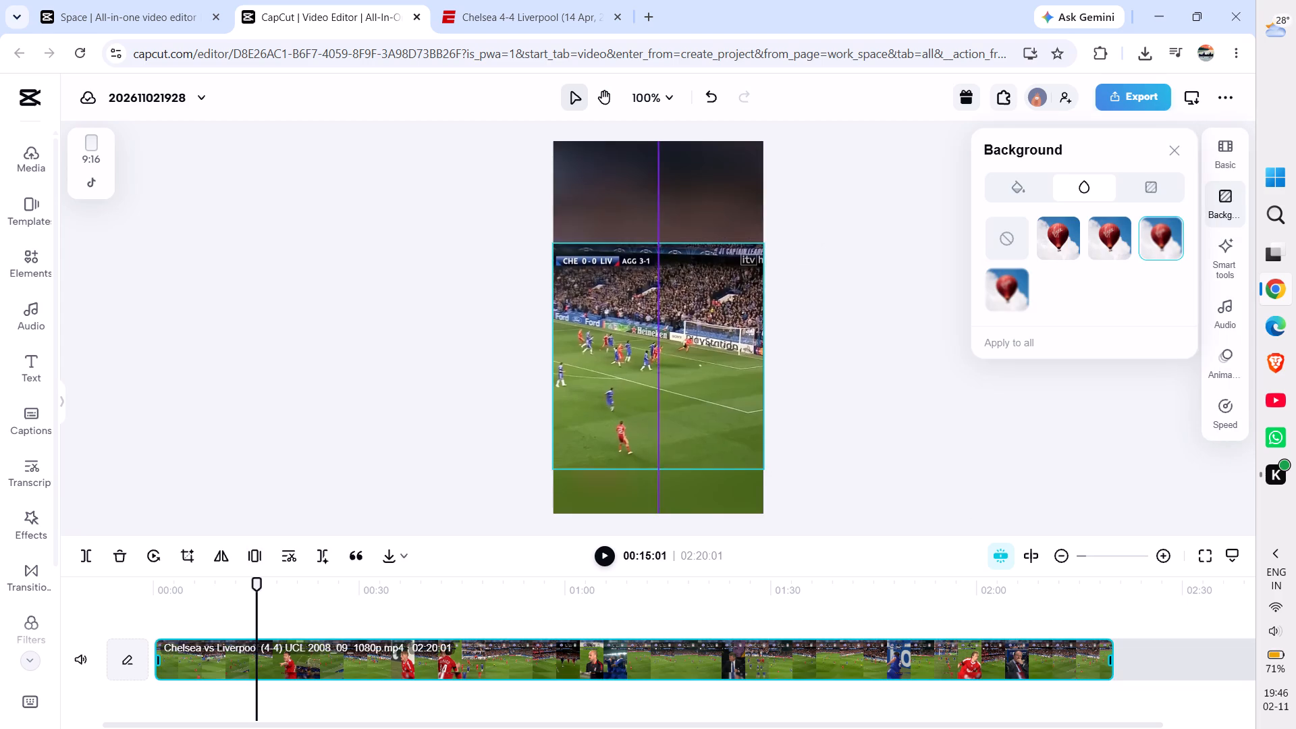
click(838, 288)
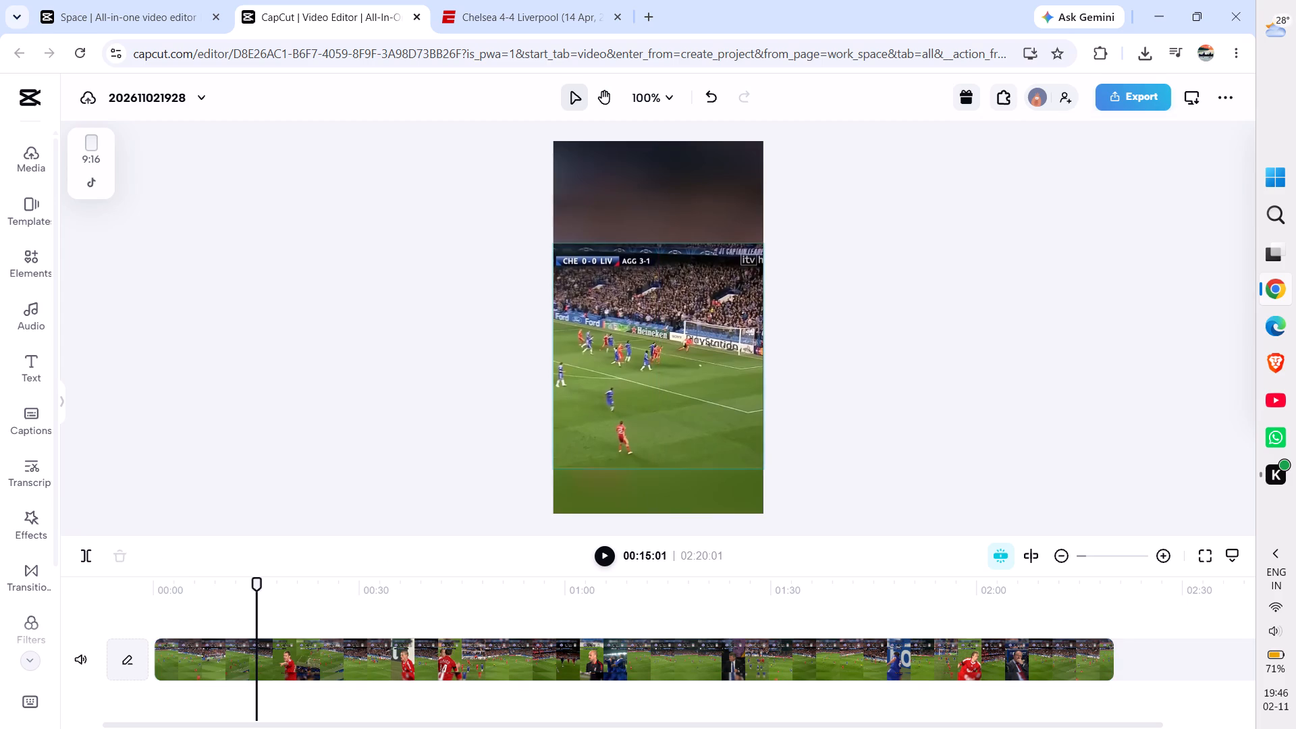
Apply the Mic Hog voice changer to the match clip's audio.
click(676, 338)
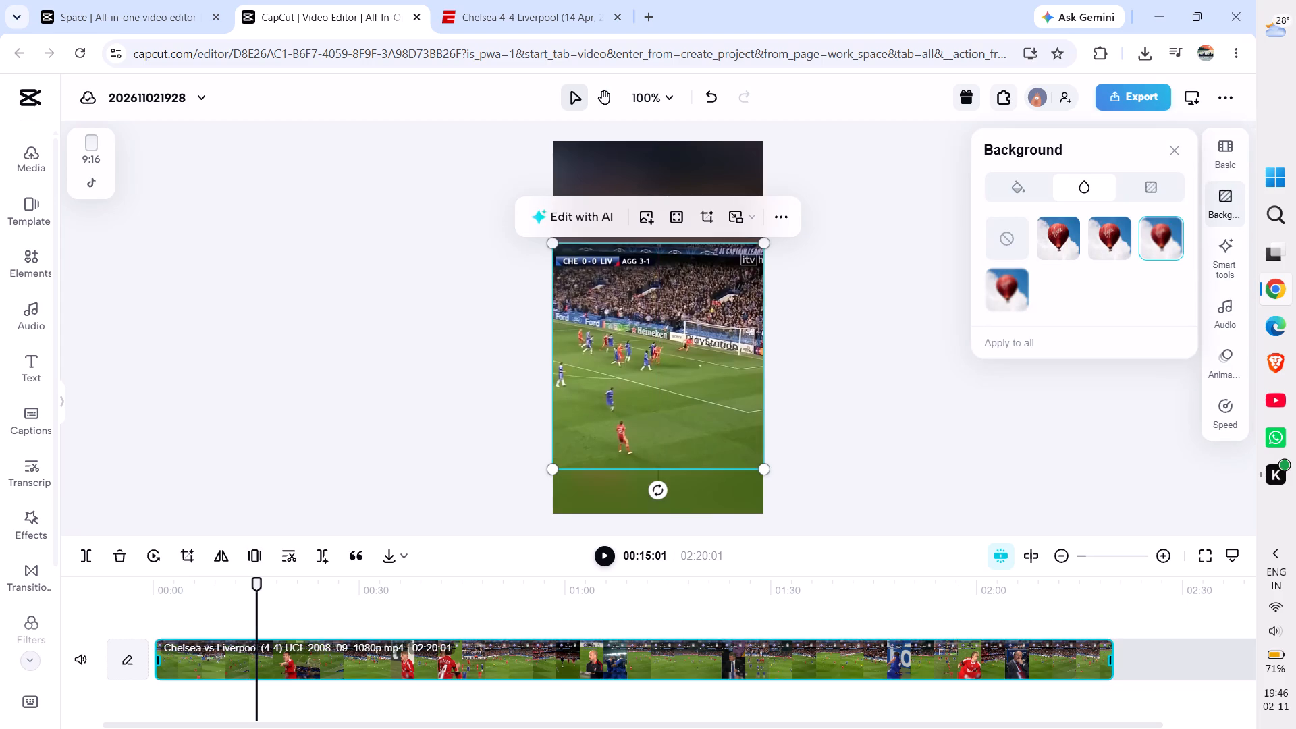
click(1228, 306)
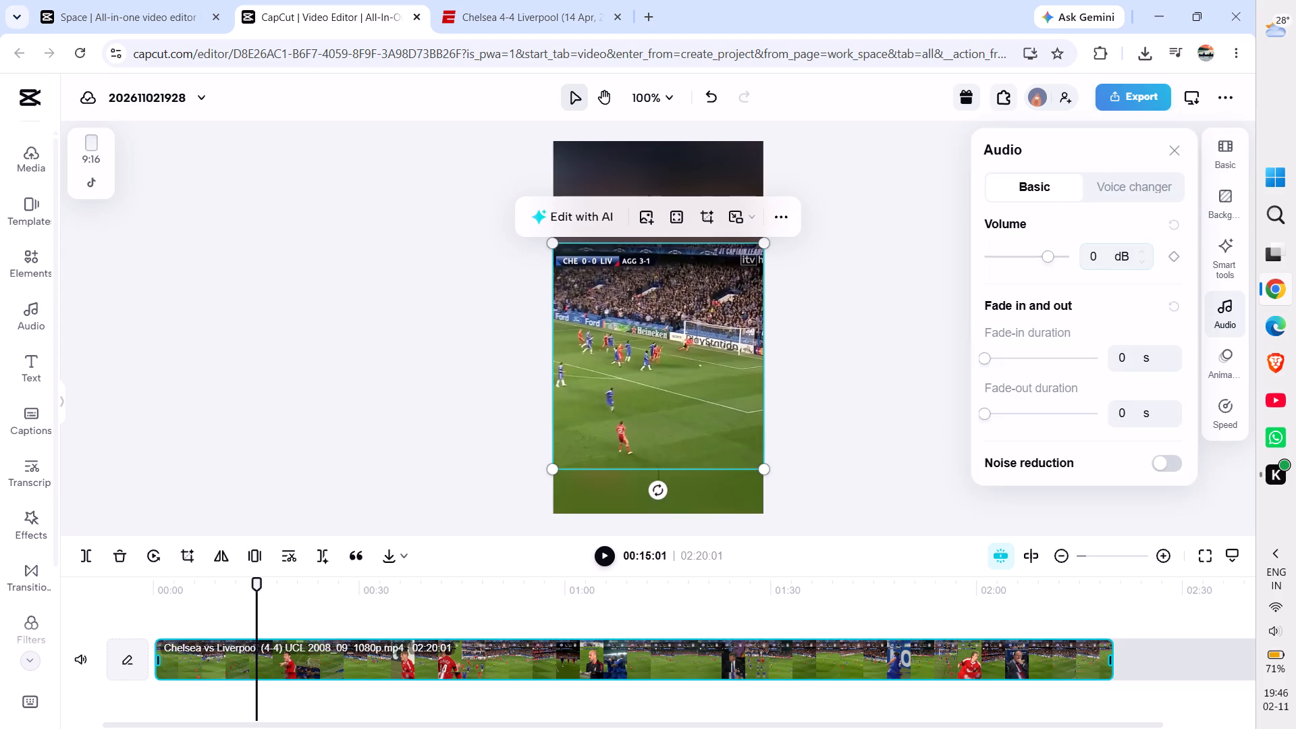
click(1117, 186)
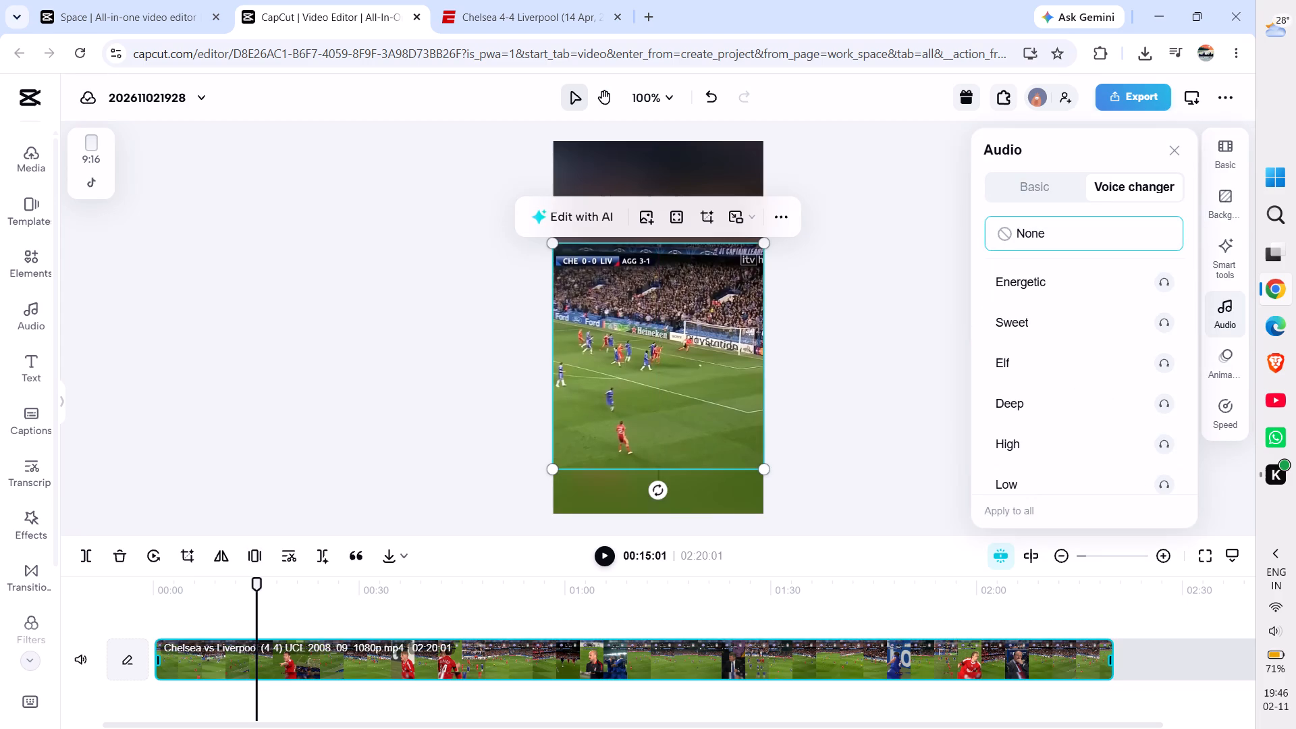
scroll(1104, 477, down, 1)
click(1085, 458)
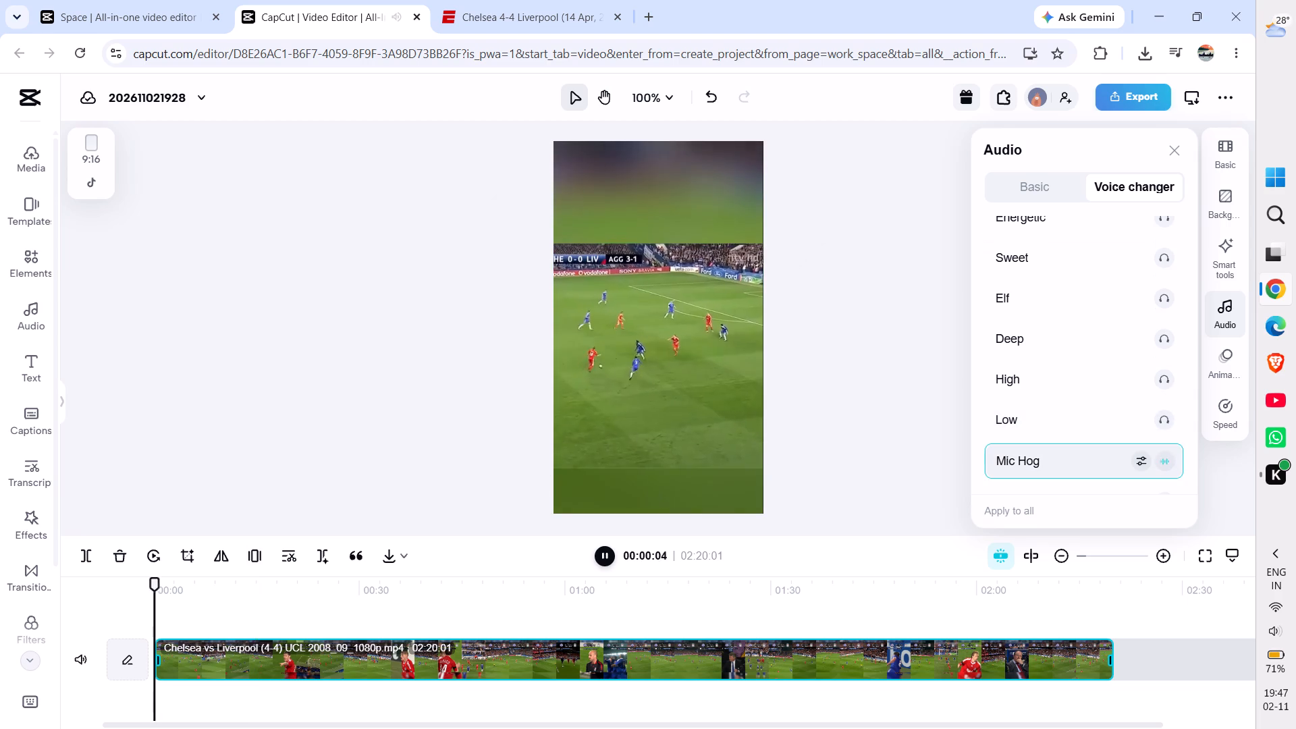
Raise the clip's volume to 7.2 dB and preview it up to about the eight-second mark.
click(1032, 188)
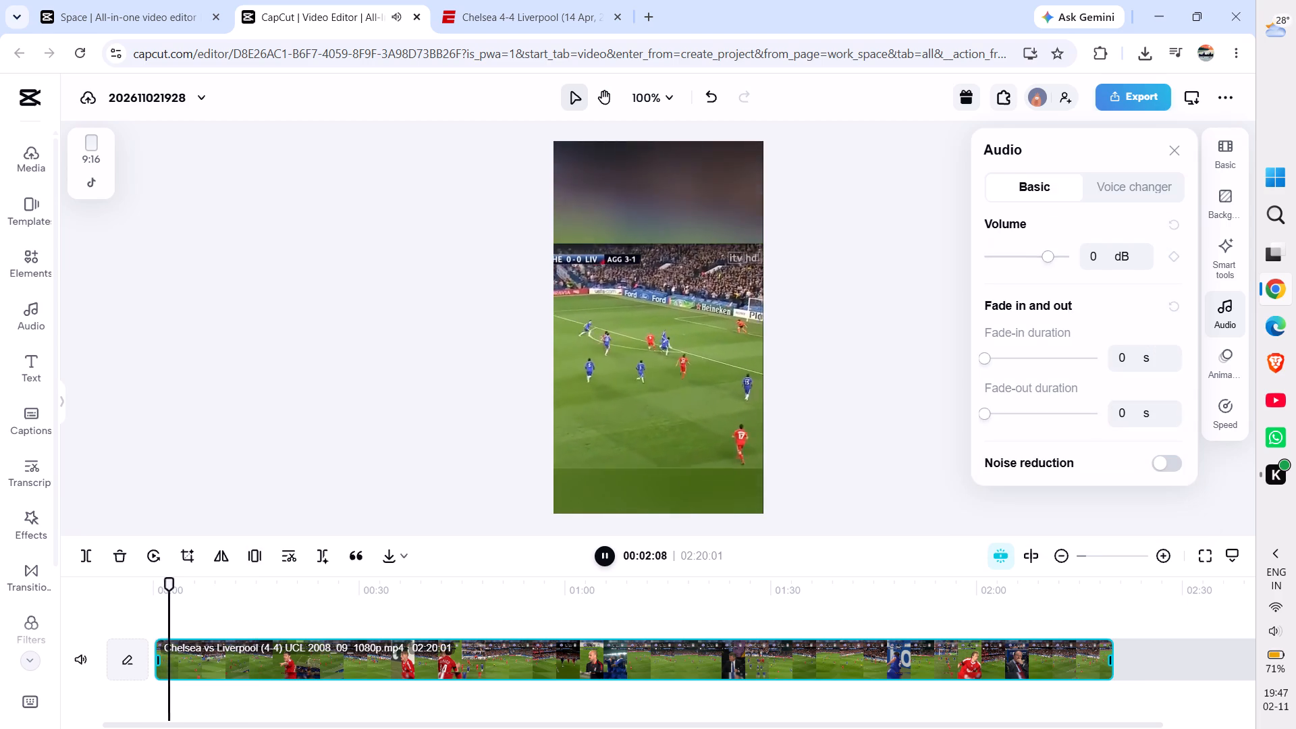
click(1051, 259)
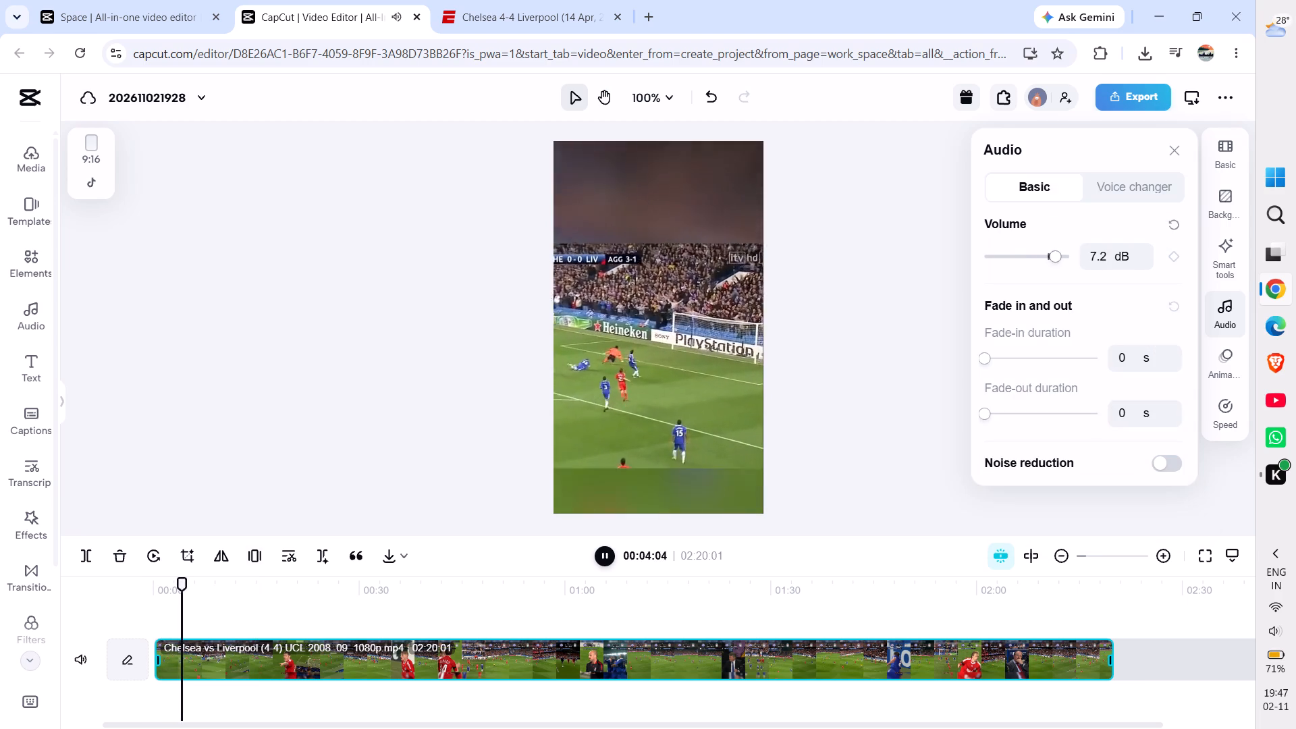
click(865, 275)
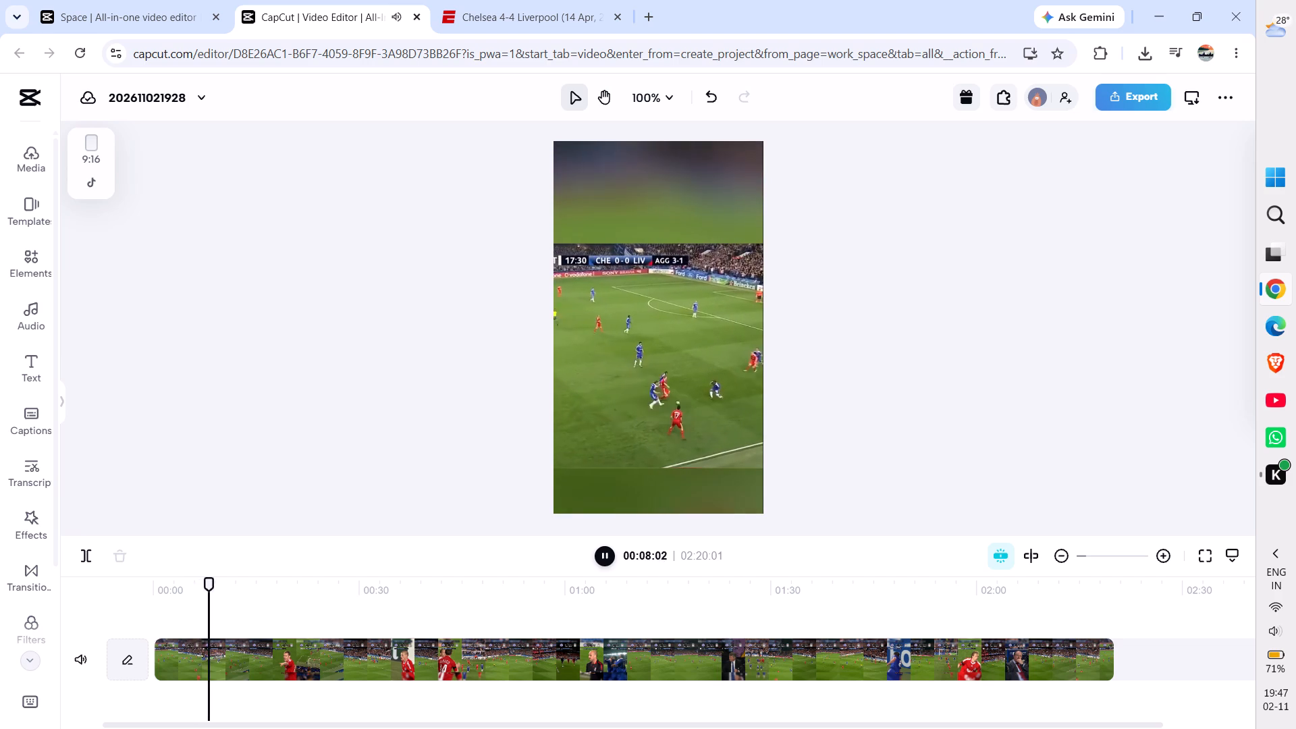
key(space)
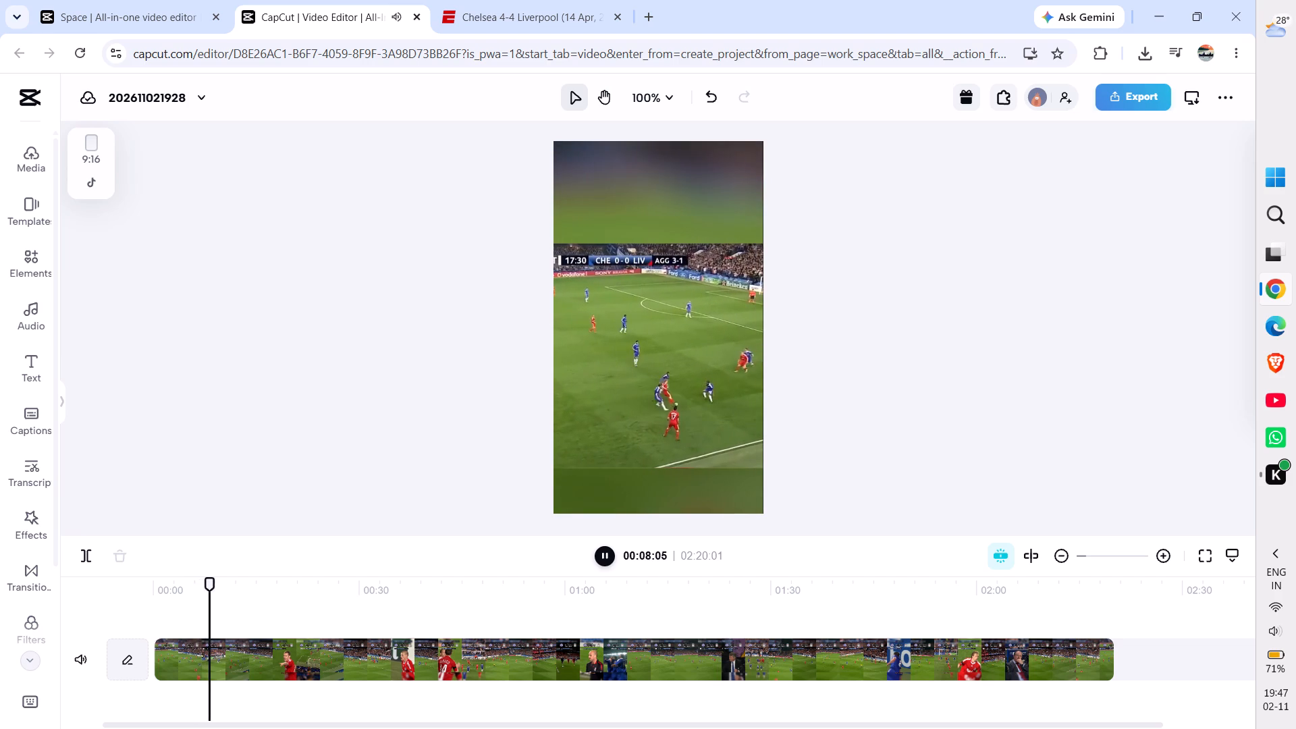
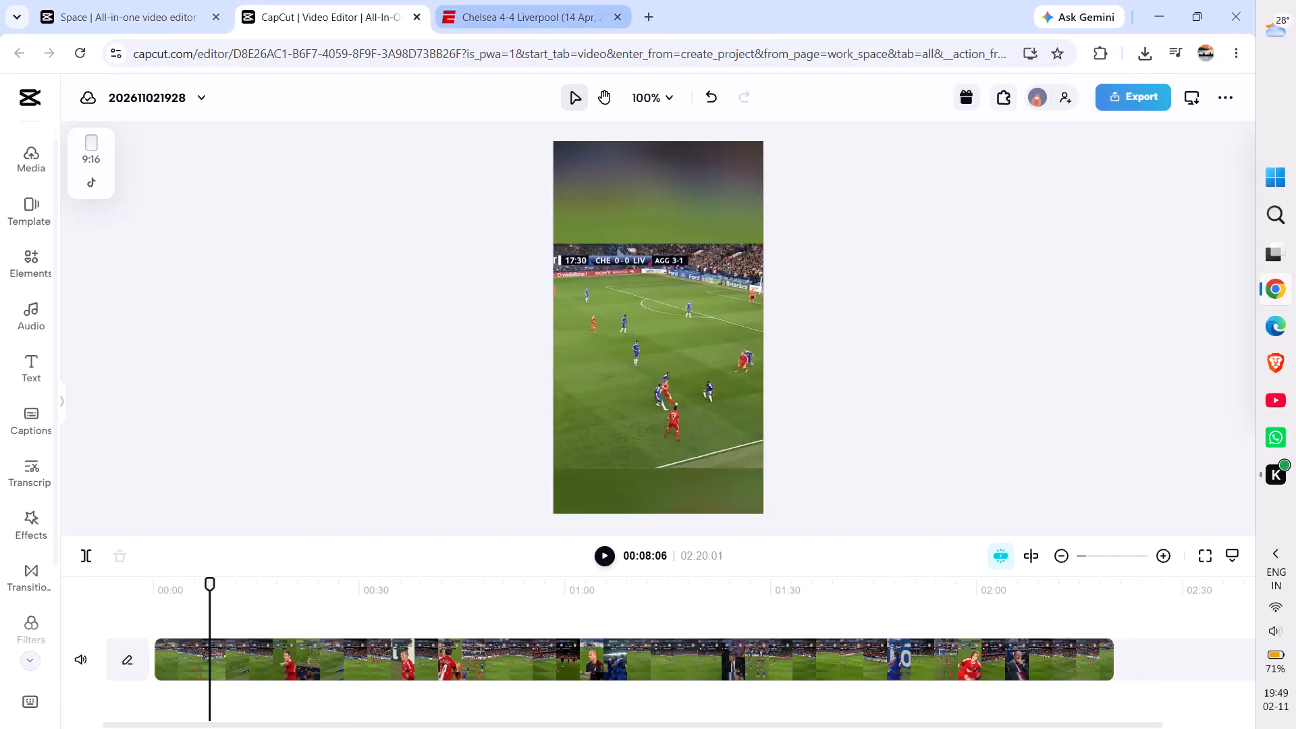
Switch to ESPN's Chelsea vs Liverpool match page and check the competition and round heading above the score.
click(572, 0)
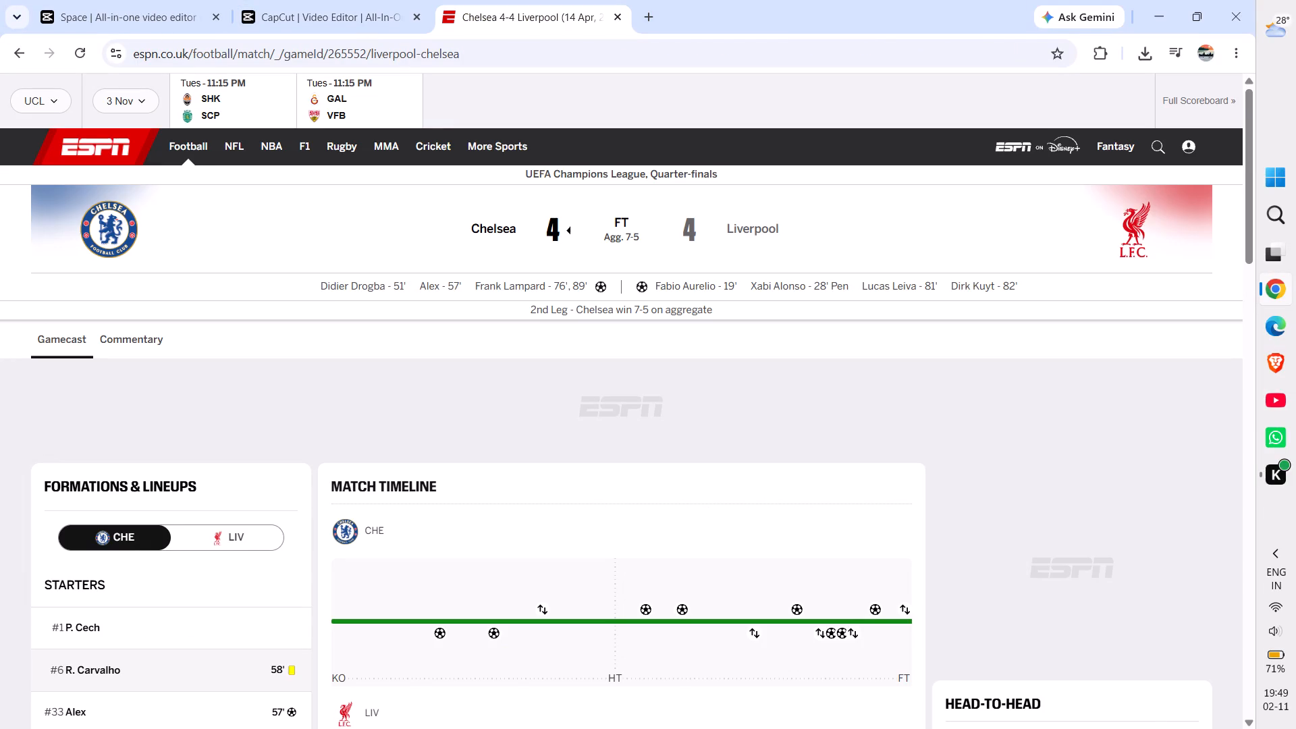
drag(522, 171, 635, 172)
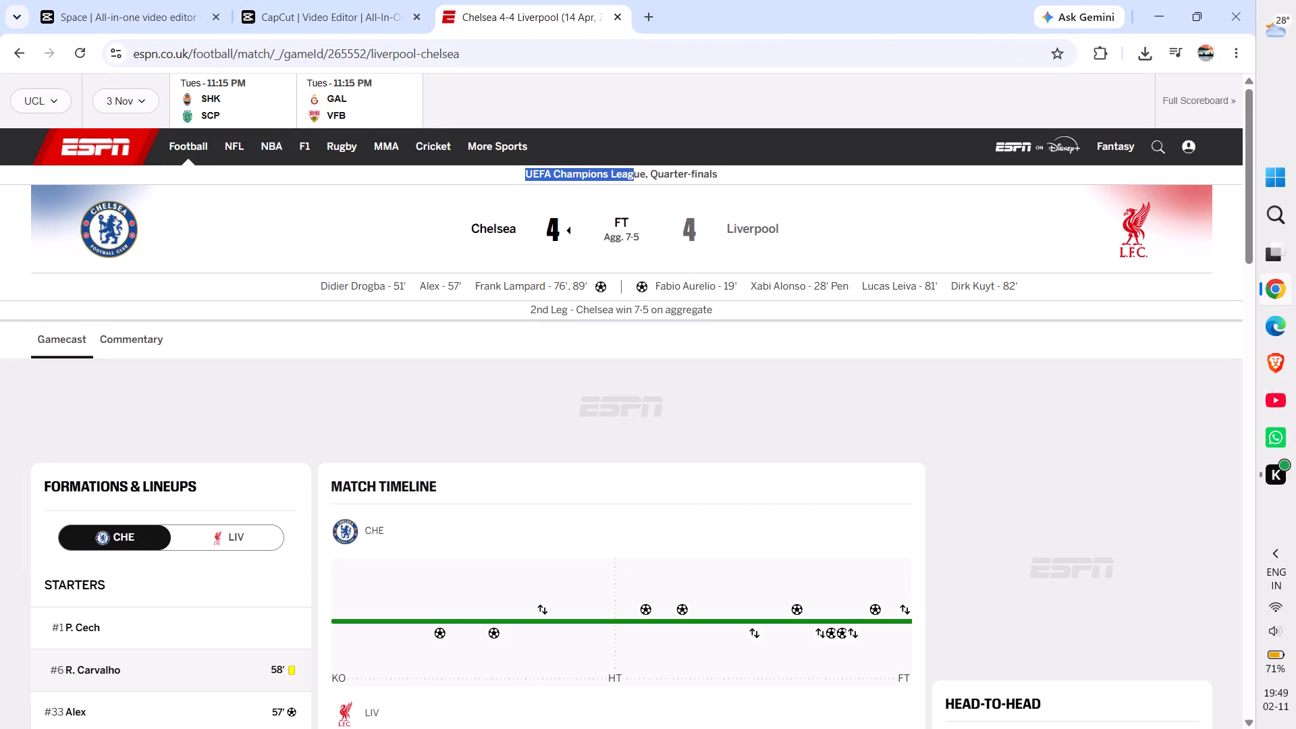
drag(635, 172, 568, 192)
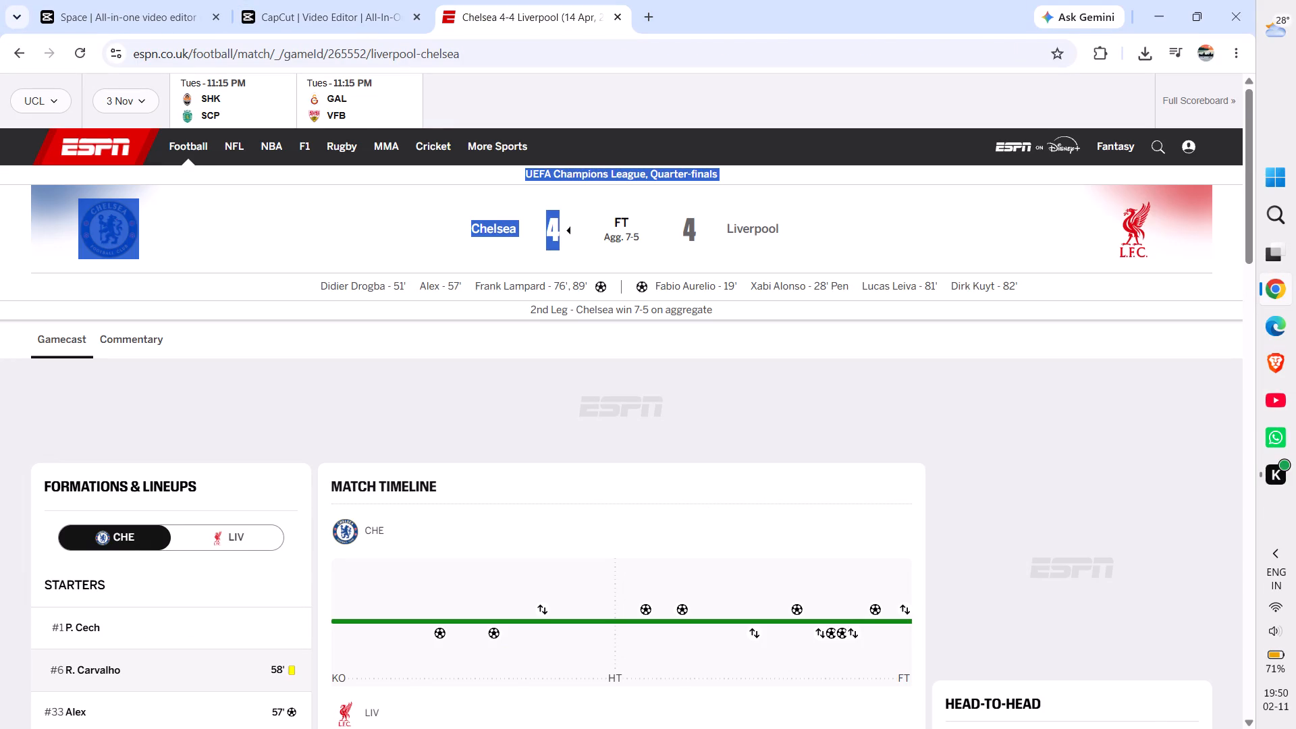
click(396, 192)
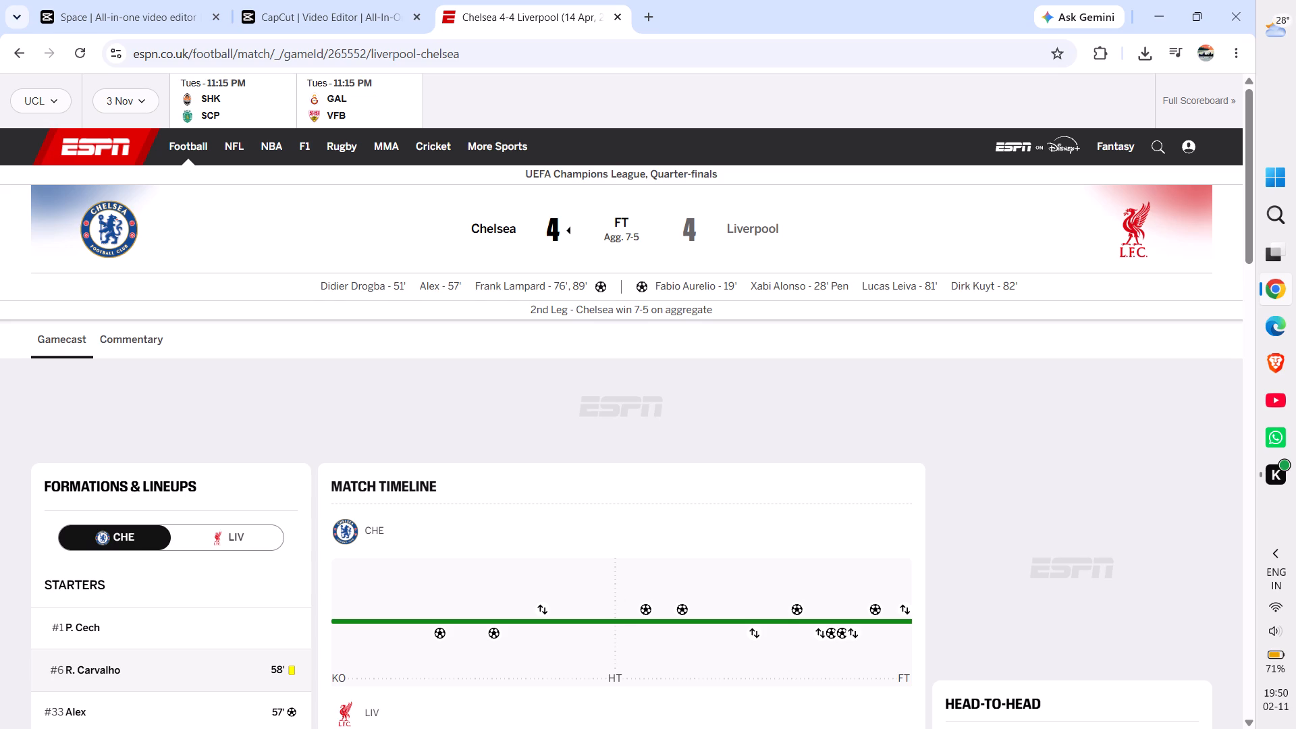
Return to the CapCut project and preview the match clip from about the eight-second mark.
click(377, 2)
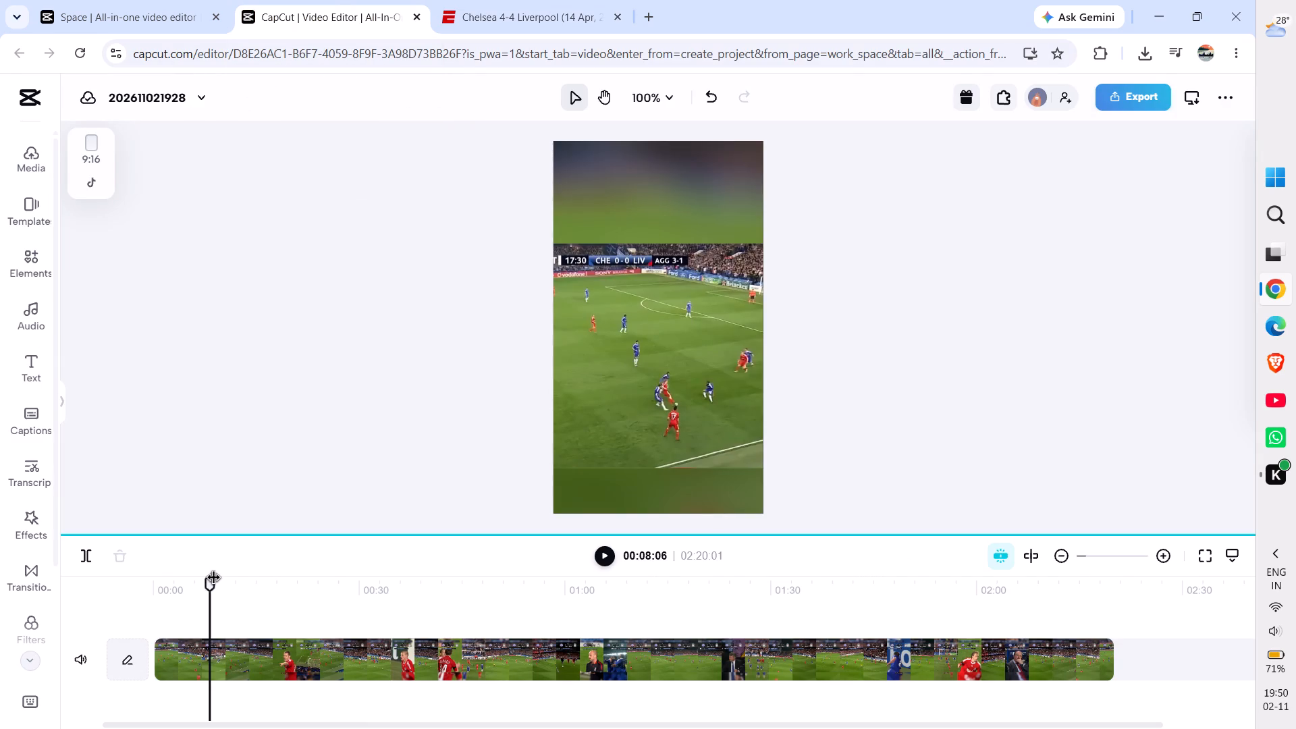
key(space)
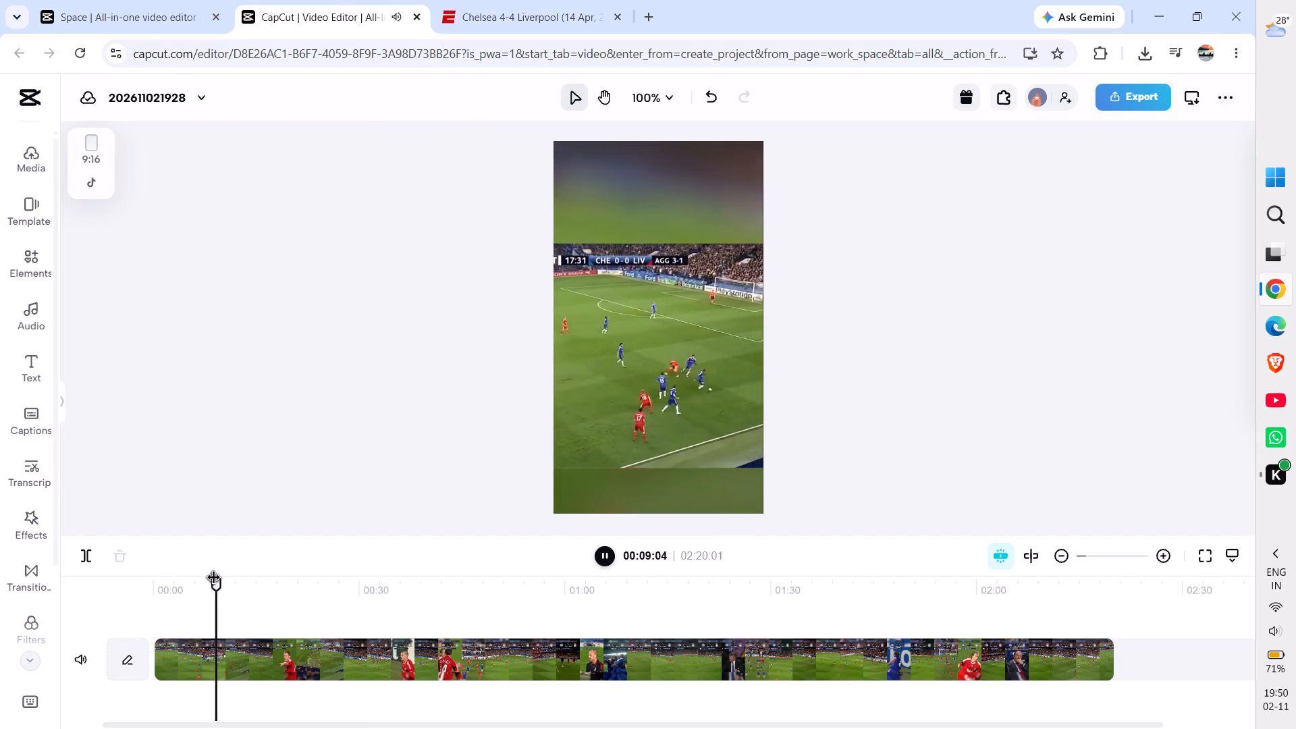
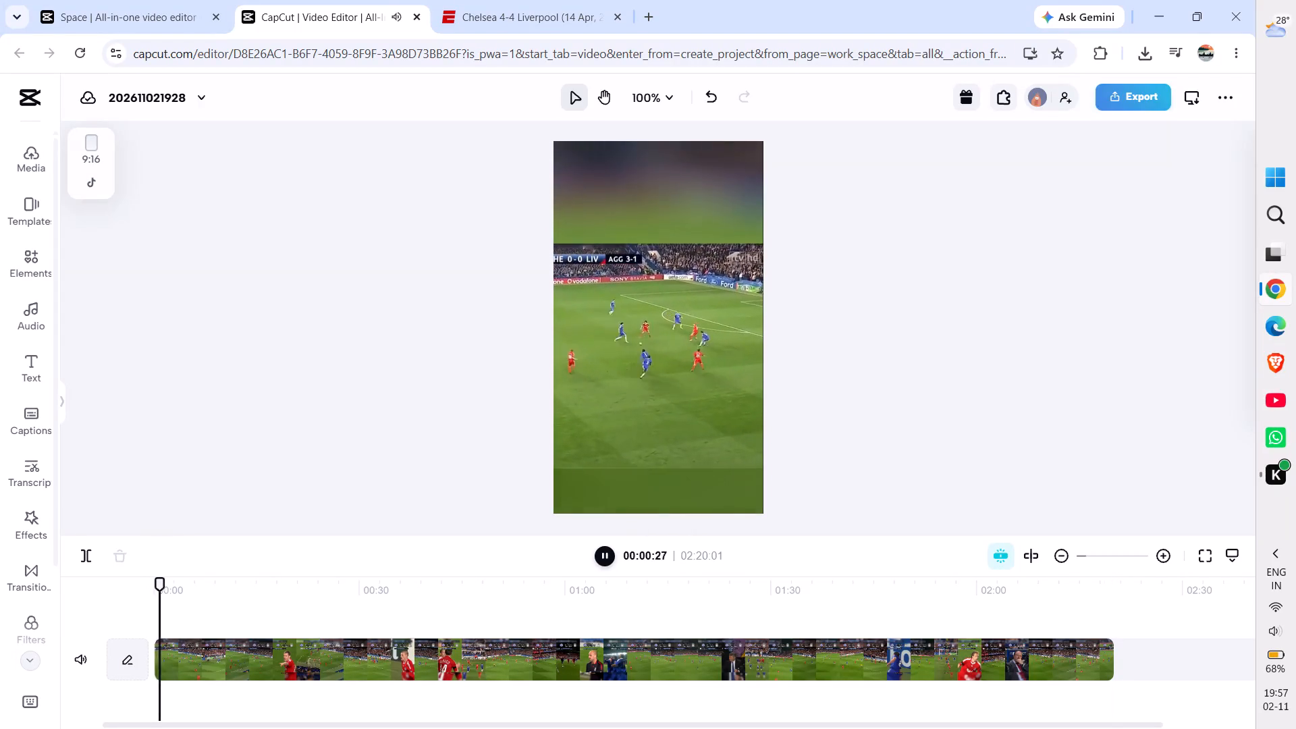
Stop playback, return the playhead to the start, and add a heading text reading "UCL 2008/9".
key(space)
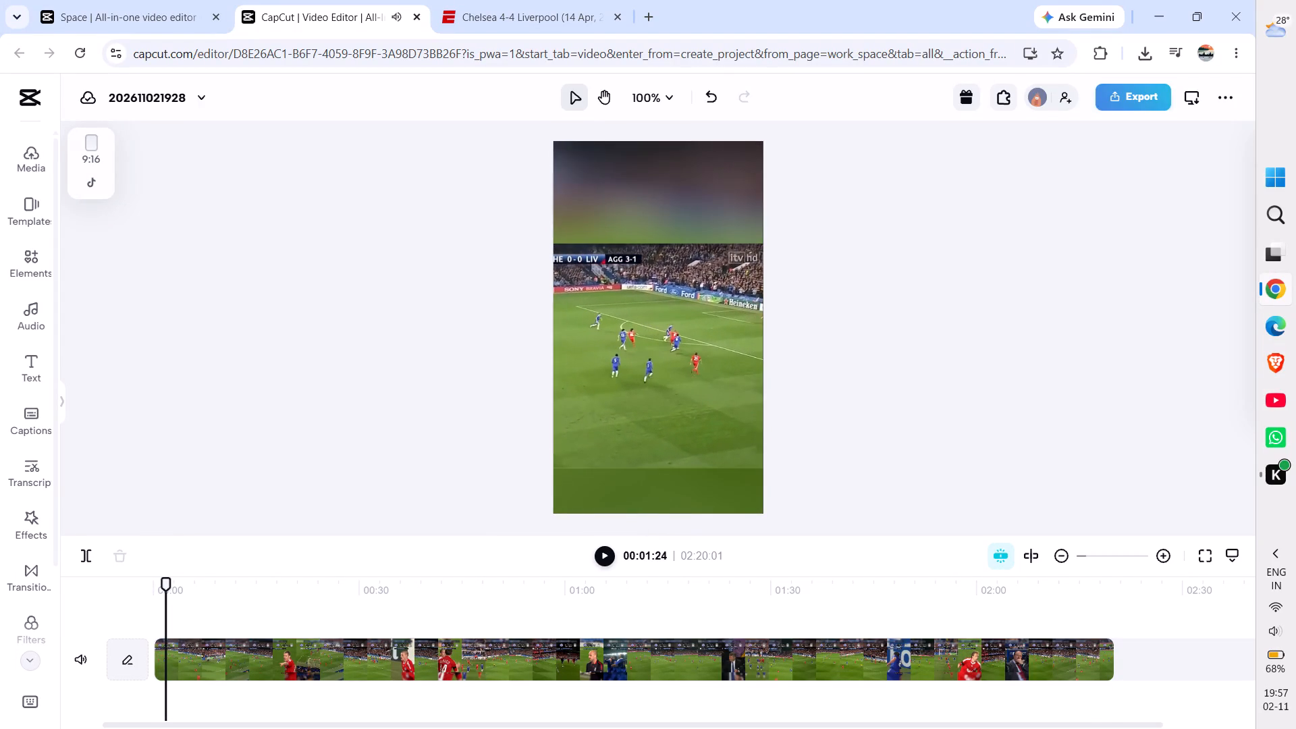
drag(167, 581, 99, 593)
click(27, 372)
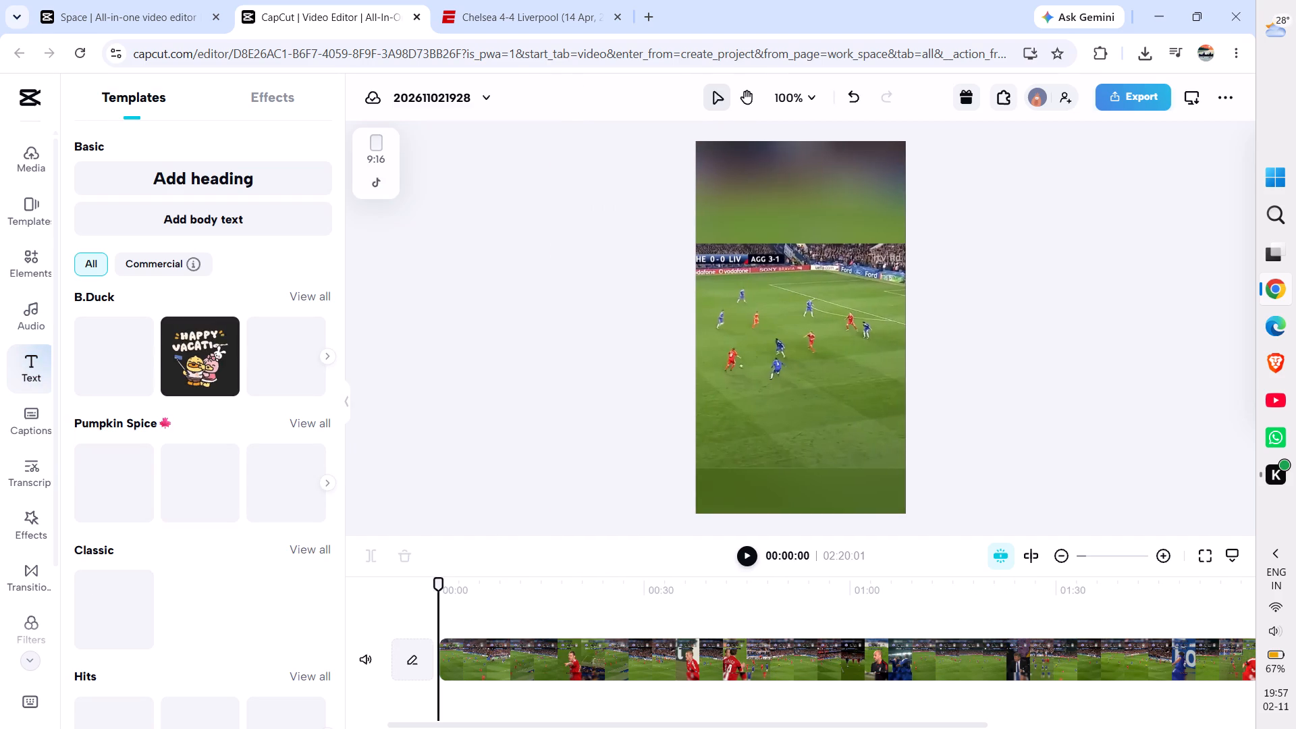
click(151, 184)
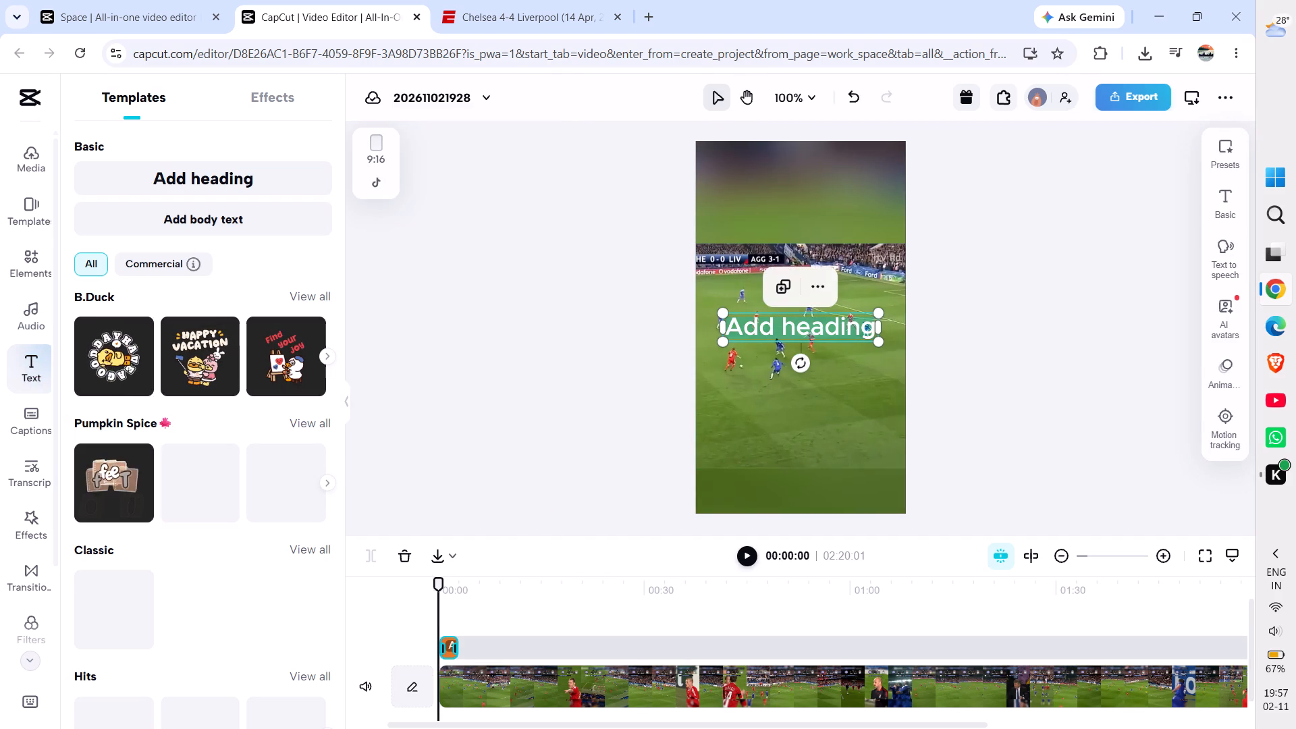
click(1219, 198)
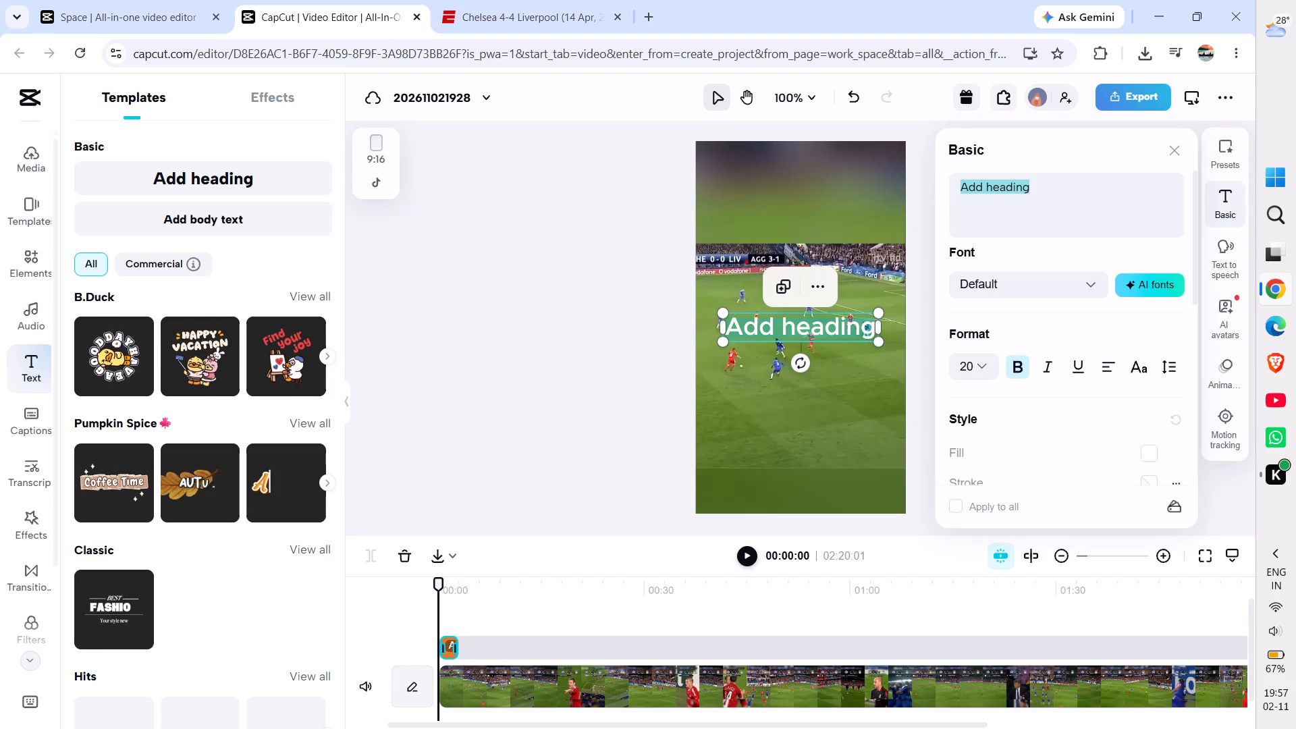
click(1079, 191)
key(BackSpace)
key(BackSpace)
key(BackSpace)
key(BackSpace)
key(BackSpace)
key(BackSpace)
key(BackSpace)
key(BackSpace)
key(BackSpace)
key(BackSpace)
key(BackSpace)
key(BackSpace)
key(BackSpace)
key(BackSpace)
key(BackSpace)
key(BackSpace)
key(BackSpace)
key(BackSpace)
key(BackSpace)
key(BackSpace)
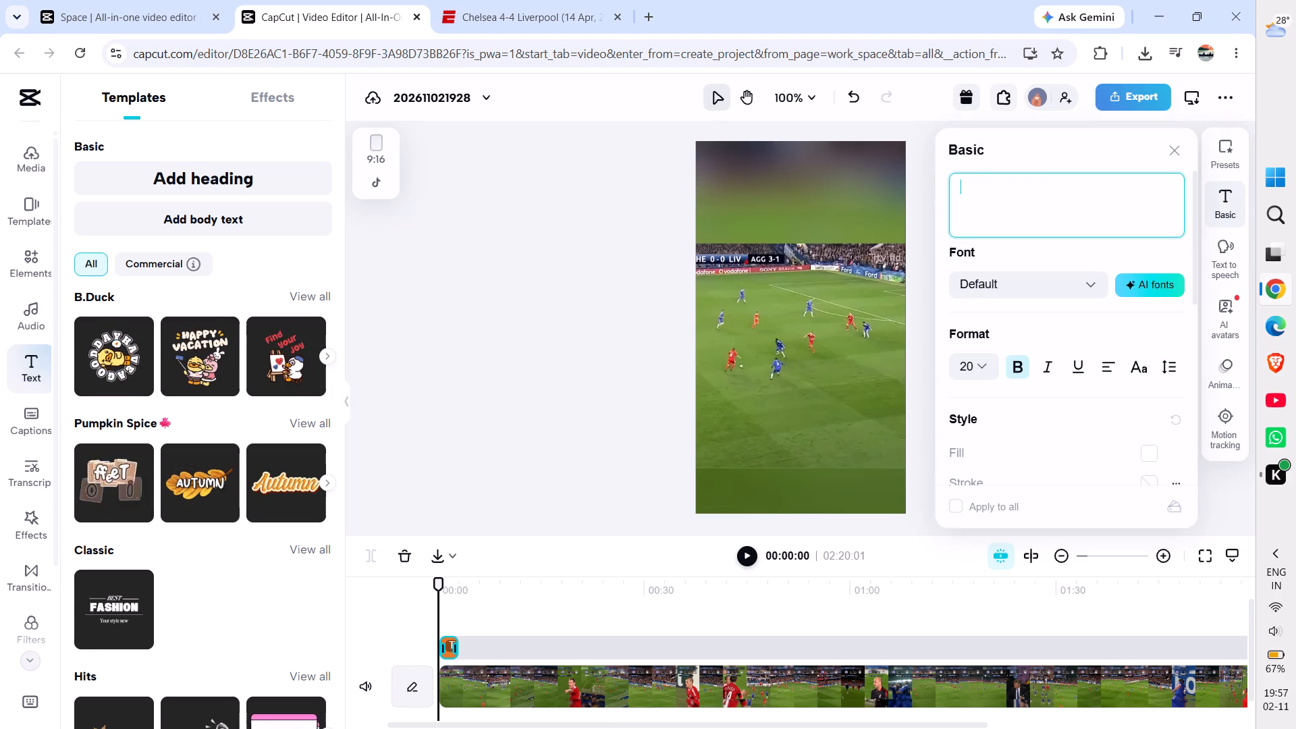
text(UCL 200)
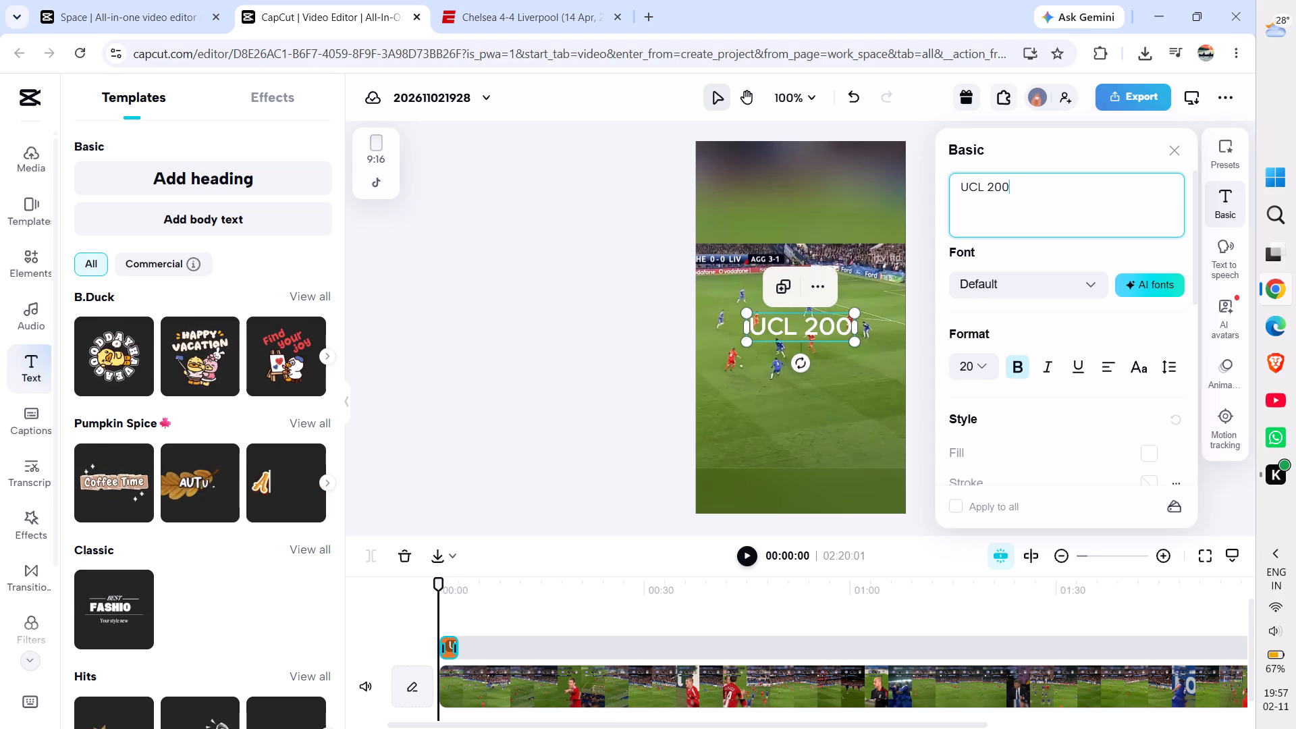
text(8/9)
key(space)
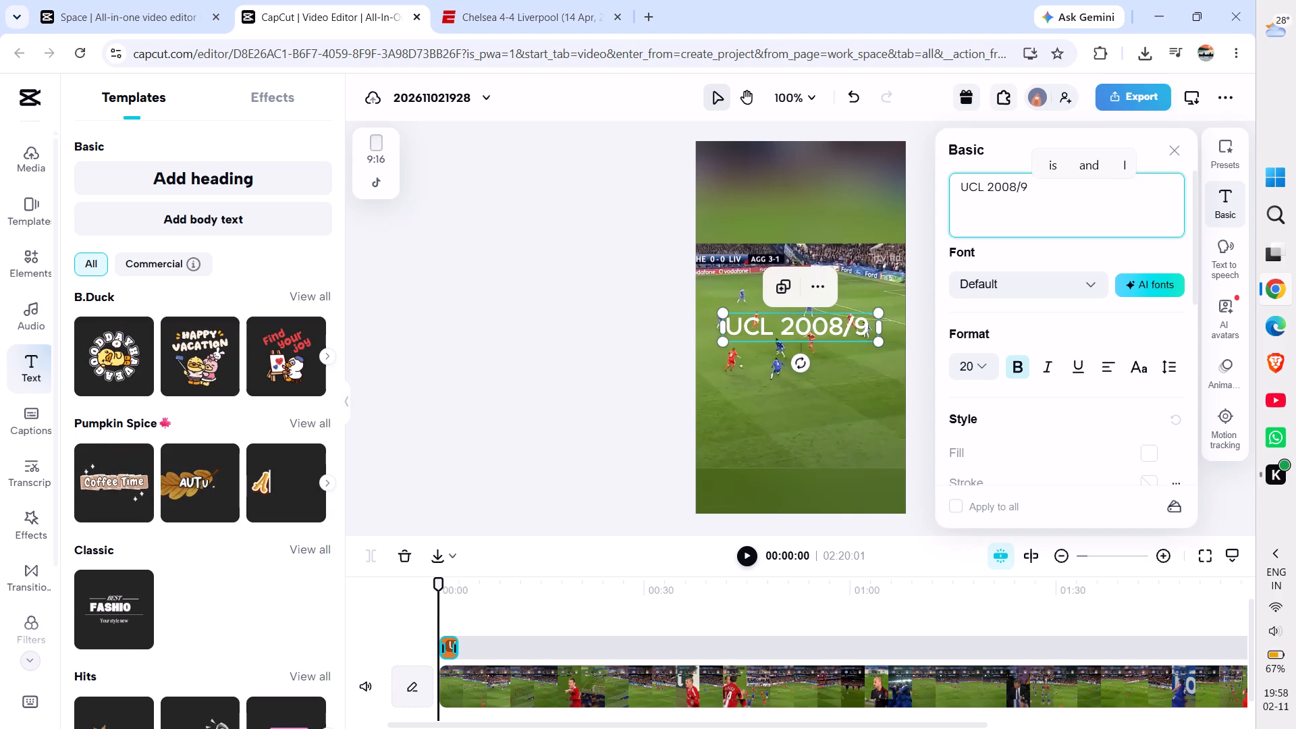
Apply the white text preset with a black outline to the "UCL 2008/9" heading.
click(1226, 148)
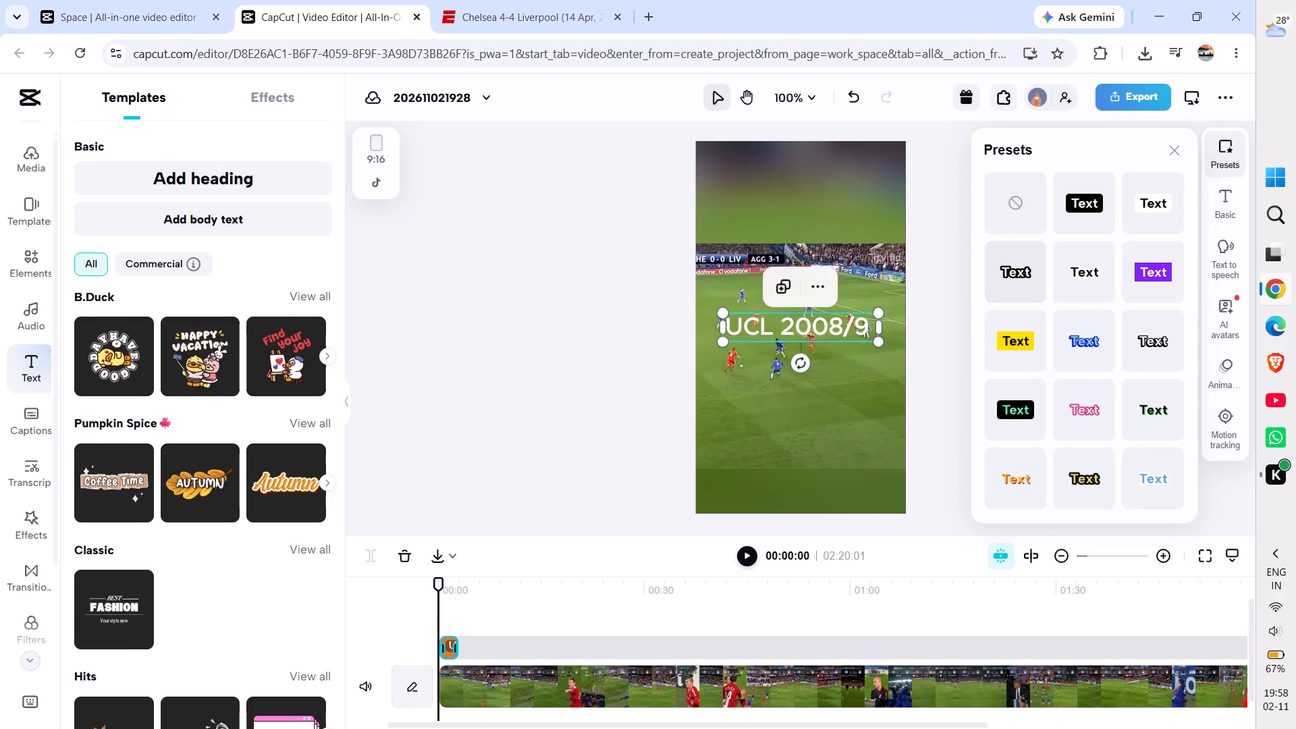
click(1017, 275)
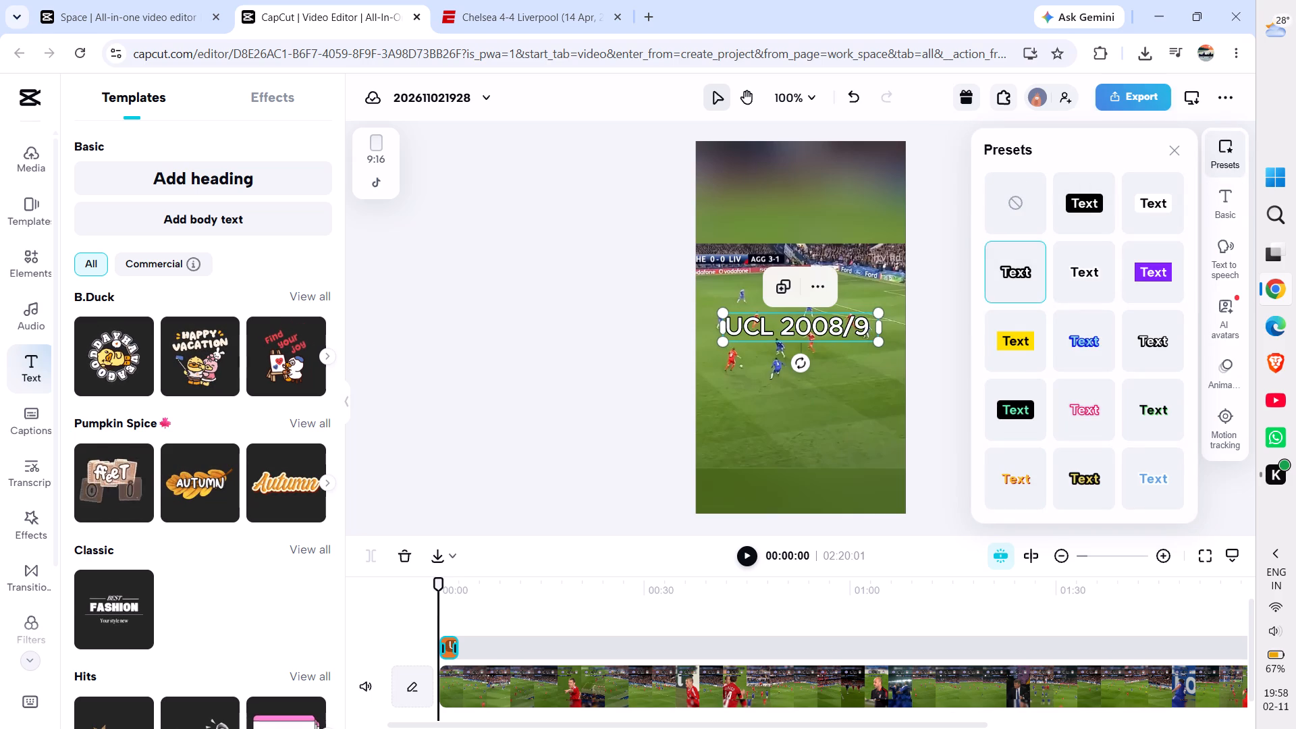
Set the scale of the "UCL 2008/9" heading to 50%.
click(1223, 209)
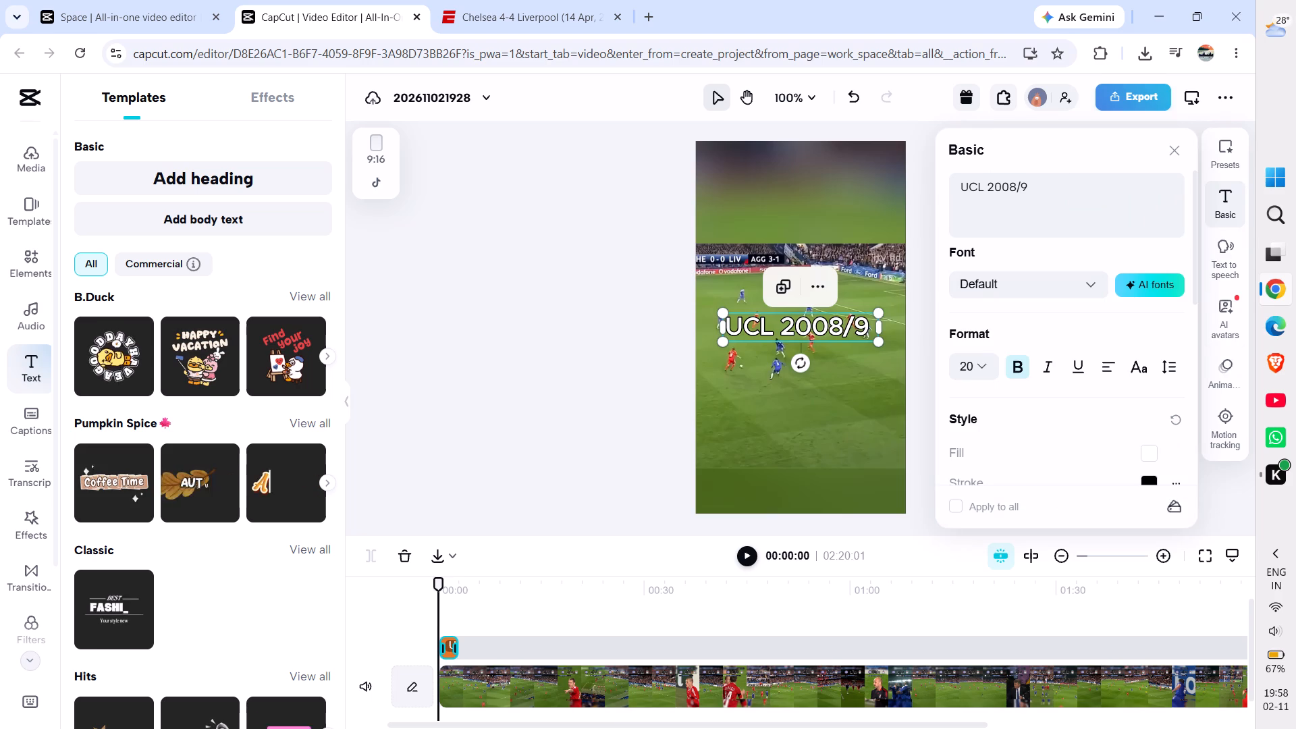
scroll(1101, 378, down, 5)
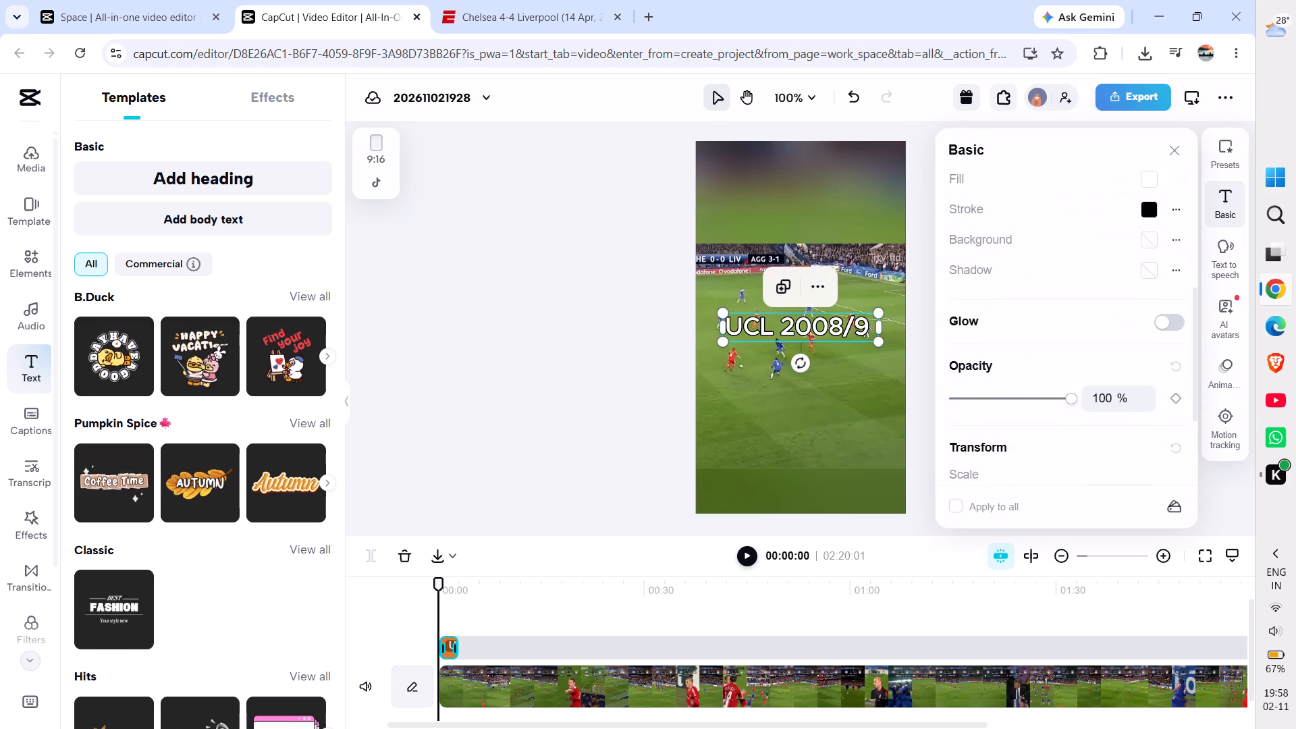
scroll(1101, 378, down, 2)
click(1106, 372)
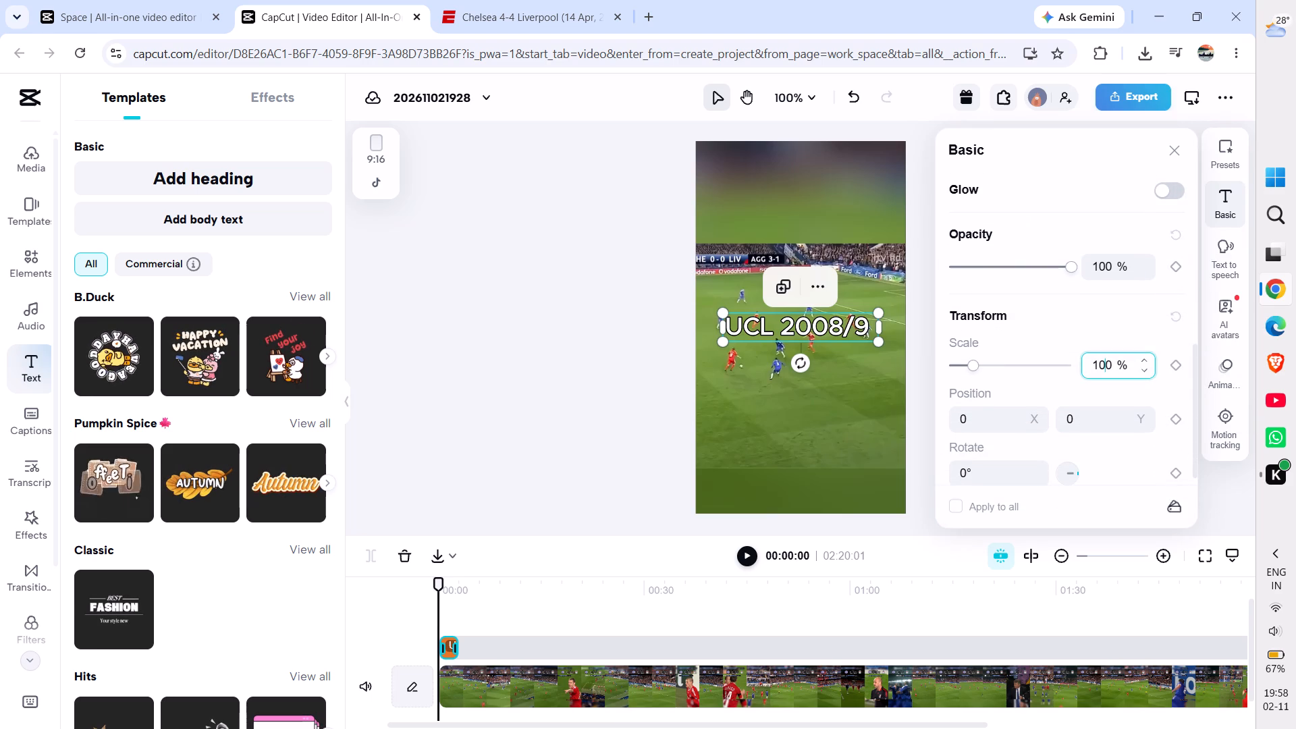
key(BackSpace)
key(BackSpace)
key(BackSpace)
key(5)
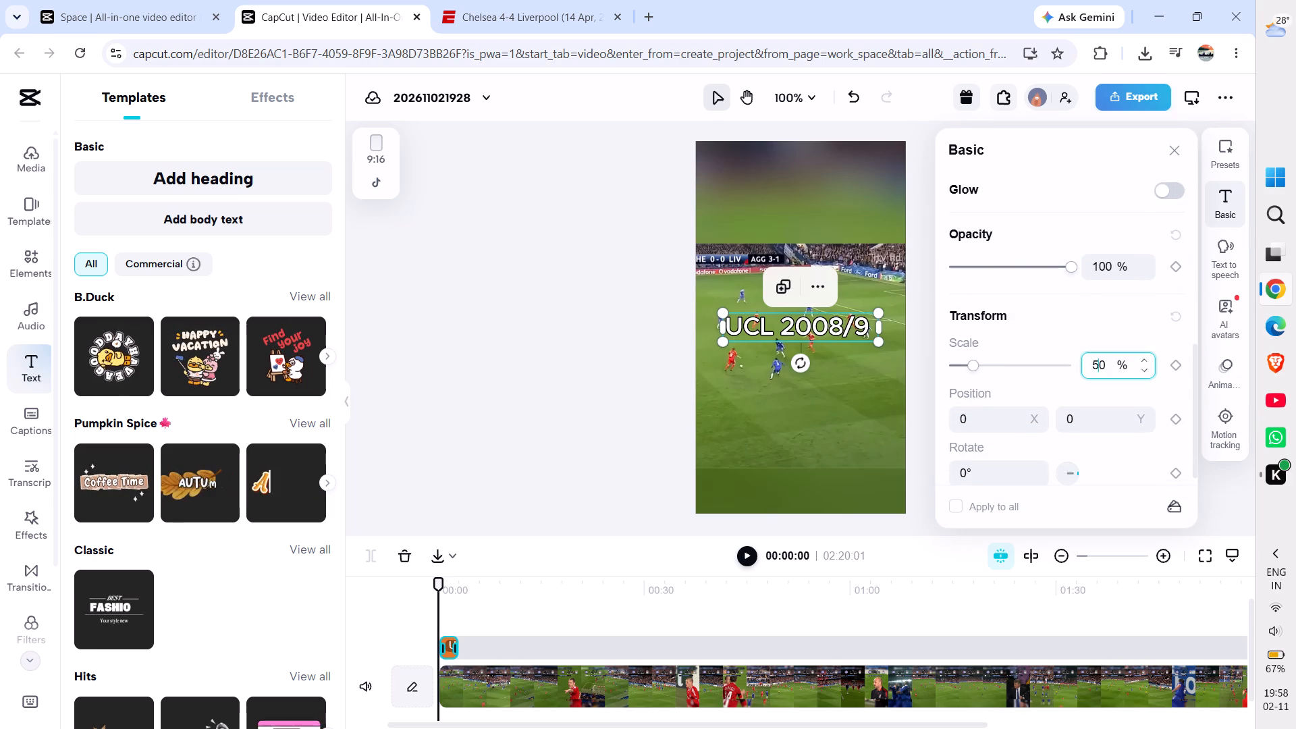
key(Return)
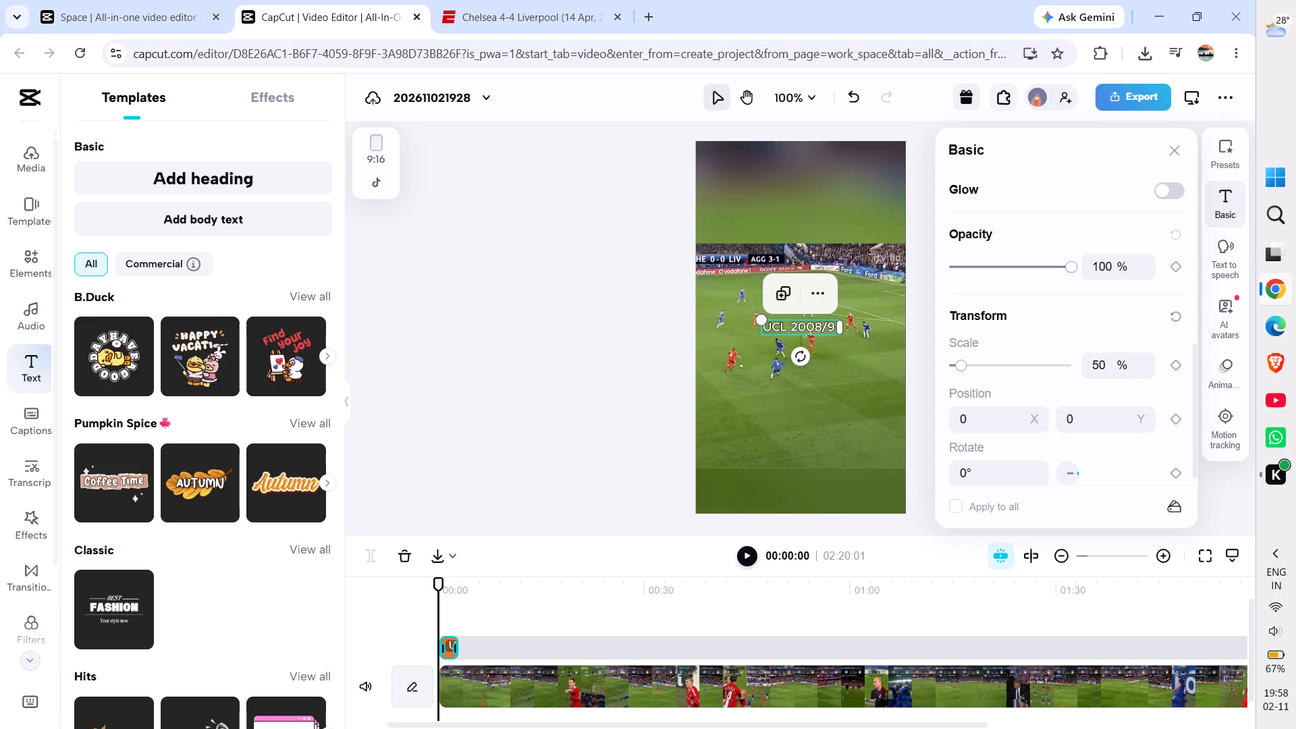
Move the "UCL 2008/9" heading onto the blurred area above the footage, centred at X 0 and Y about 520.
drag(797, 324, 796, 175)
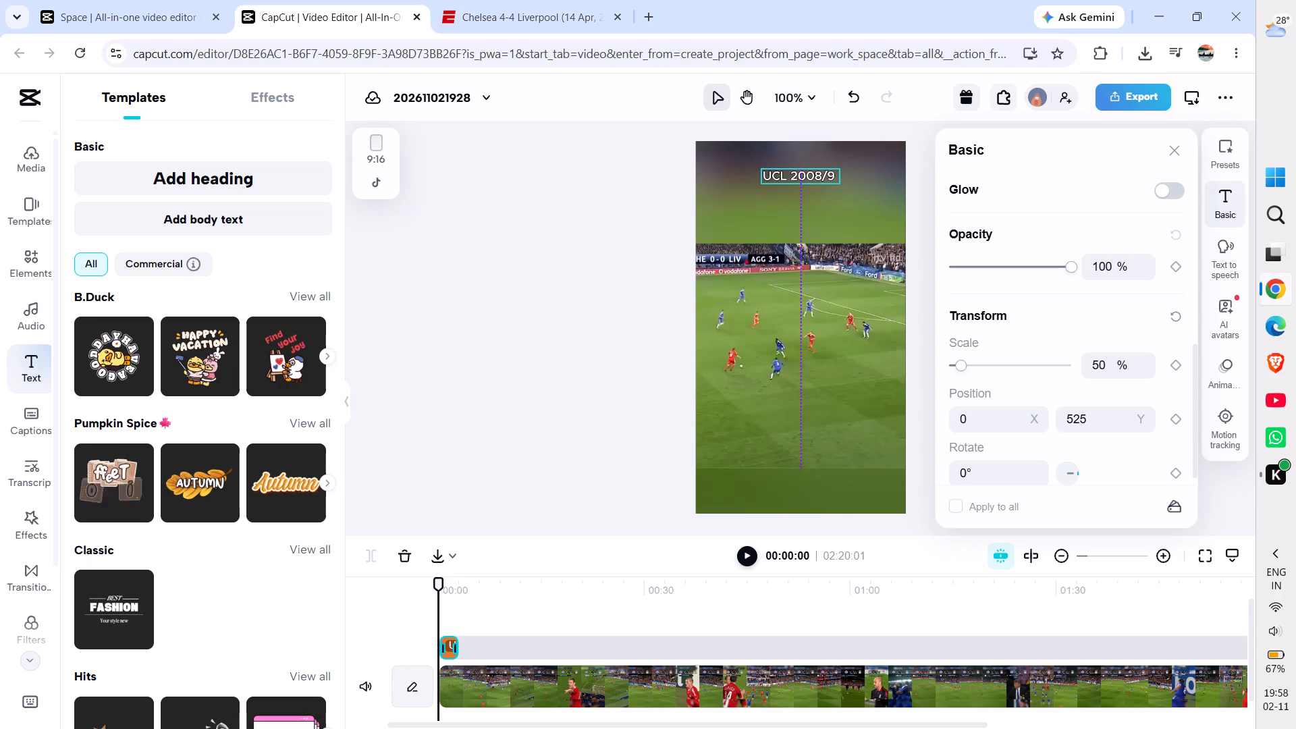
drag(796, 175, 795, 174)
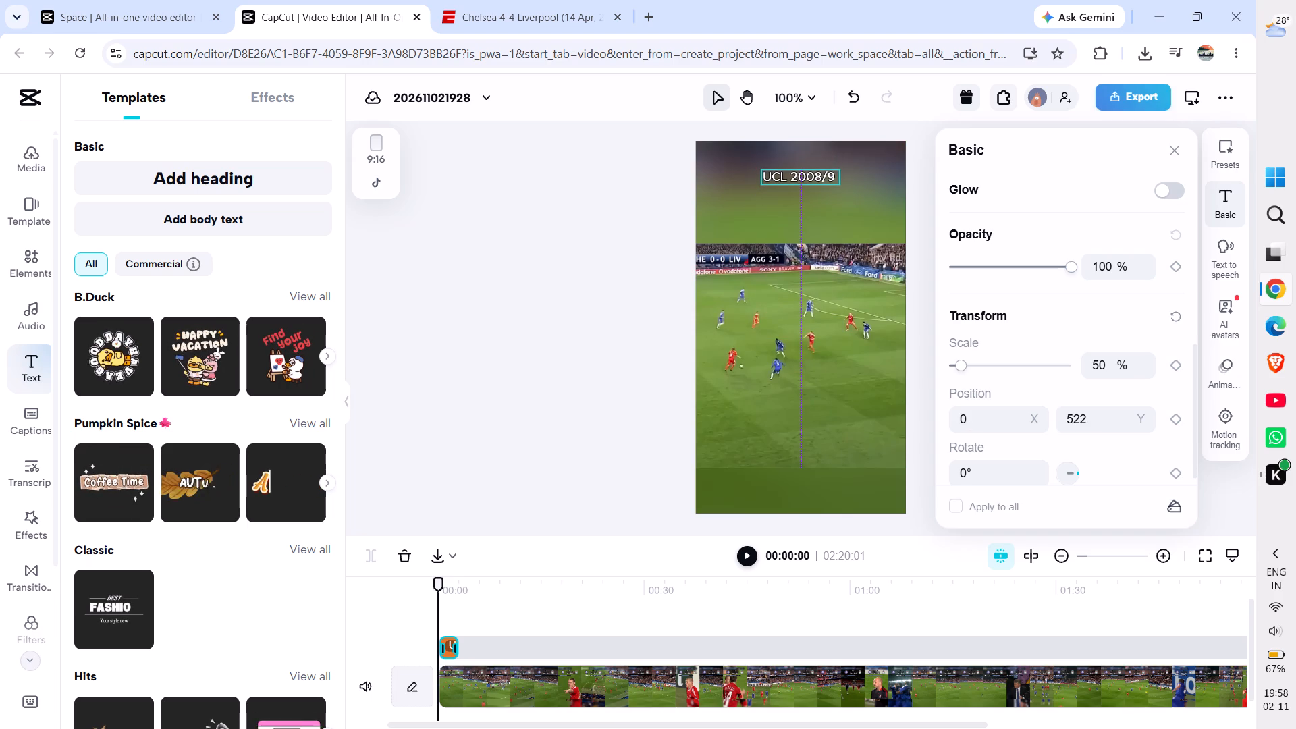
drag(795, 174, 794, 174)
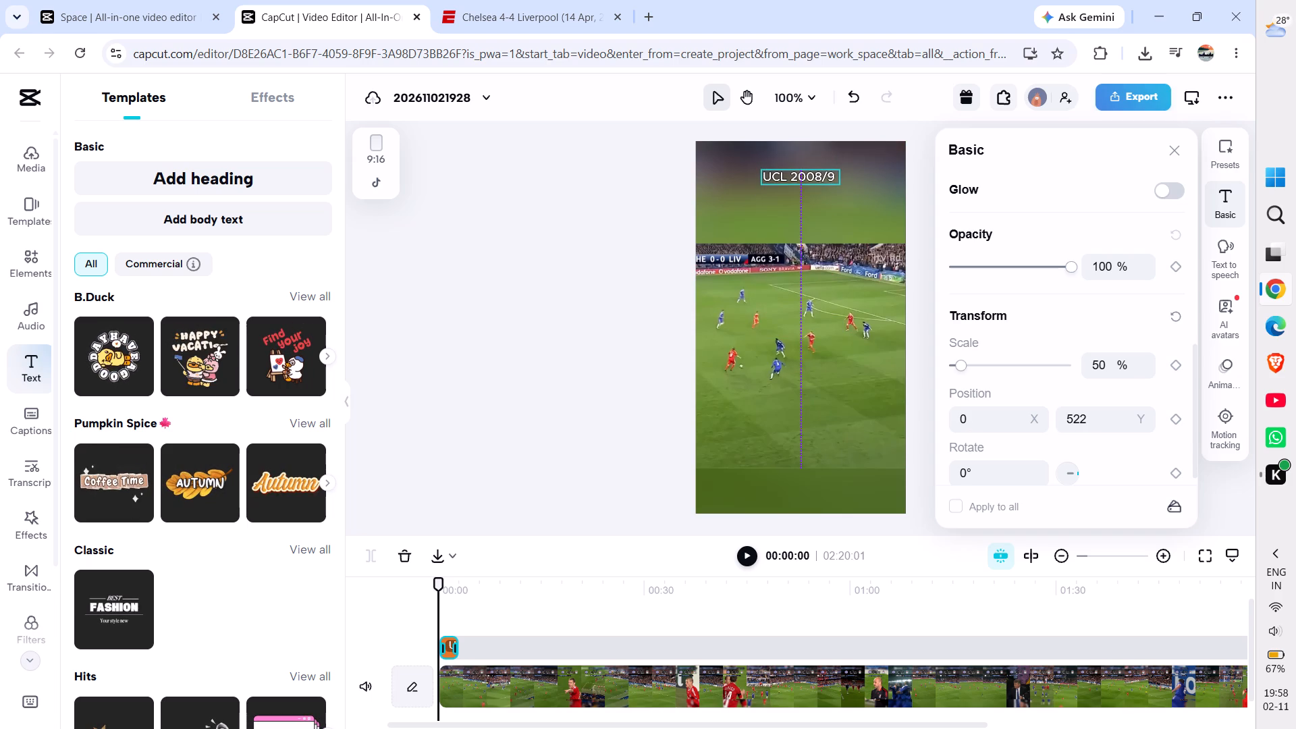
drag(794, 174, 794, 175)
click(560, 212)
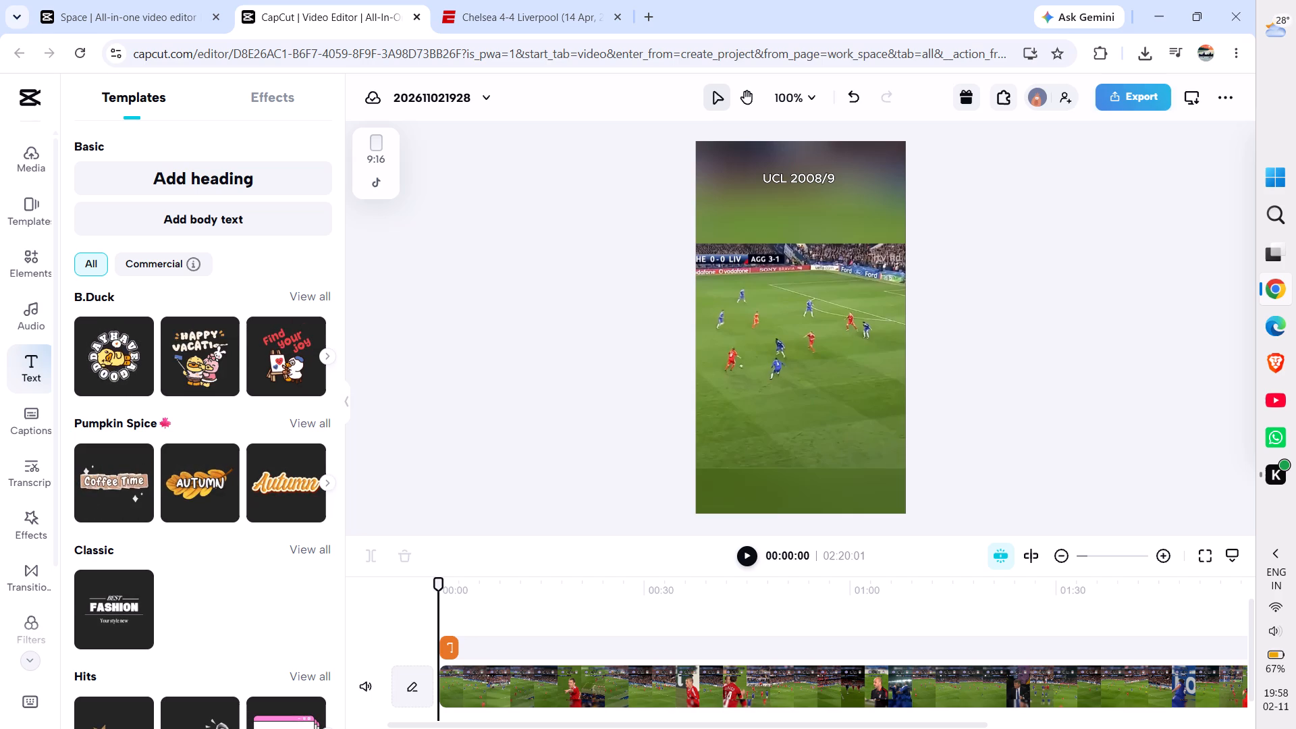
Add a body text and replace its placeholder with "Quarter-finals", copied from the heading of ESPN's Chelsea vs Liverpool match page.
click(198, 211)
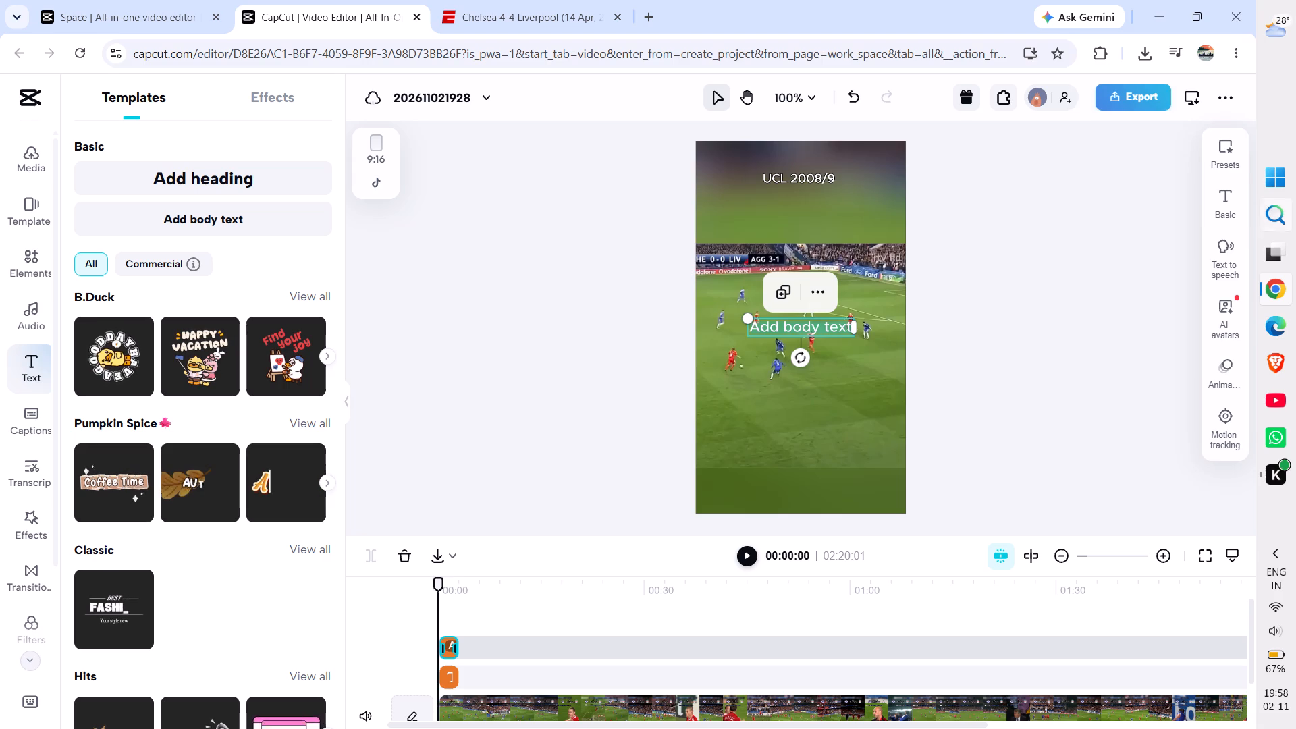
click(1228, 207)
click(1099, 197)
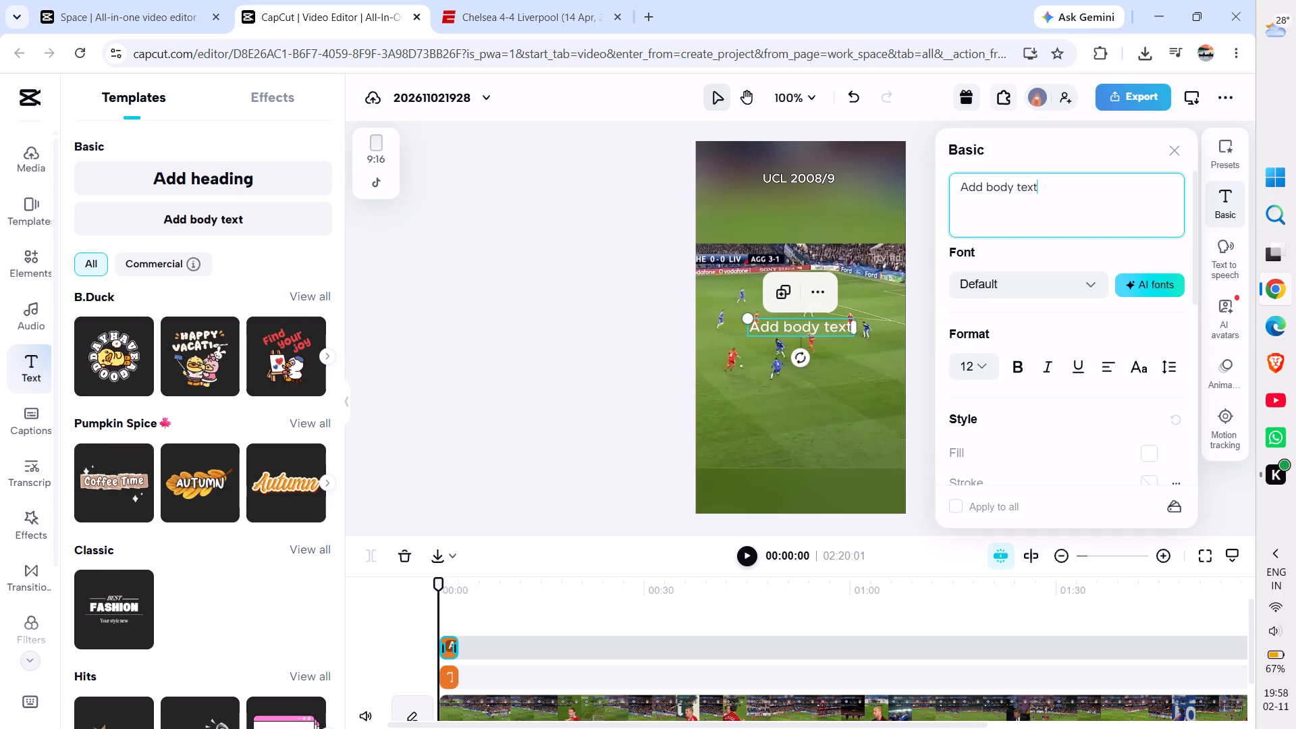
key(BackSpace)
key(BackSpace)
key(BackSpace)
key(BackSpace)
key(BackSpace)
key(BackSpace)
key(BackSpace)
key(BackSpace)
key(BackSpace)
key(BackSpace)
key(BackSpace)
key(BackSpace)
key(BackSpace)
key(BackSpace)
key(BackSpace)
key(BackSpace)
key(BackSpace)
key(BackSpace)
key(BackSpace)
key(BackSpace)
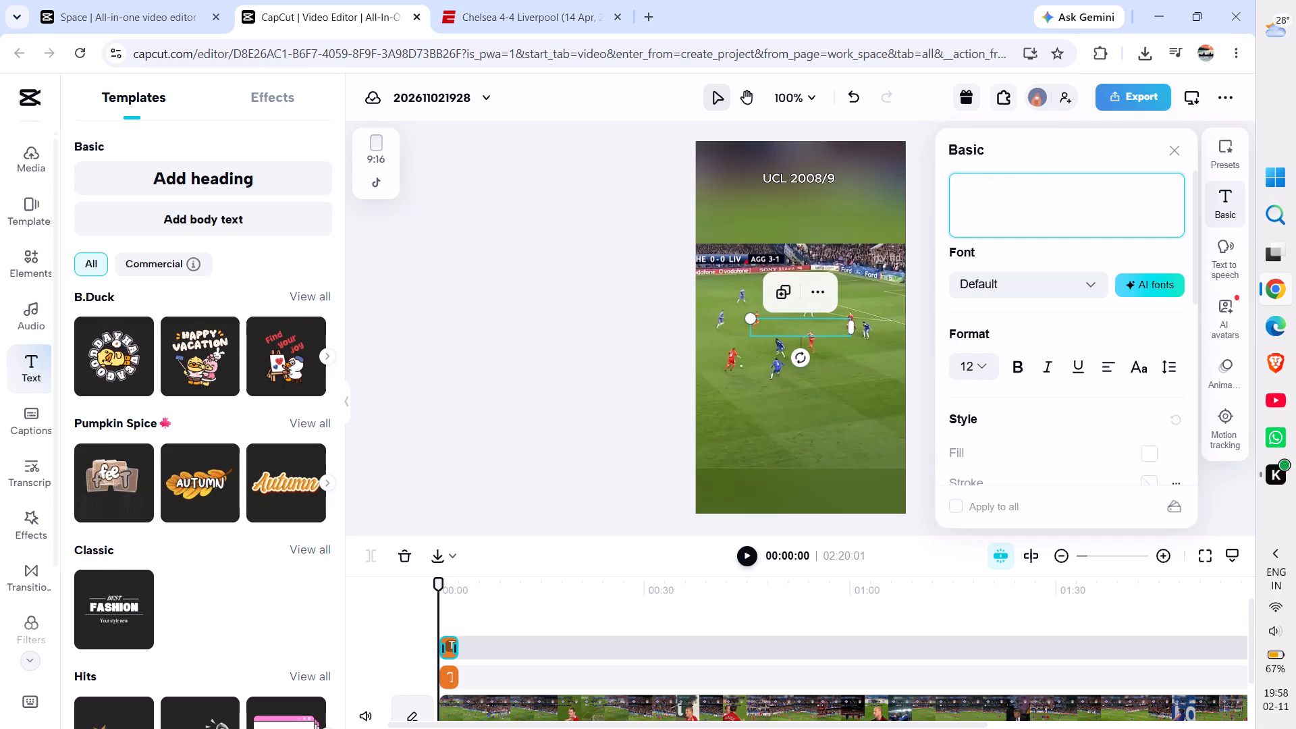
click(495, 0)
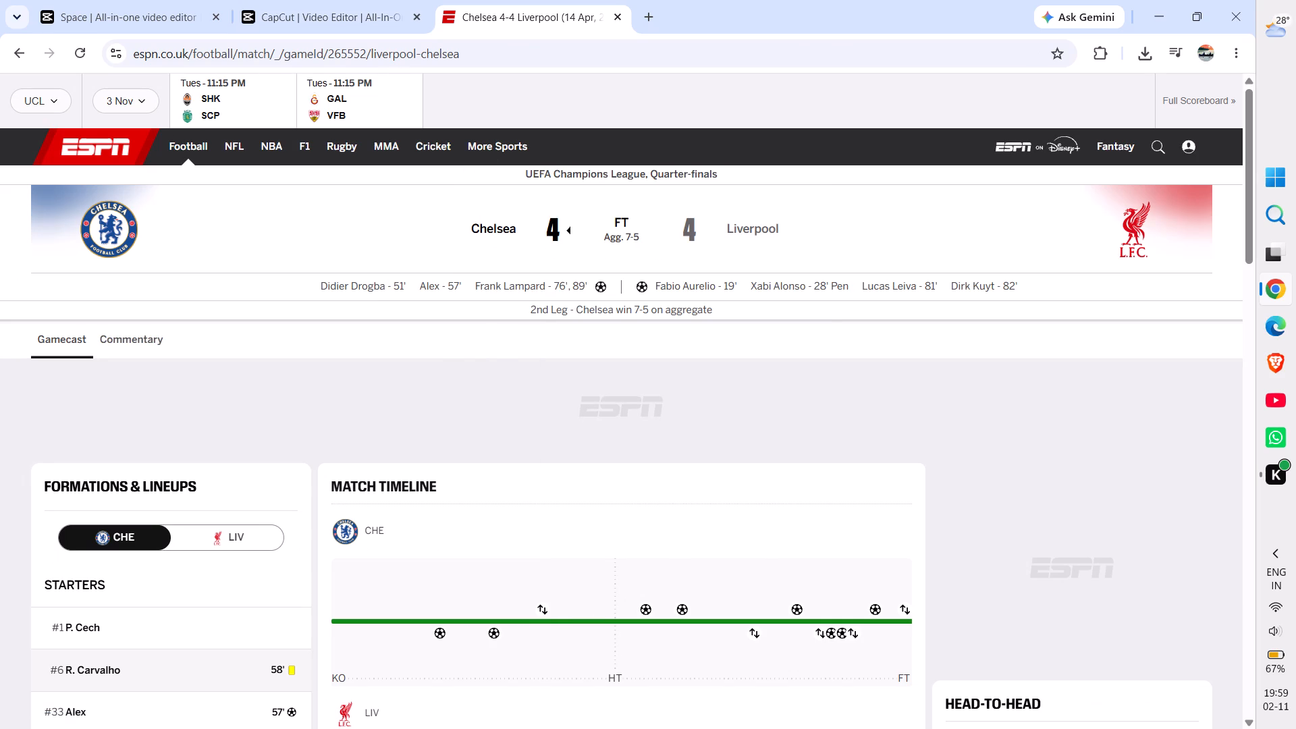
drag(651, 178, 736, 174)
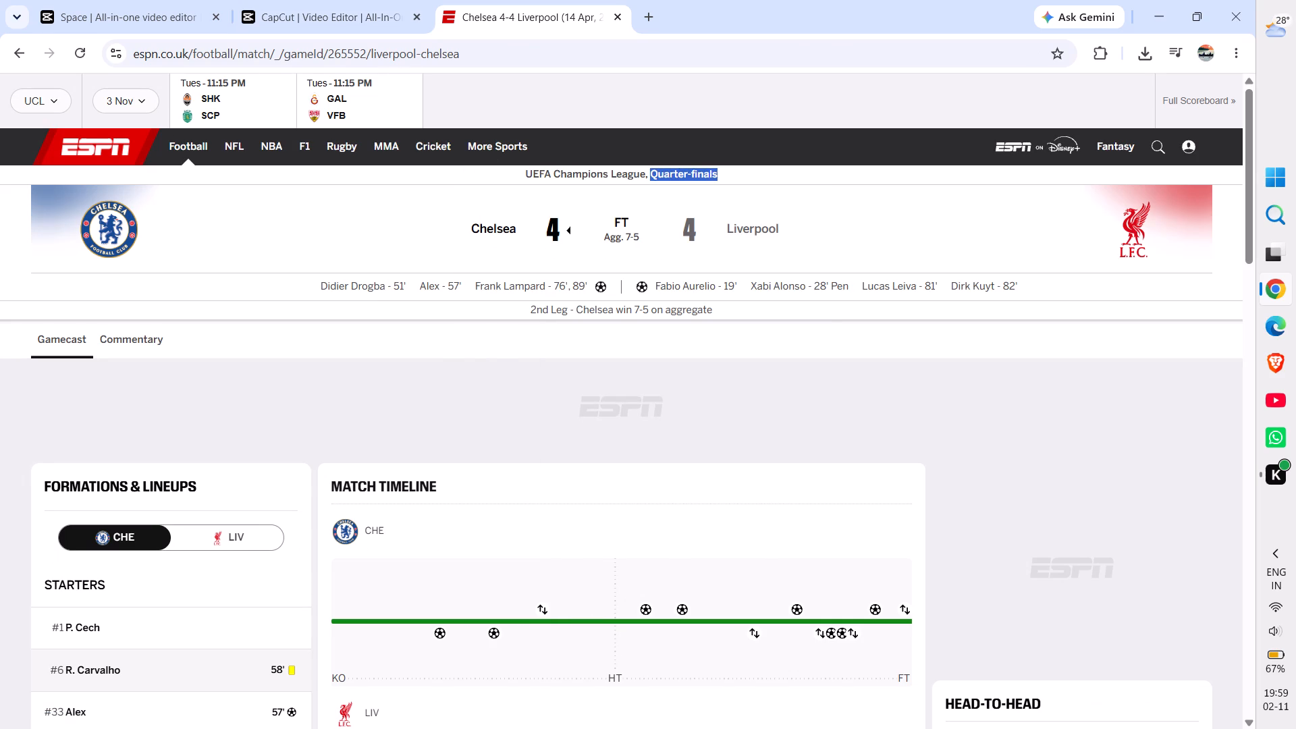
key(ctrl+c)
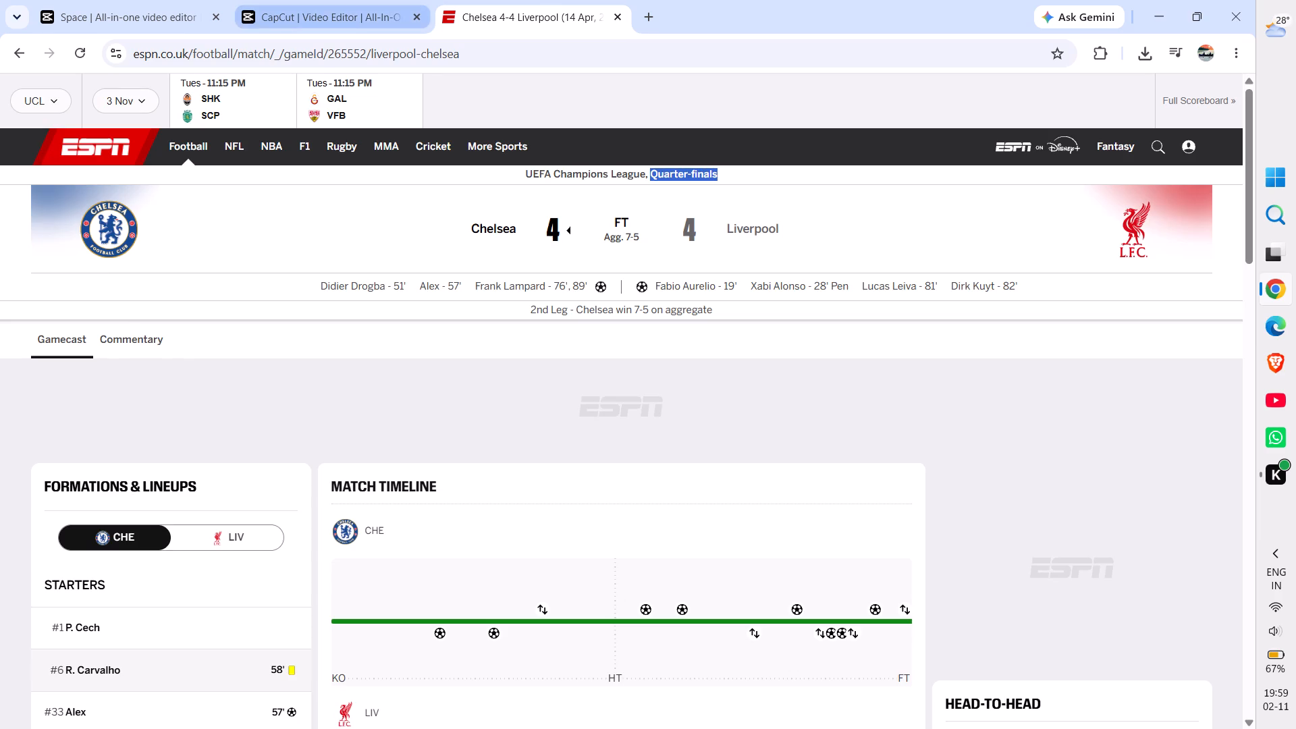
click(296, 0)
key(ctrl+v)
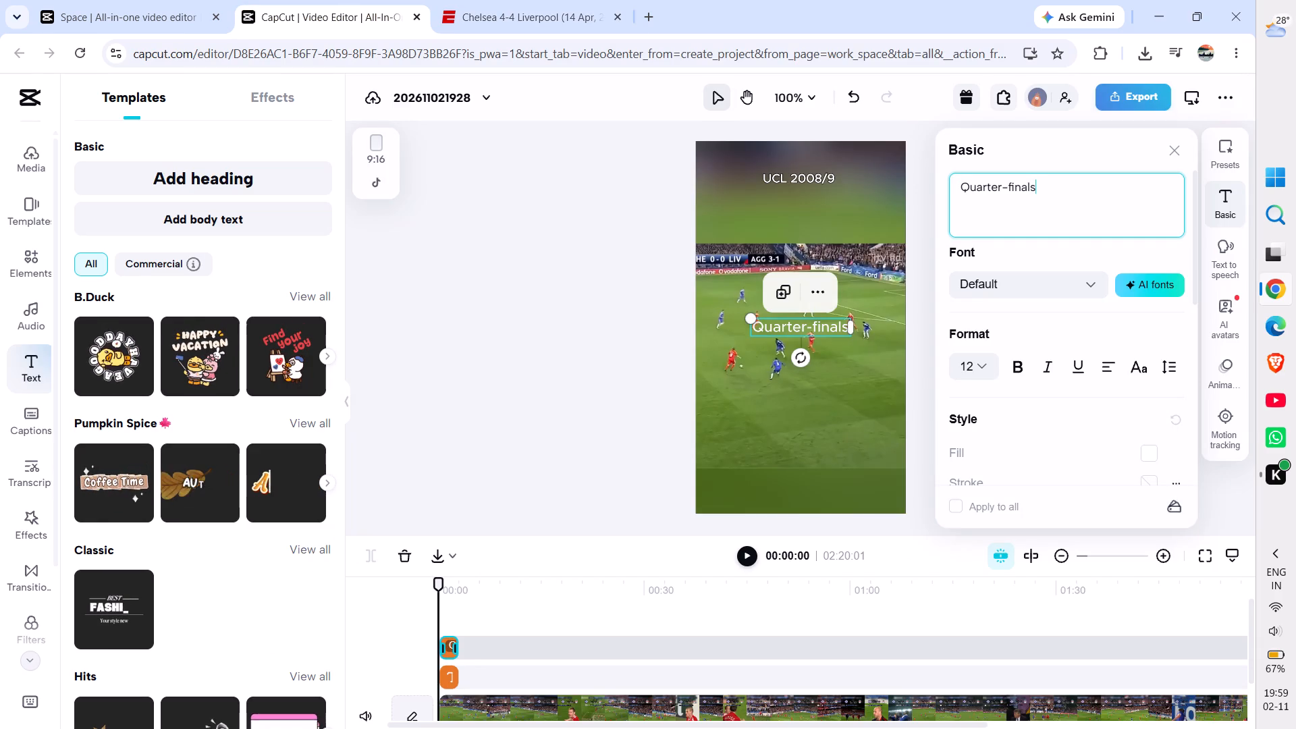
Append "(2nd Leg)" to the body text so that it reads "Quarter-finals (2nd Leg)".
key(space)
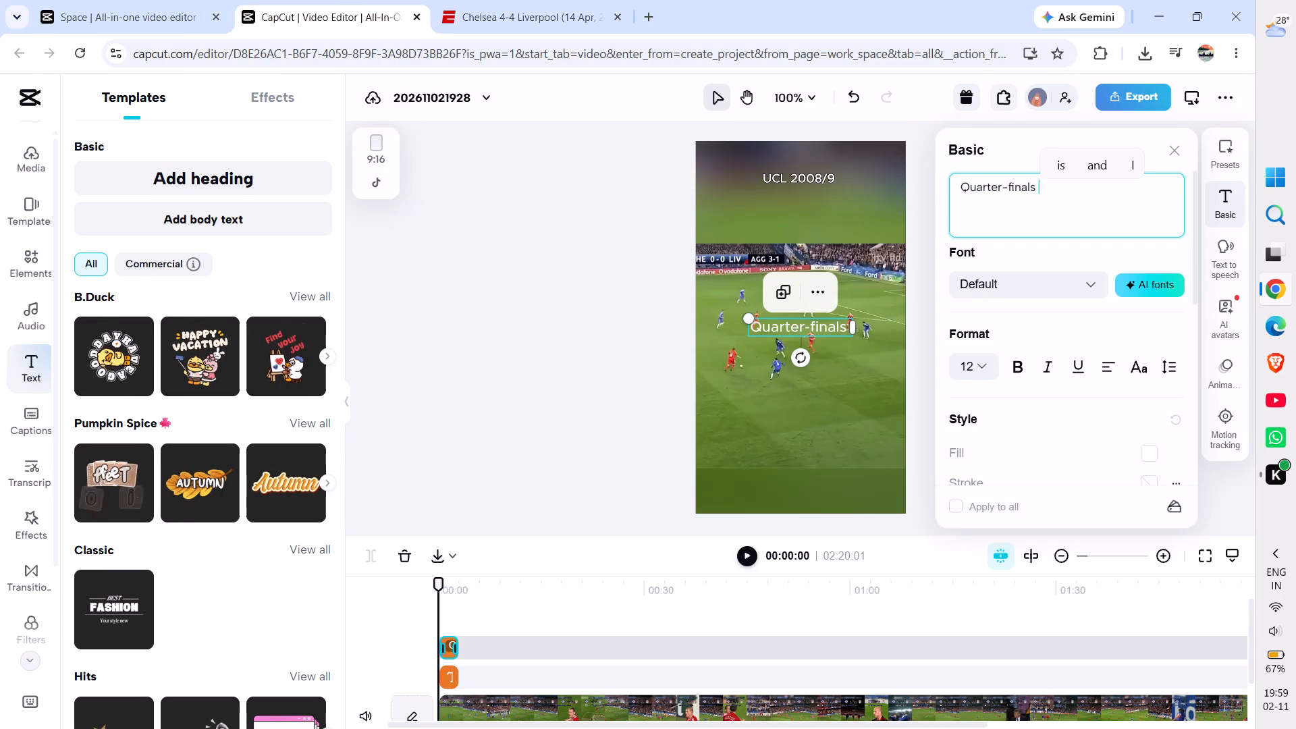
key(shift+parenleft)
text(2N)
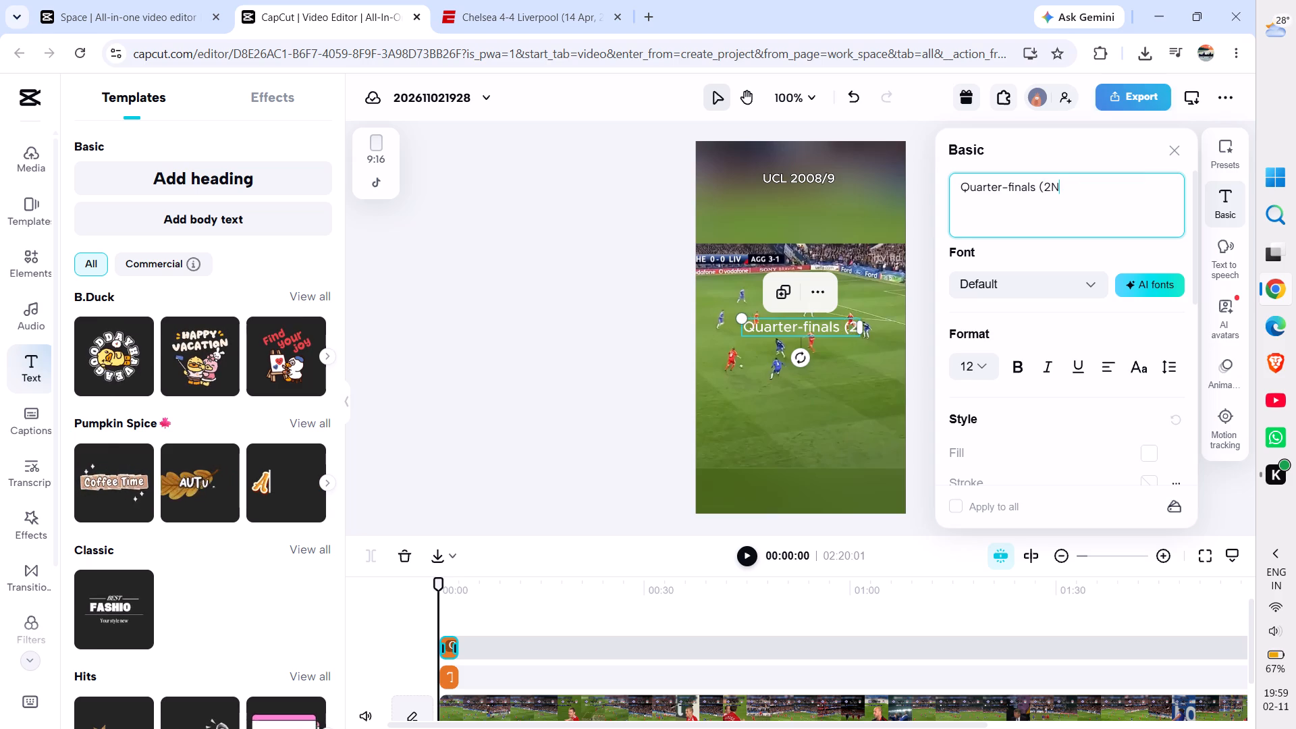
key(BackSpace)
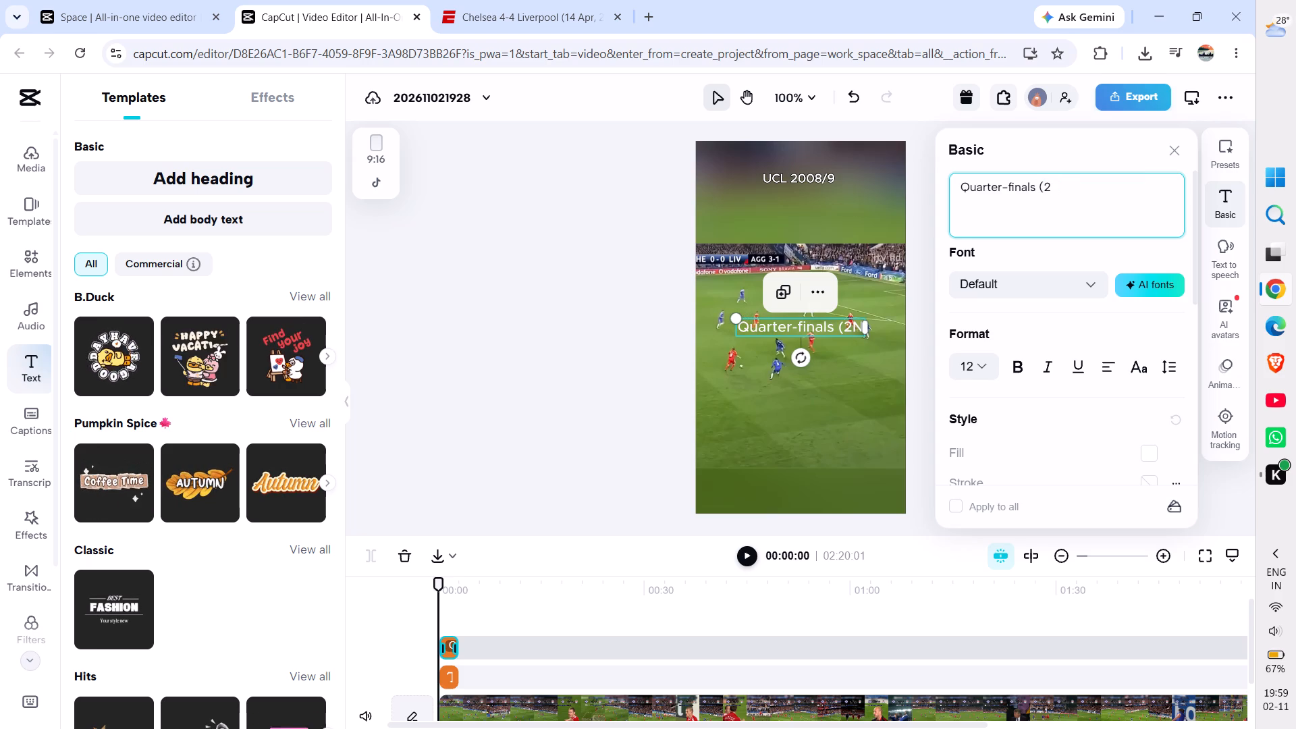
text(nd)
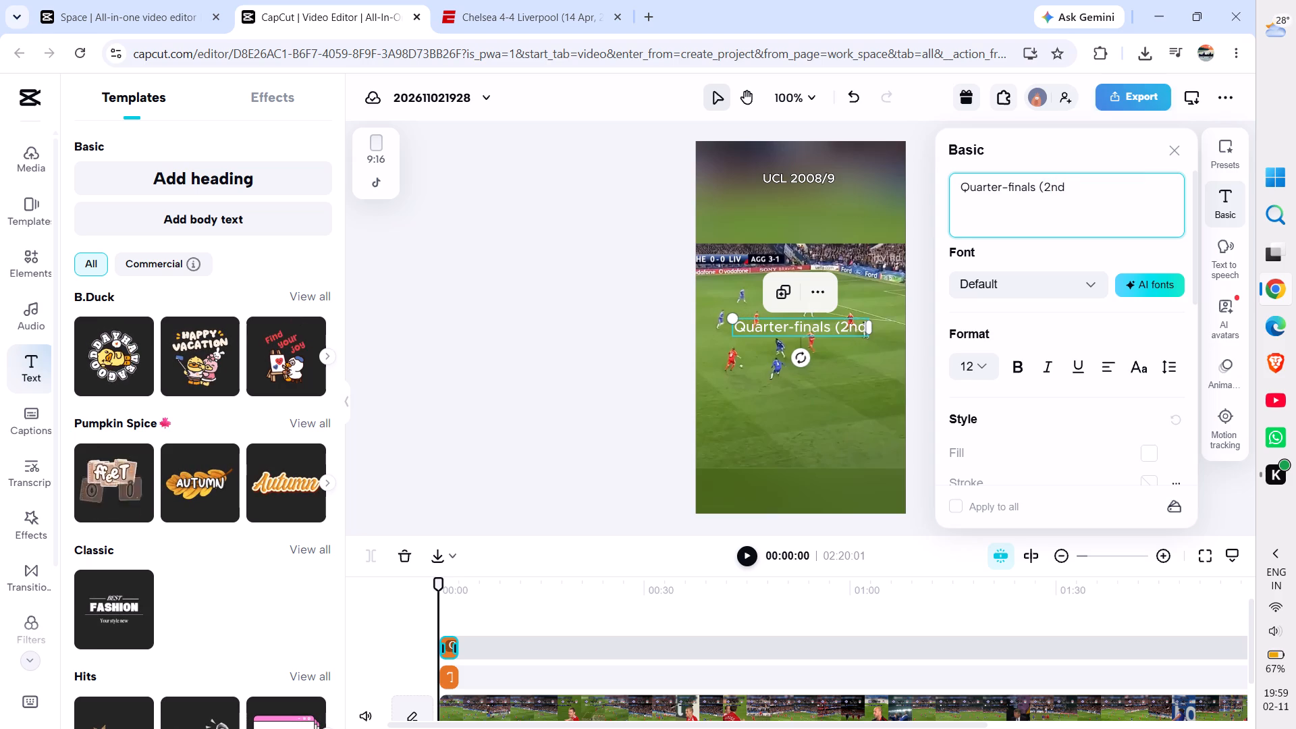
key(space)
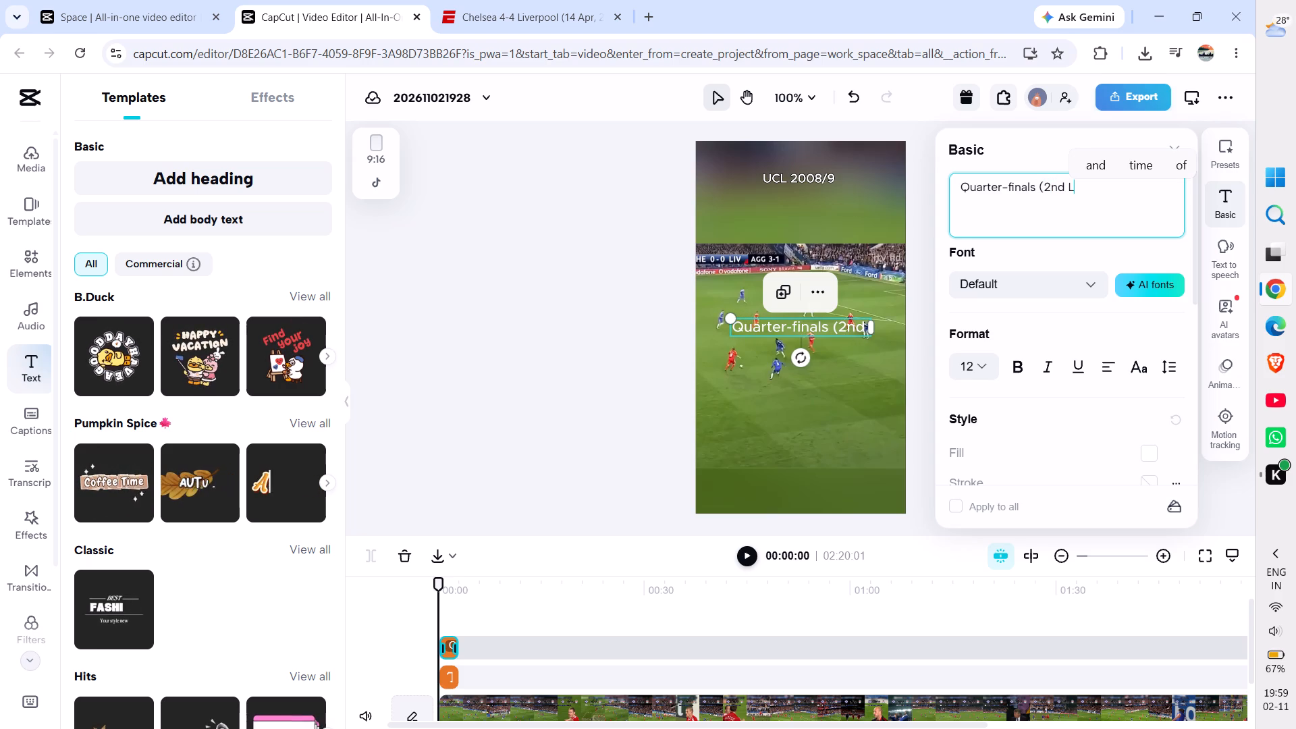
text(eg)
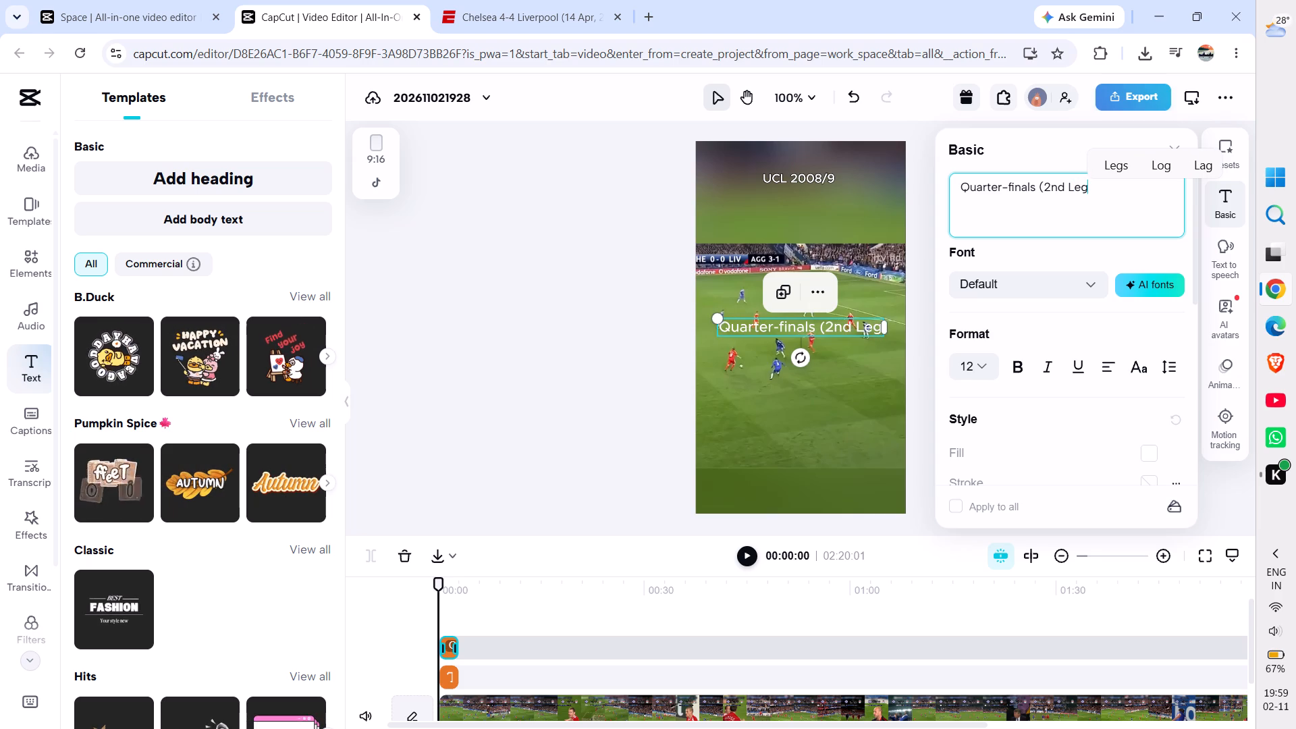
key(shift+parenright)
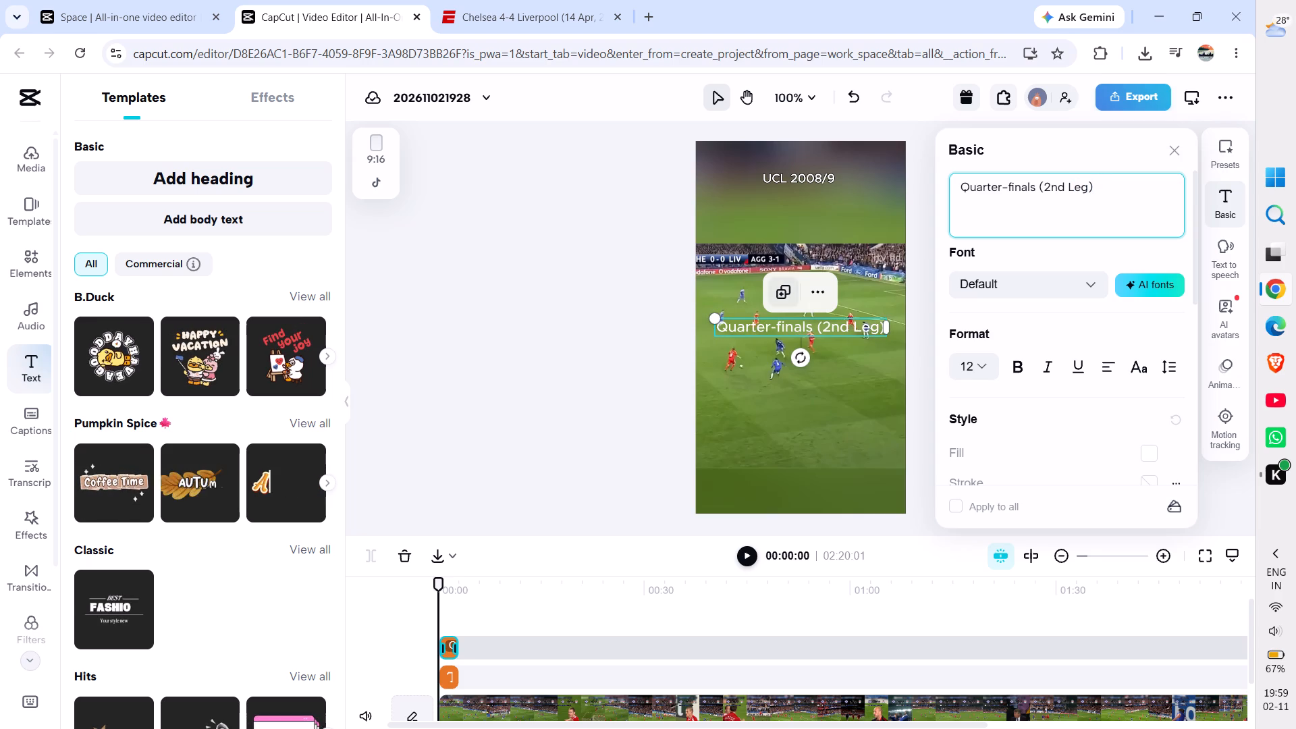
Apply the white text preset with a black outline to the "Quarter-finals (2nd Leg)" text.
click(1233, 163)
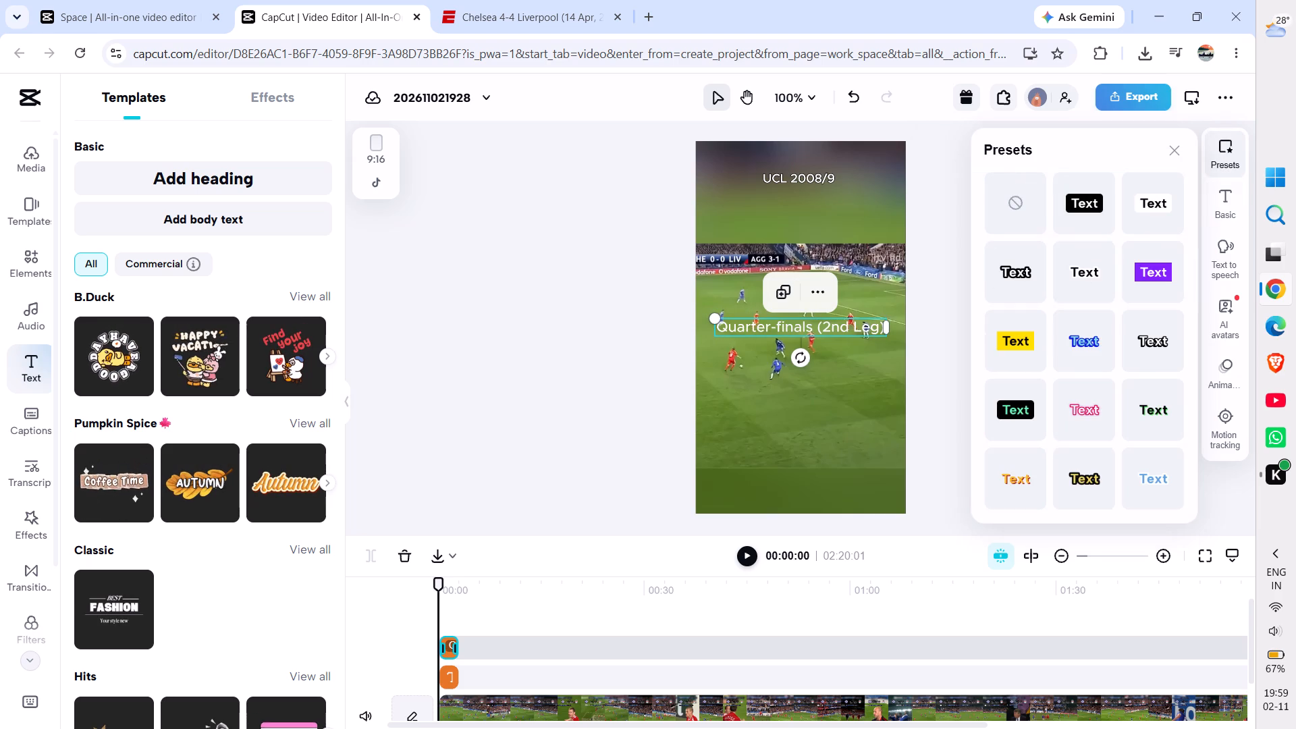
click(1030, 255)
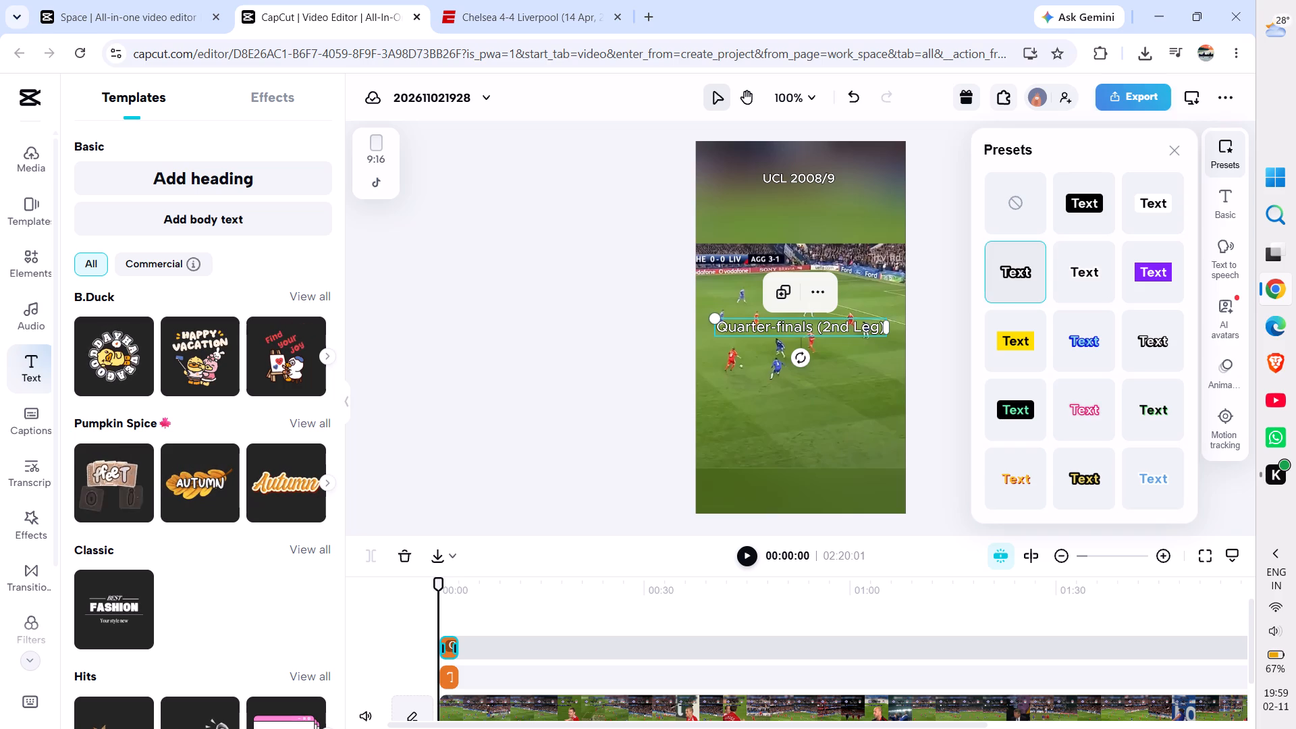
Set the scale of the "Quarter-finals (2nd Leg)" text to 70%.
click(1224, 194)
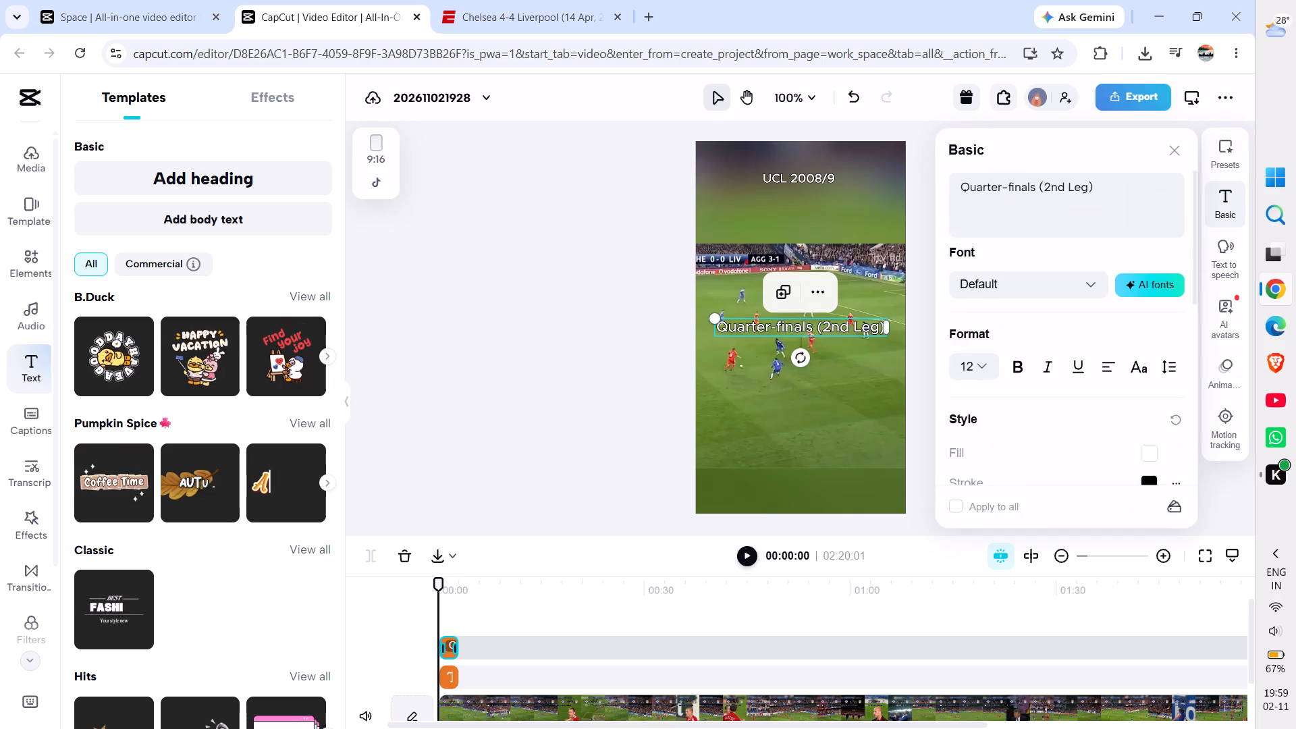
scroll(1094, 388, down, 4)
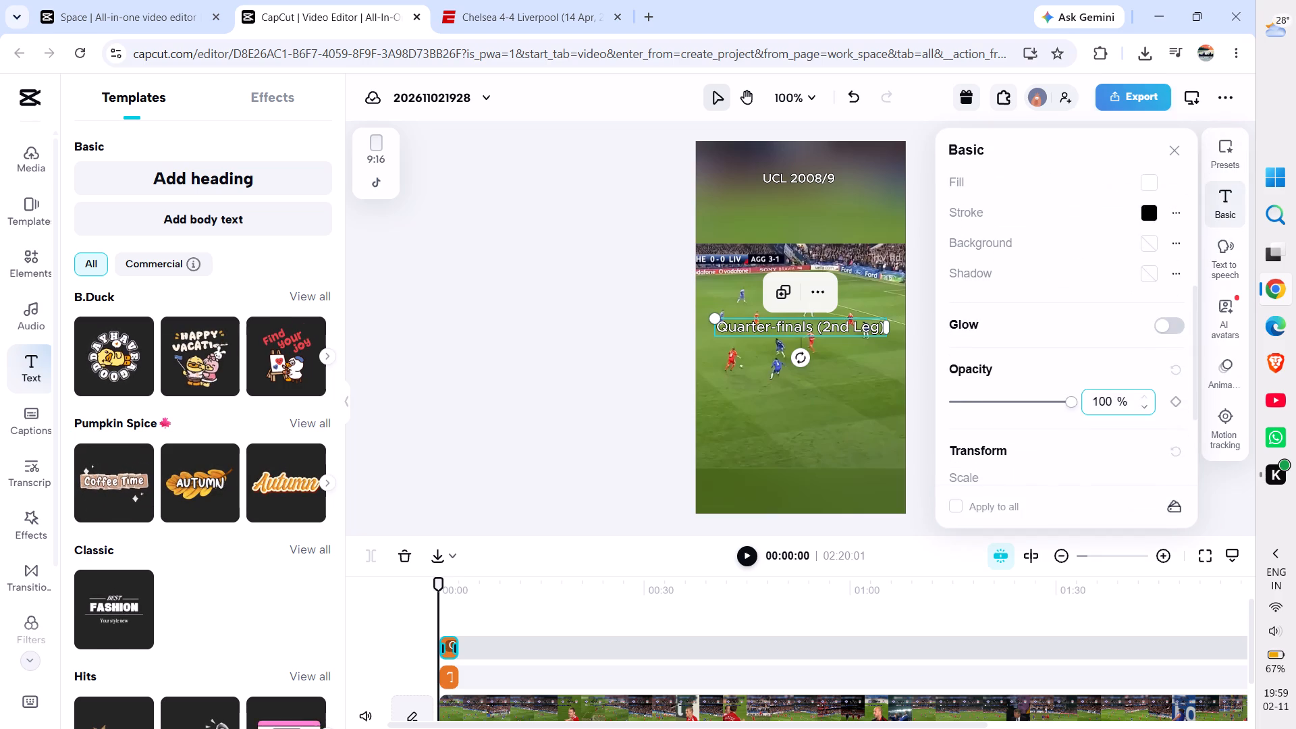
scroll(1096, 409, down, 2)
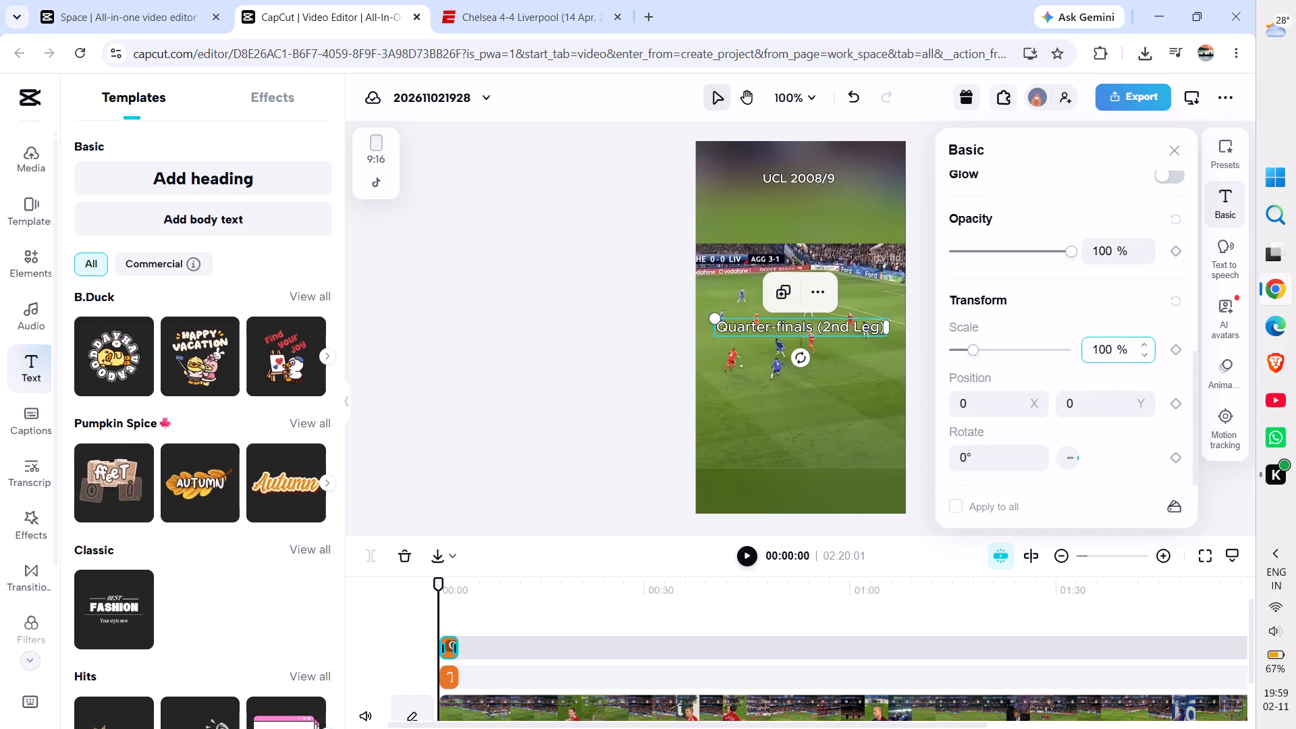
click(1105, 355)
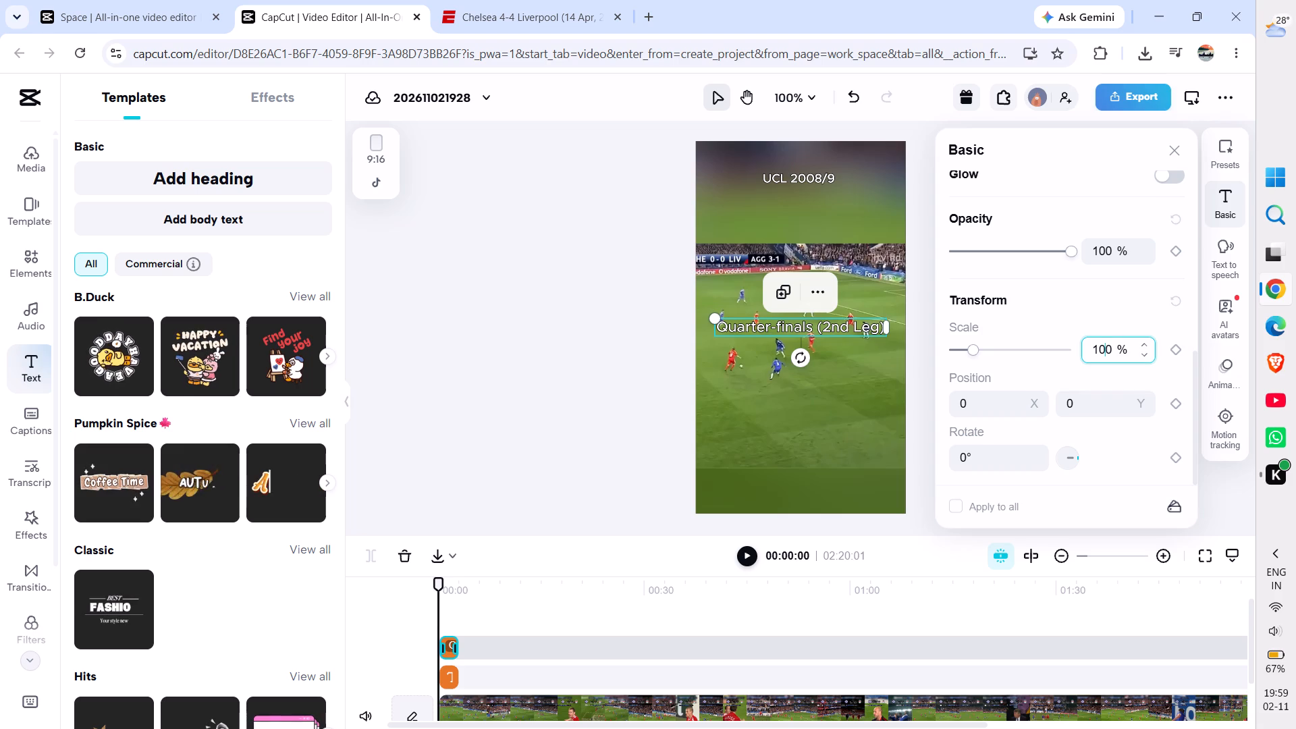
key(BackSpace)
key(BackSpace)
key(BackSpace)
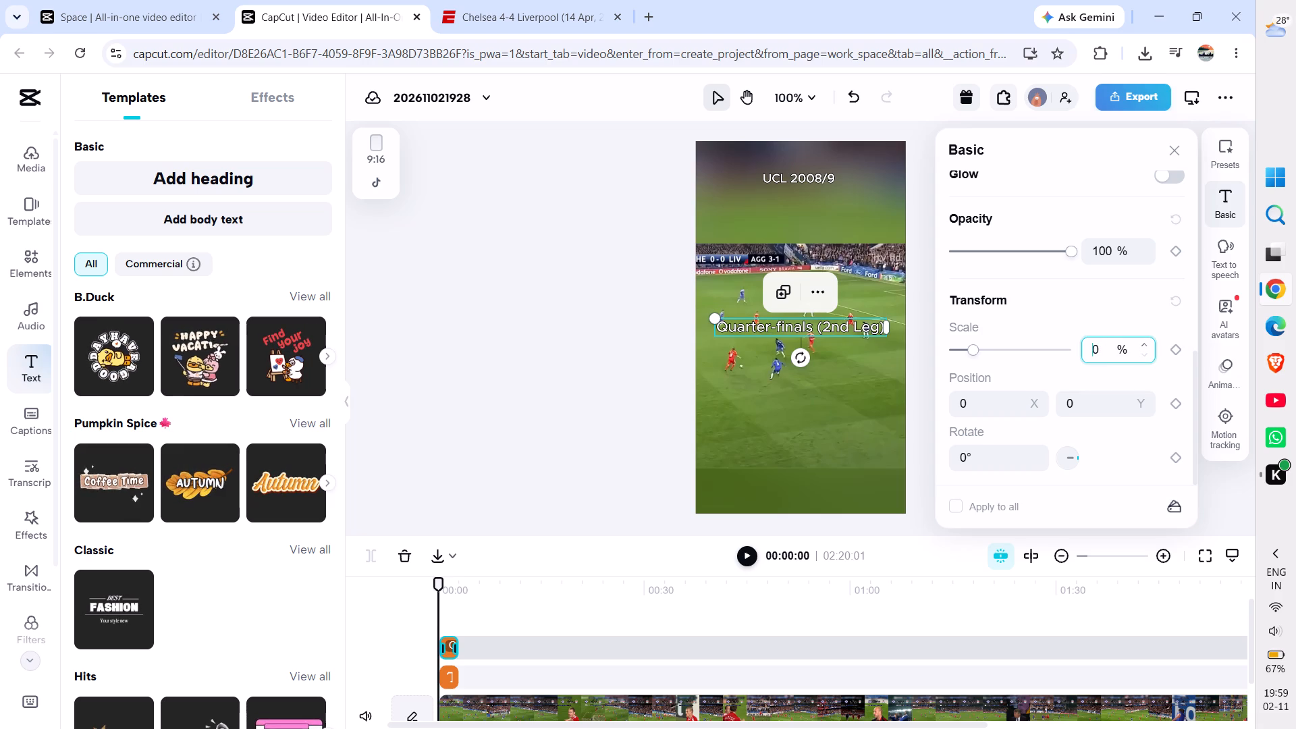
key(7)
key(Return)
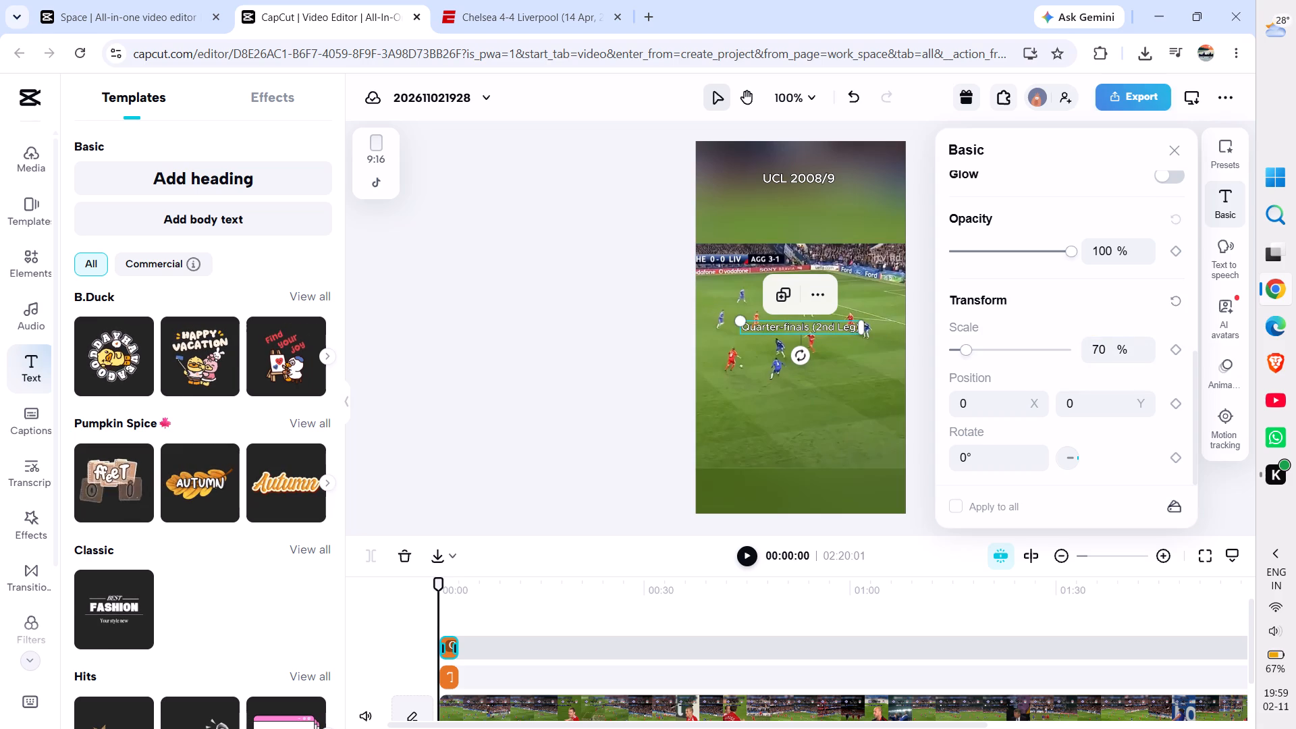
Move the "Quarter-finals (2nd Leg)" text directly beneath the "UCL 2008/9" heading, at X 0 and Y about 473.
drag(801, 329, 800, 194)
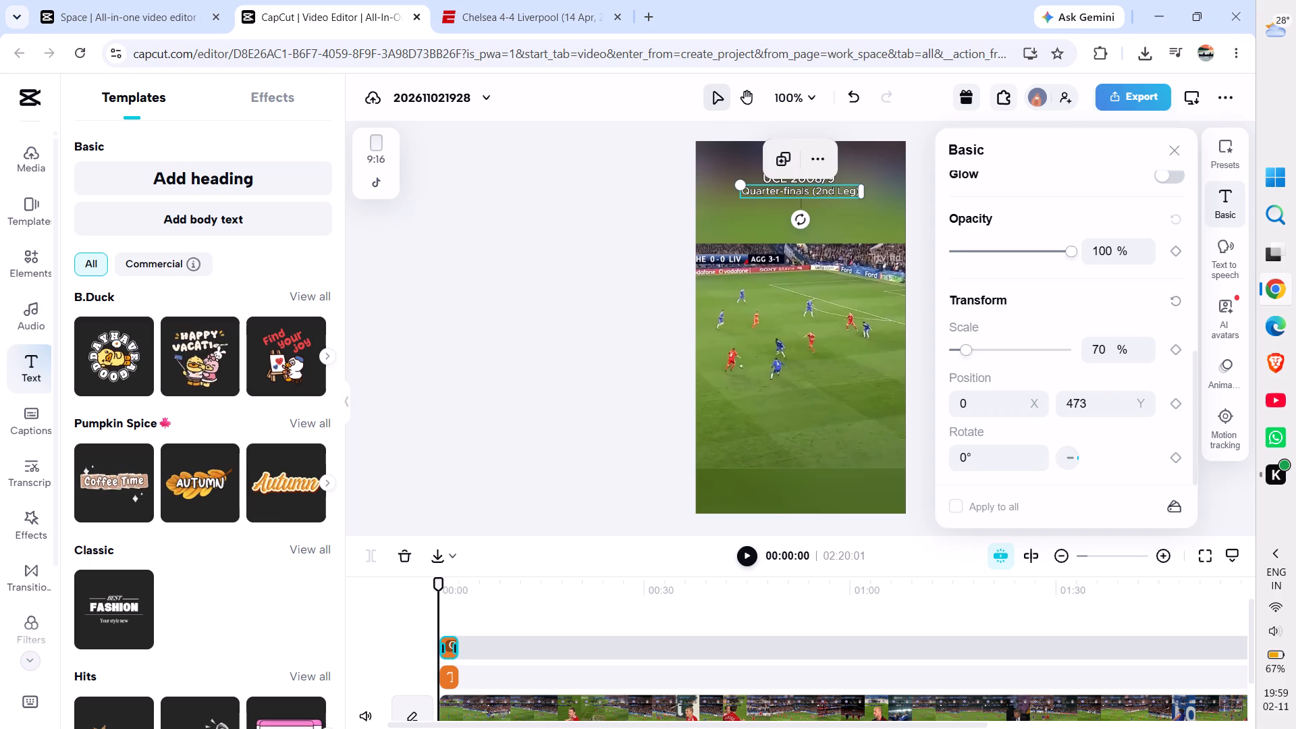
click(636, 236)
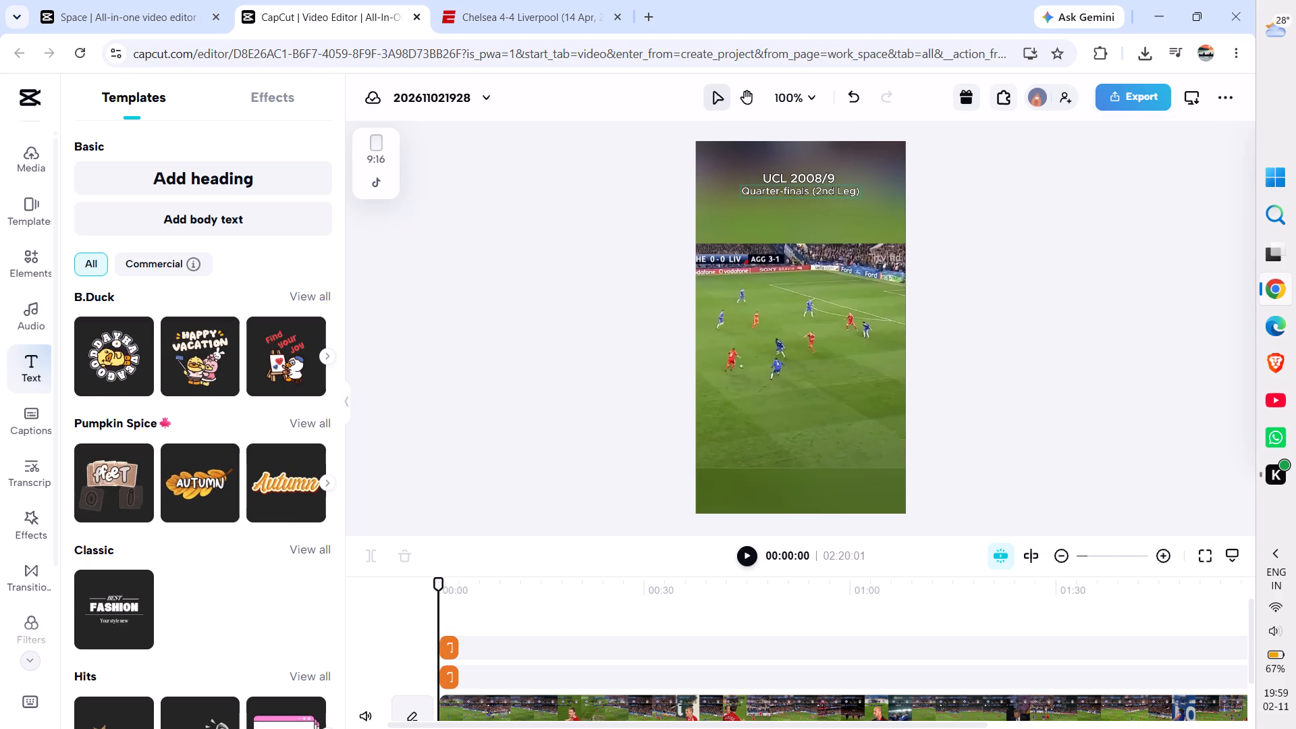
Change the fill of the "Quarter-finals (2nd Leg)" text to the pale cream colour #ffebbe.
click(770, 188)
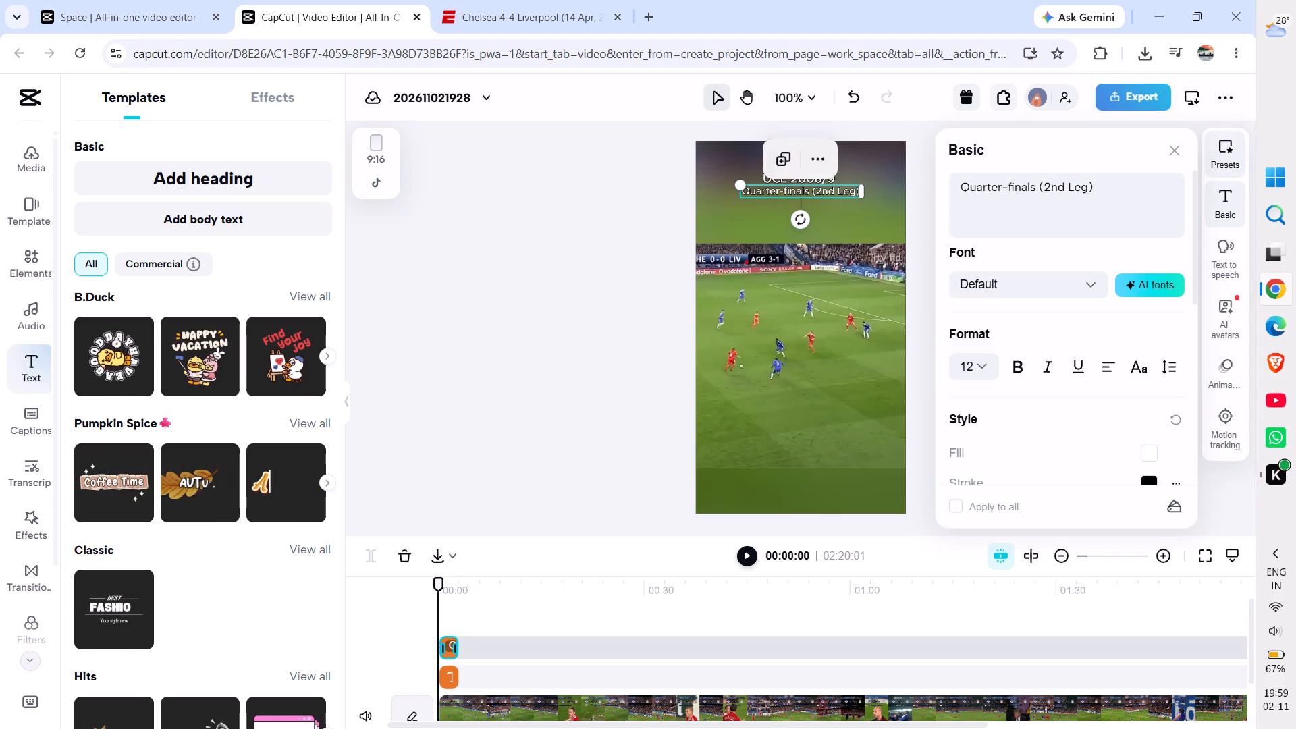
scroll(1087, 370, down, 1)
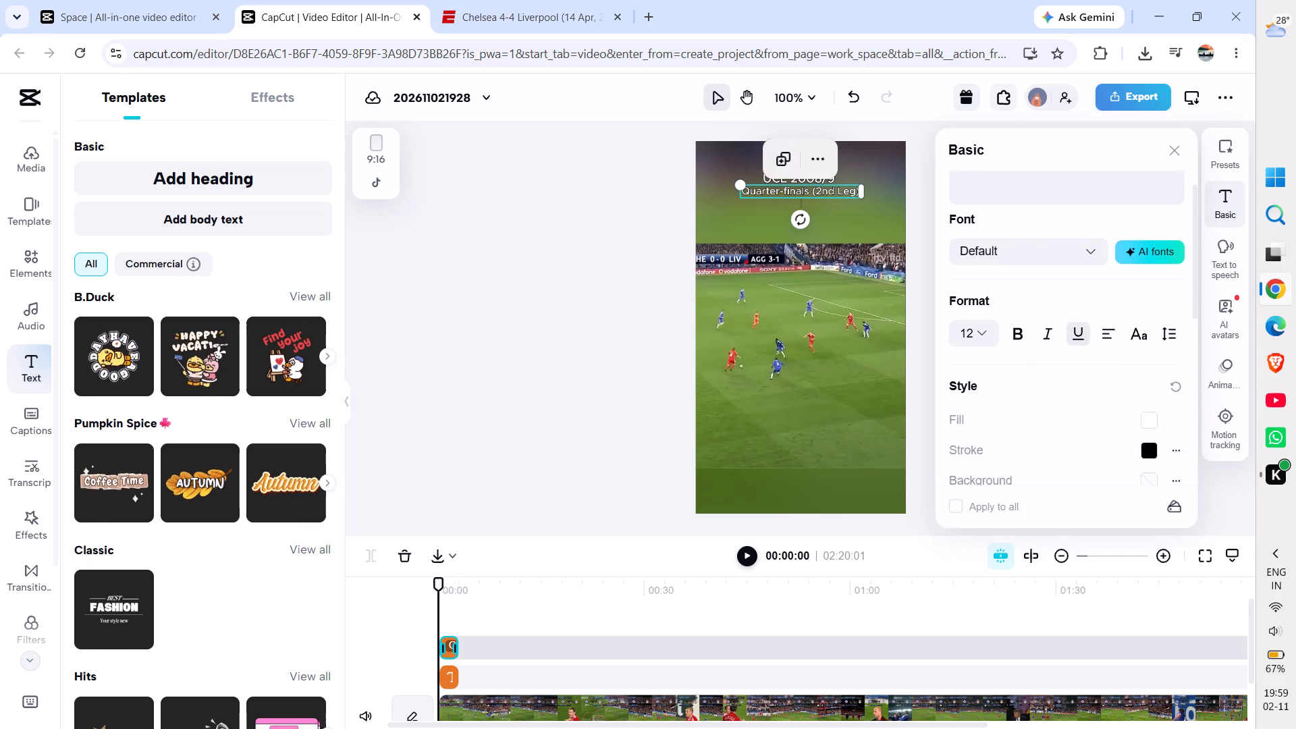
scroll(1087, 370, down, 1)
click(1150, 374)
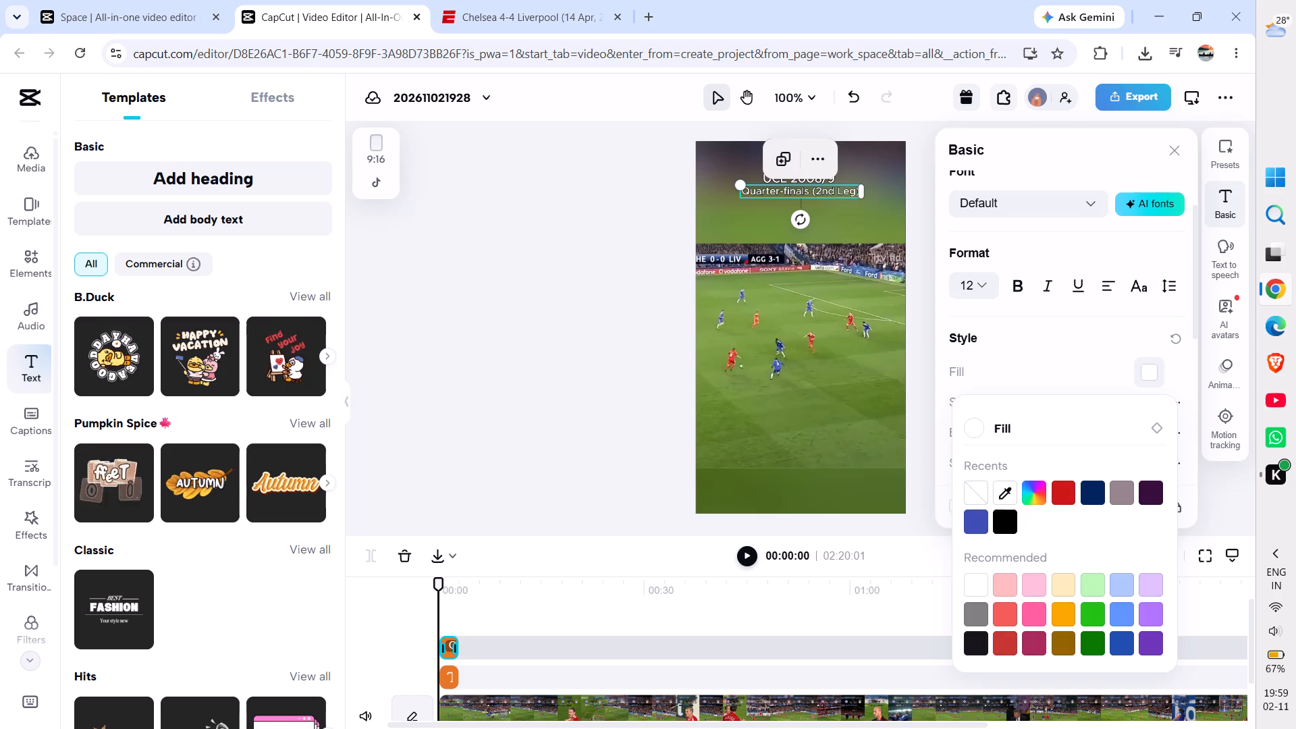
click(1062, 589)
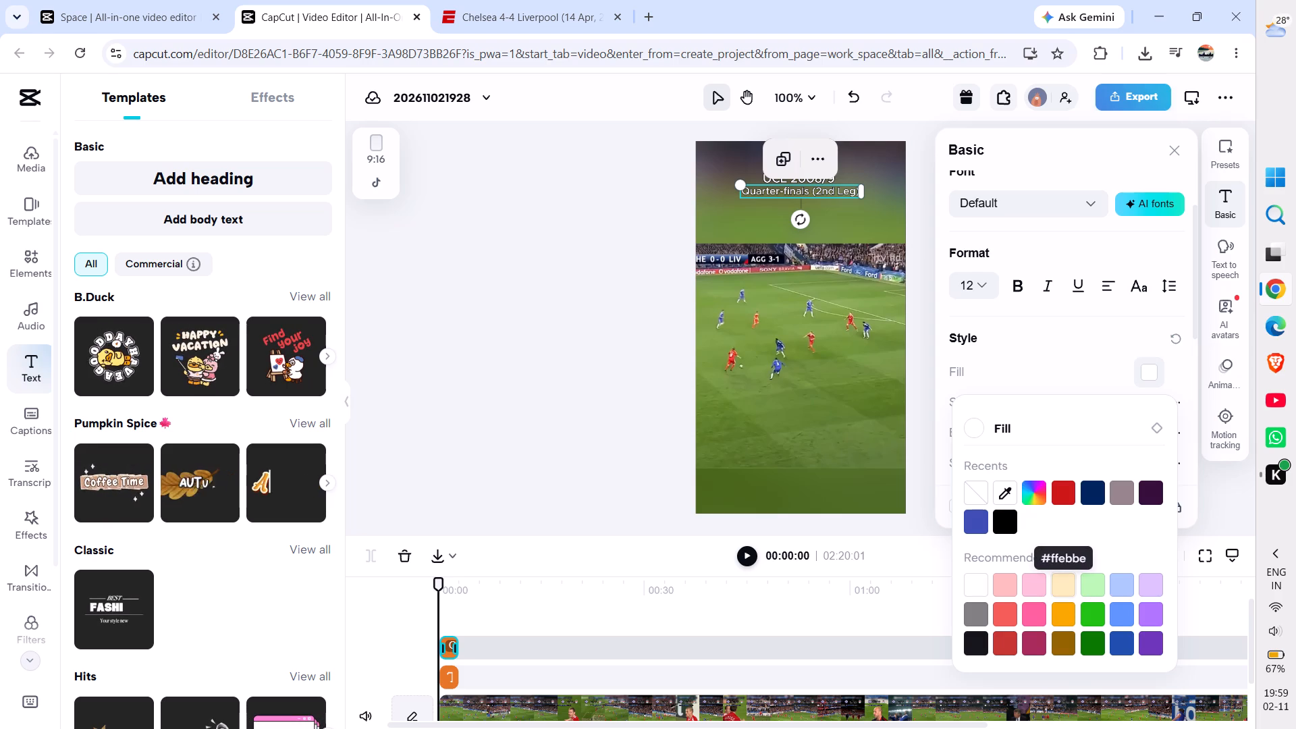
click(1062, 620)
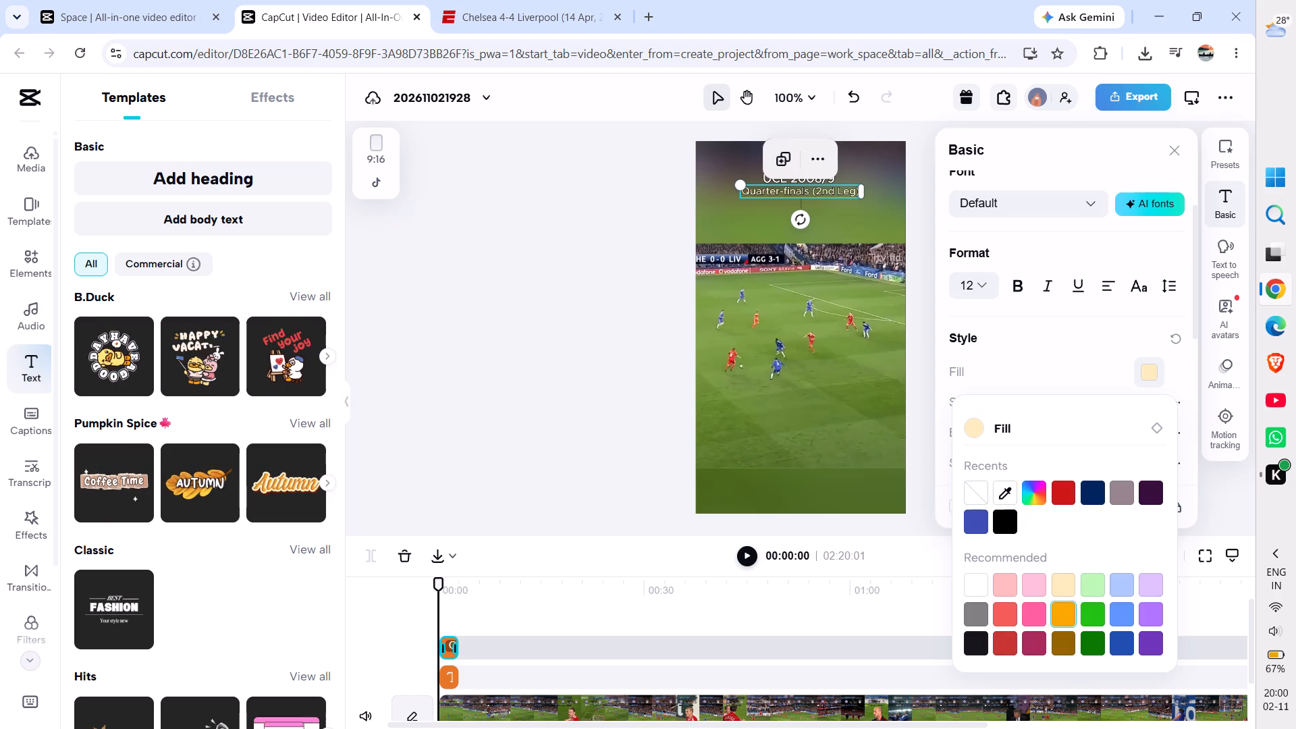
click(1063, 582)
click(530, 388)
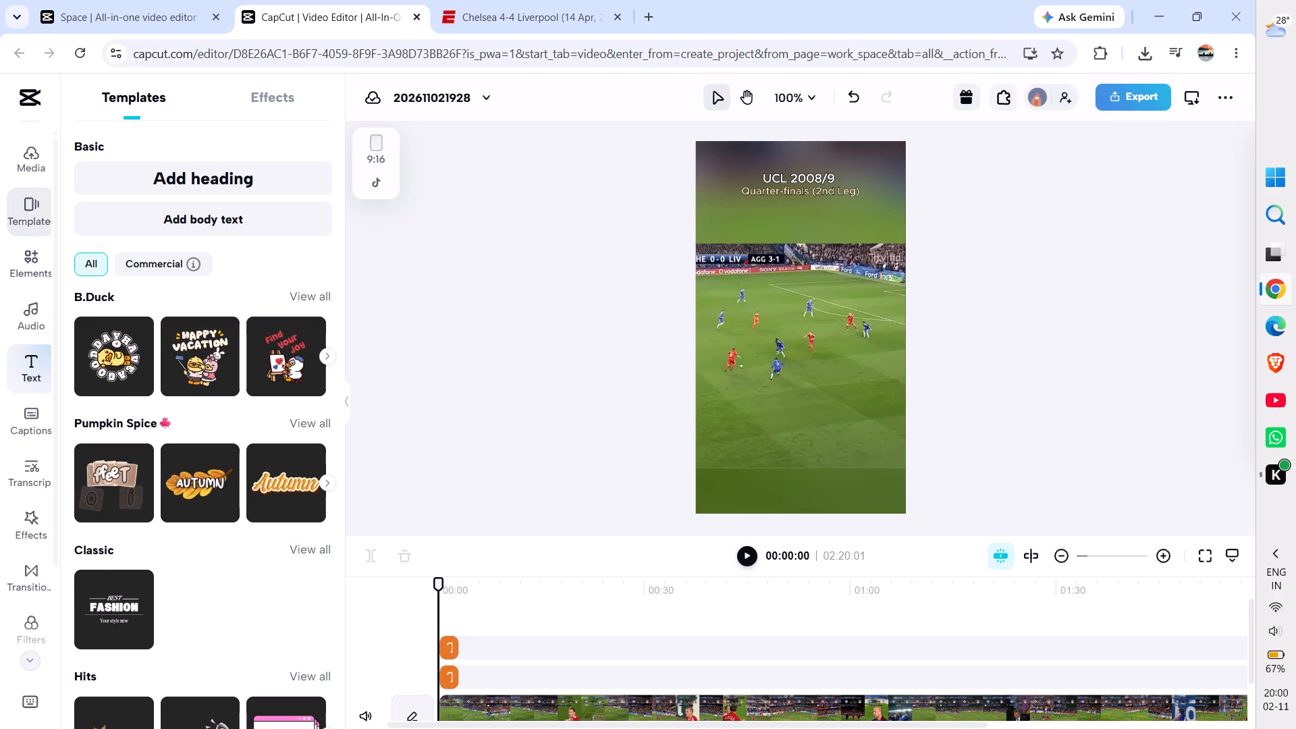
Add the uploaded Liverpool Football Club crest with the green "You'll Never Walk Alone" banner over the footage at the start of the video.
click(38, 171)
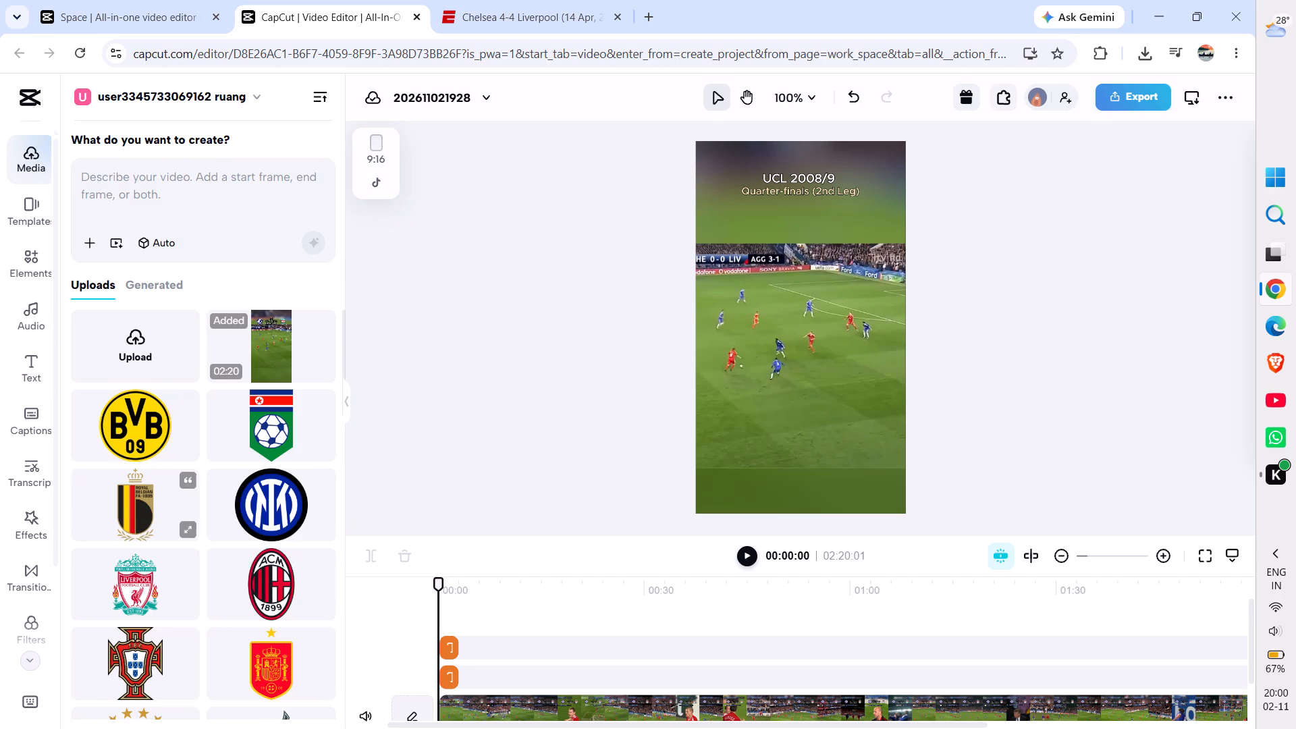
scroll(186, 540, down, 3)
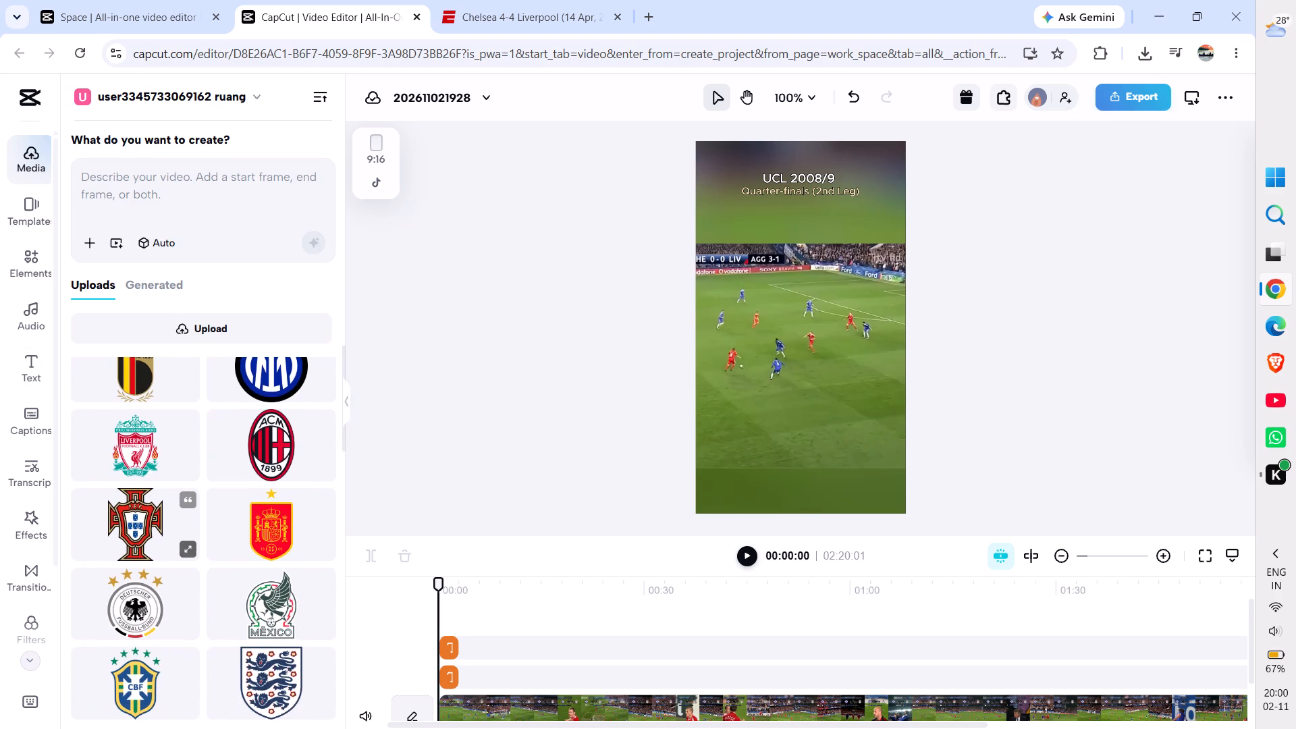
drag(139, 438, 824, 395)
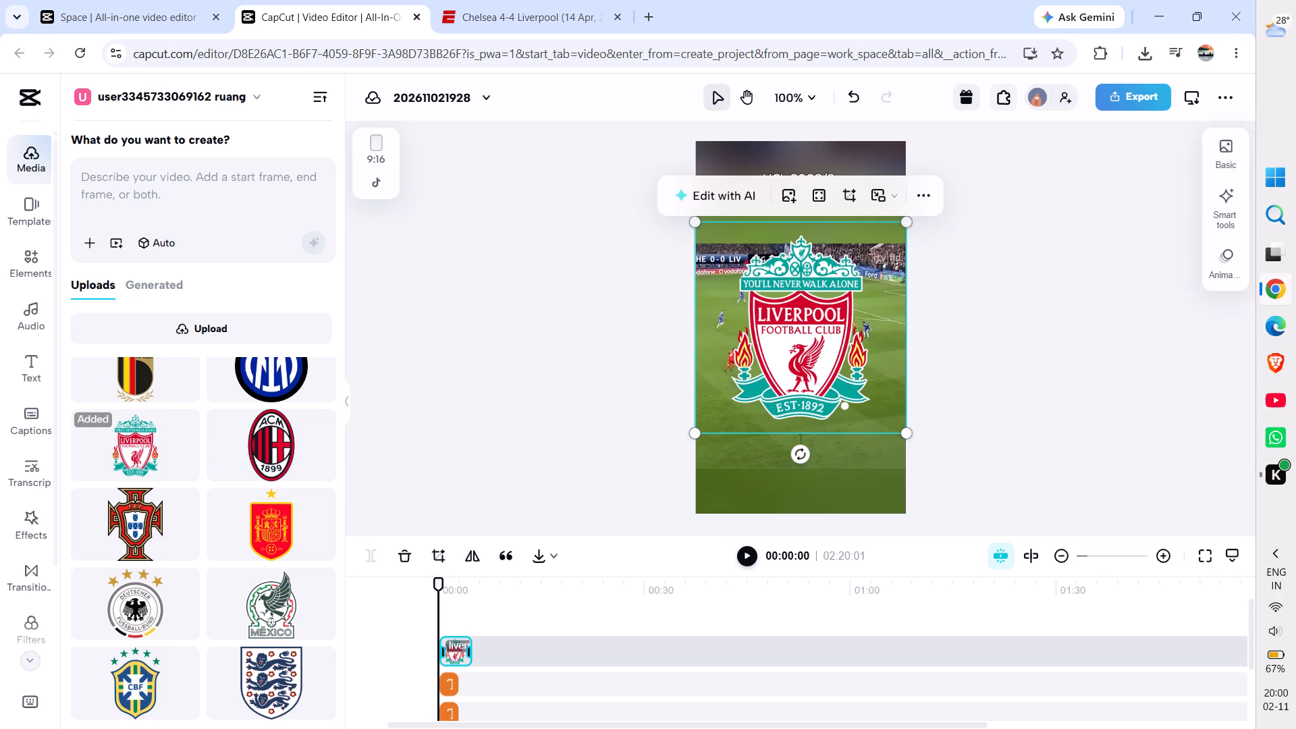
Add the uploaded Chelsea Football Club crest over the footage at the start of the video.
scroll(169, 519, down, 4)
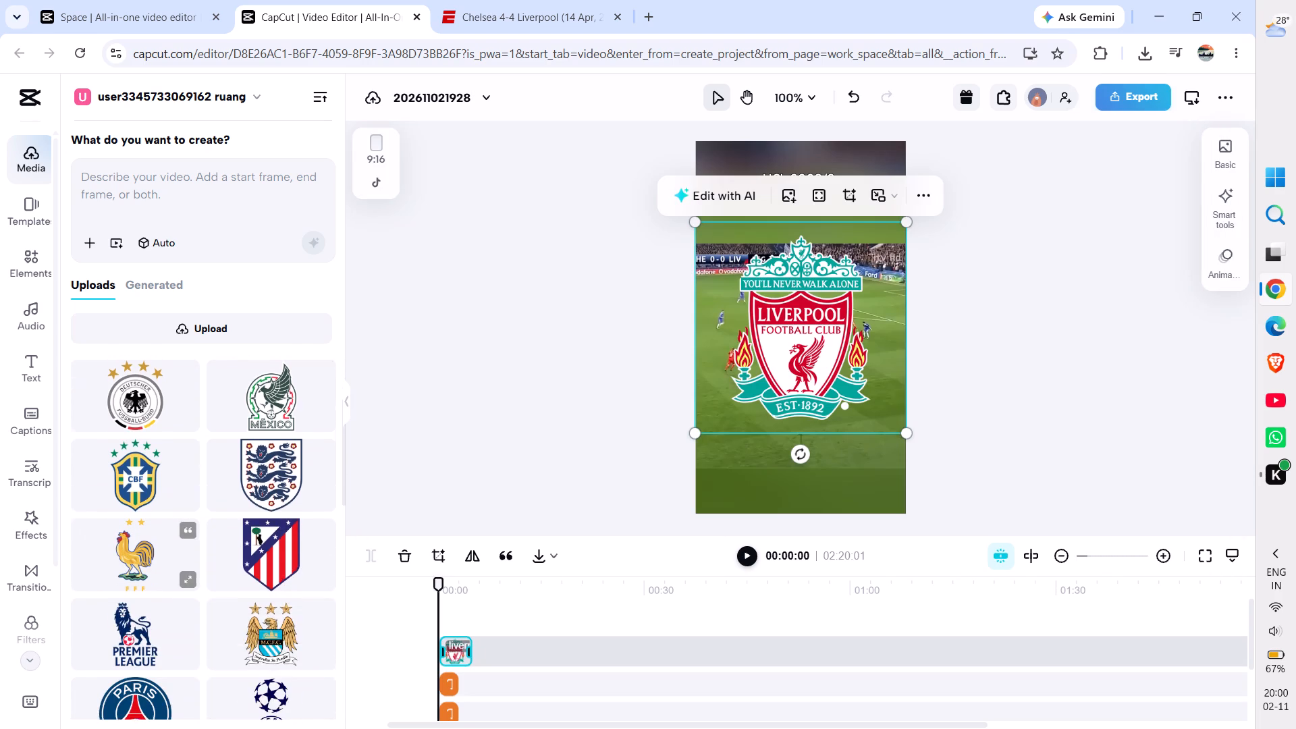
scroll(169, 519, down, 5)
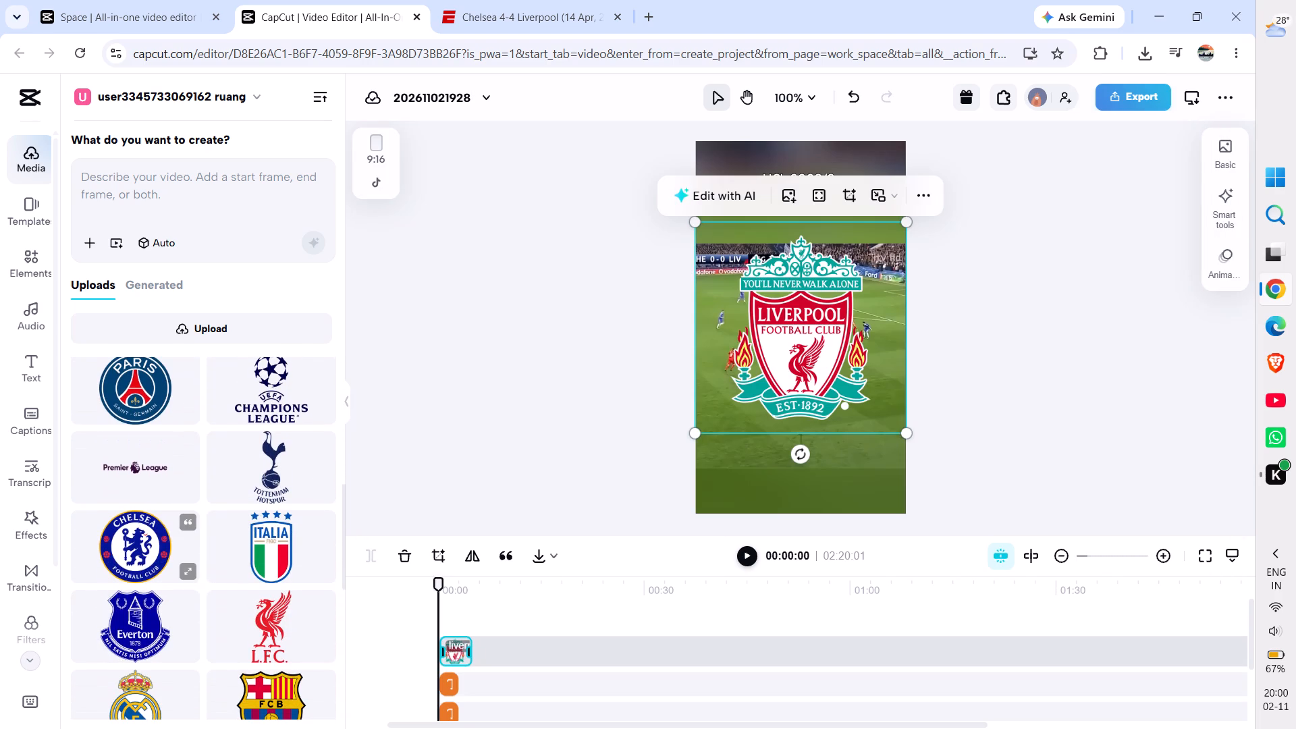
drag(127, 535, 773, 341)
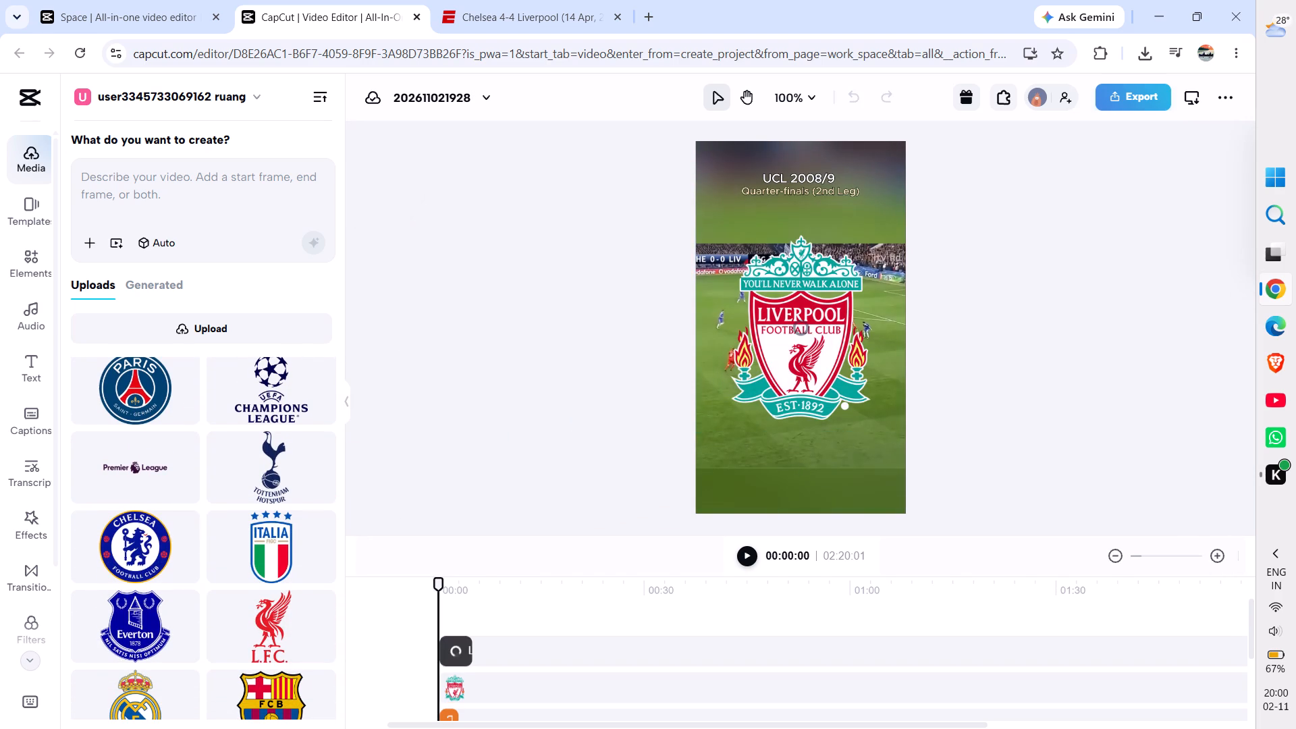
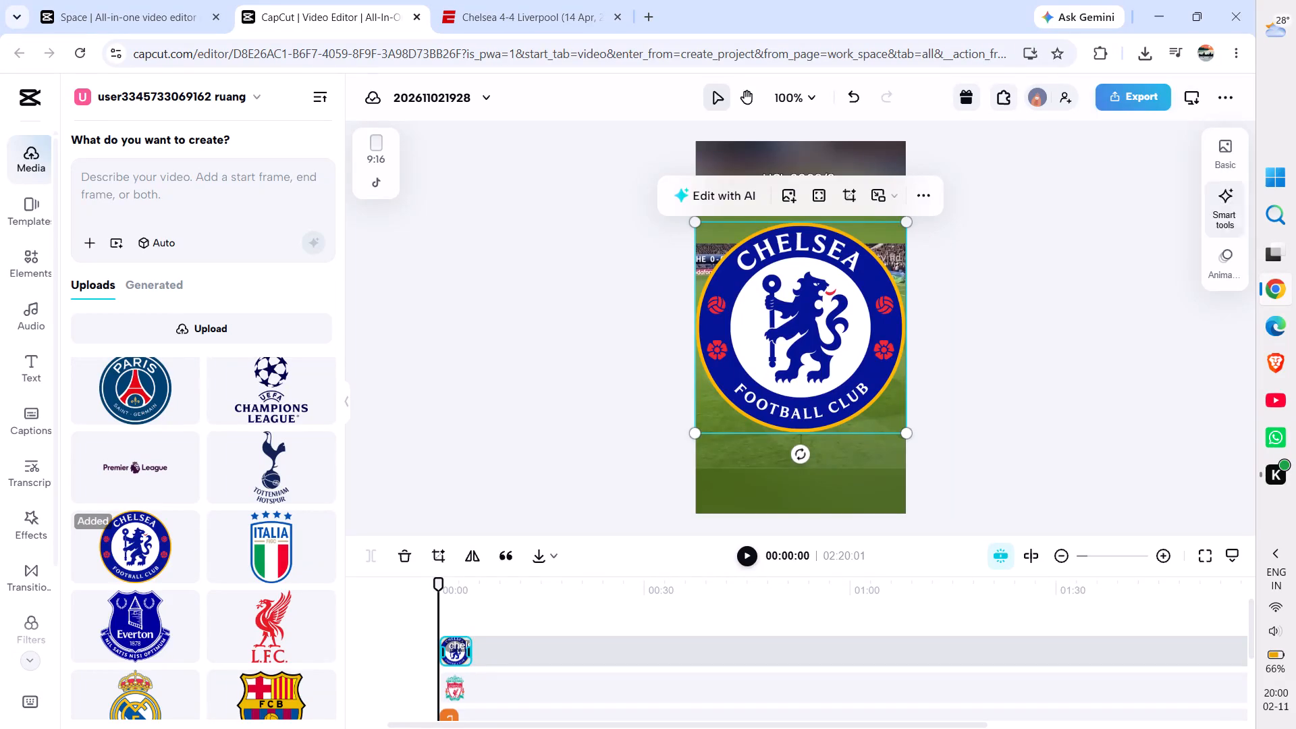
Scale the Chelsea crest down to 20%.
click(1224, 157)
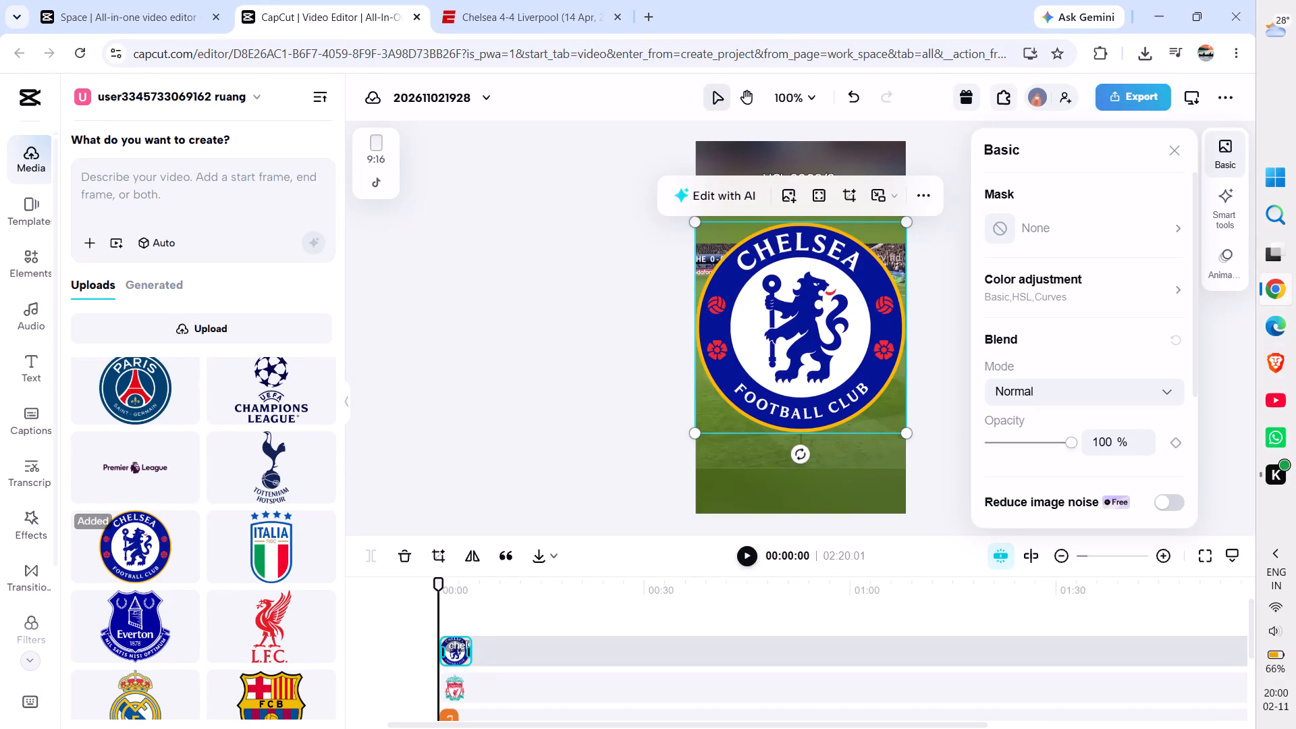
scroll(1051, 368, down, 5)
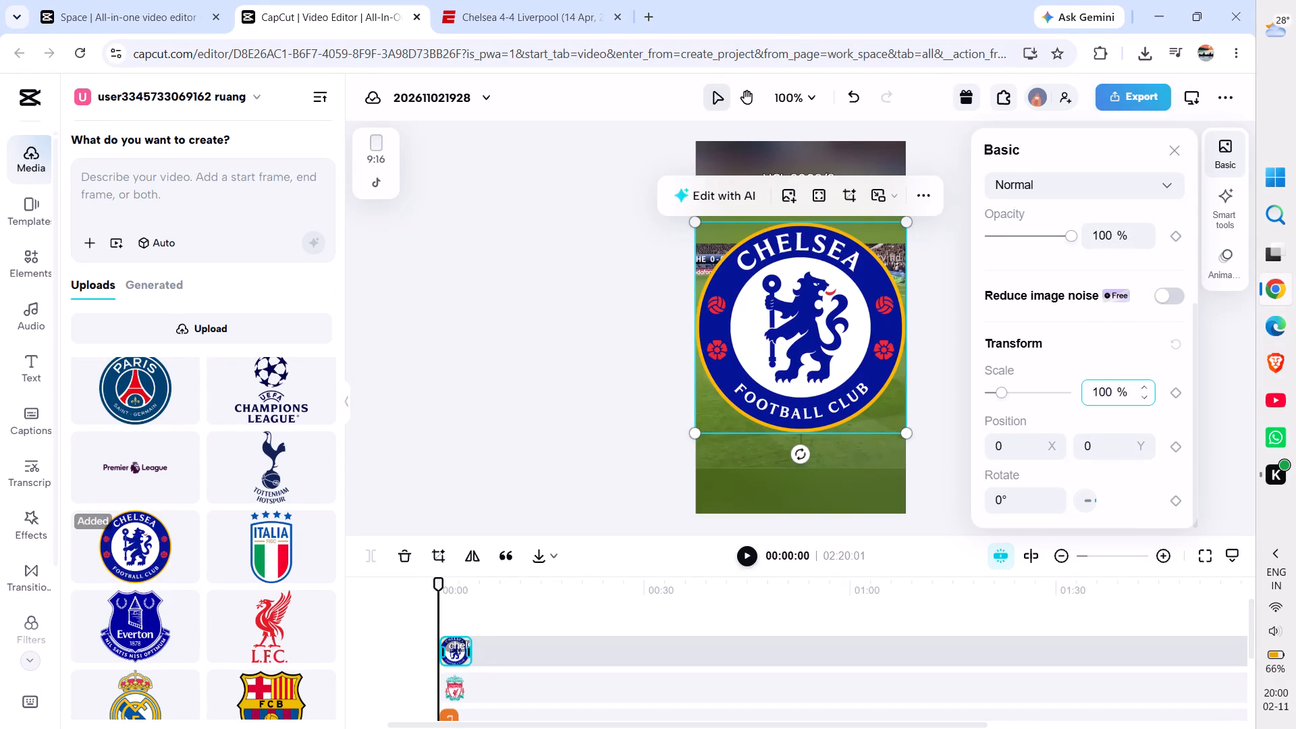
click(1105, 398)
key(BackSpace)
key(BackSpace)
key(2)
key(Return)
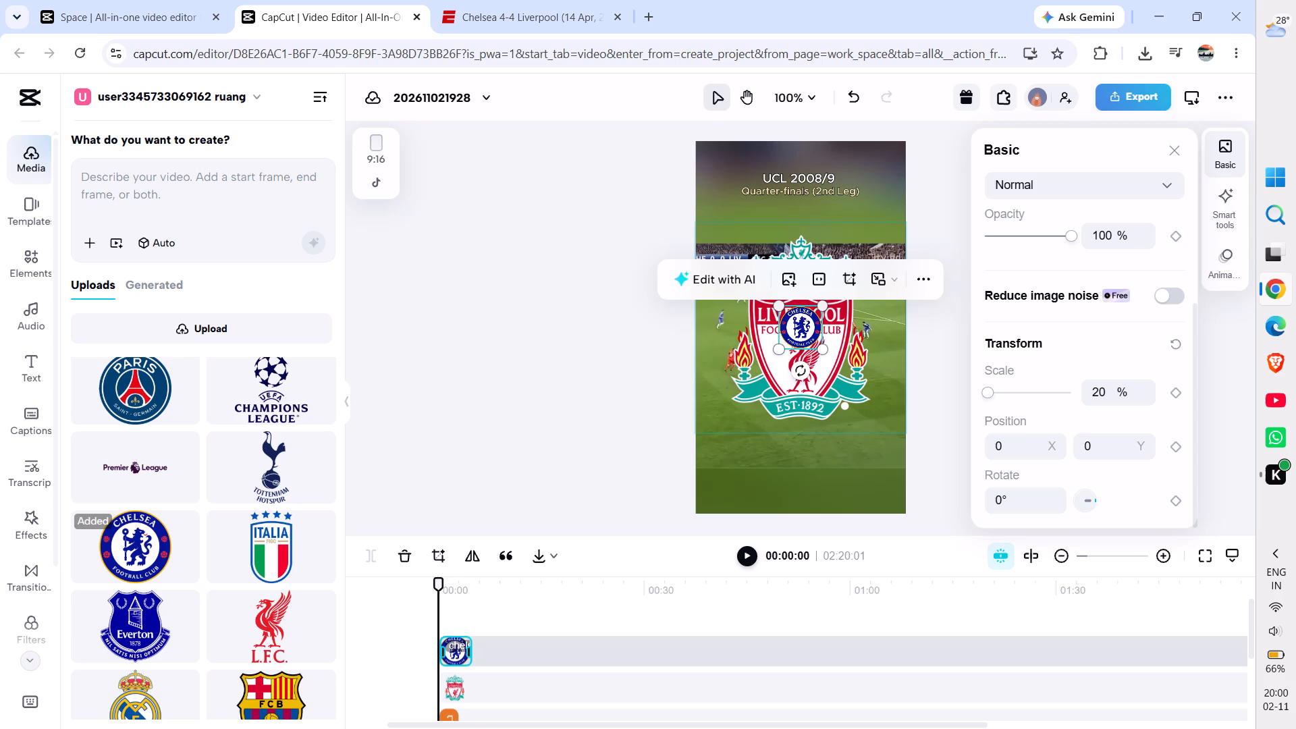
Move the Chelsea crest to the left side of the frame, just above the match footage, at Y about 364.
drag(794, 329, 724, 227)
click(603, 233)
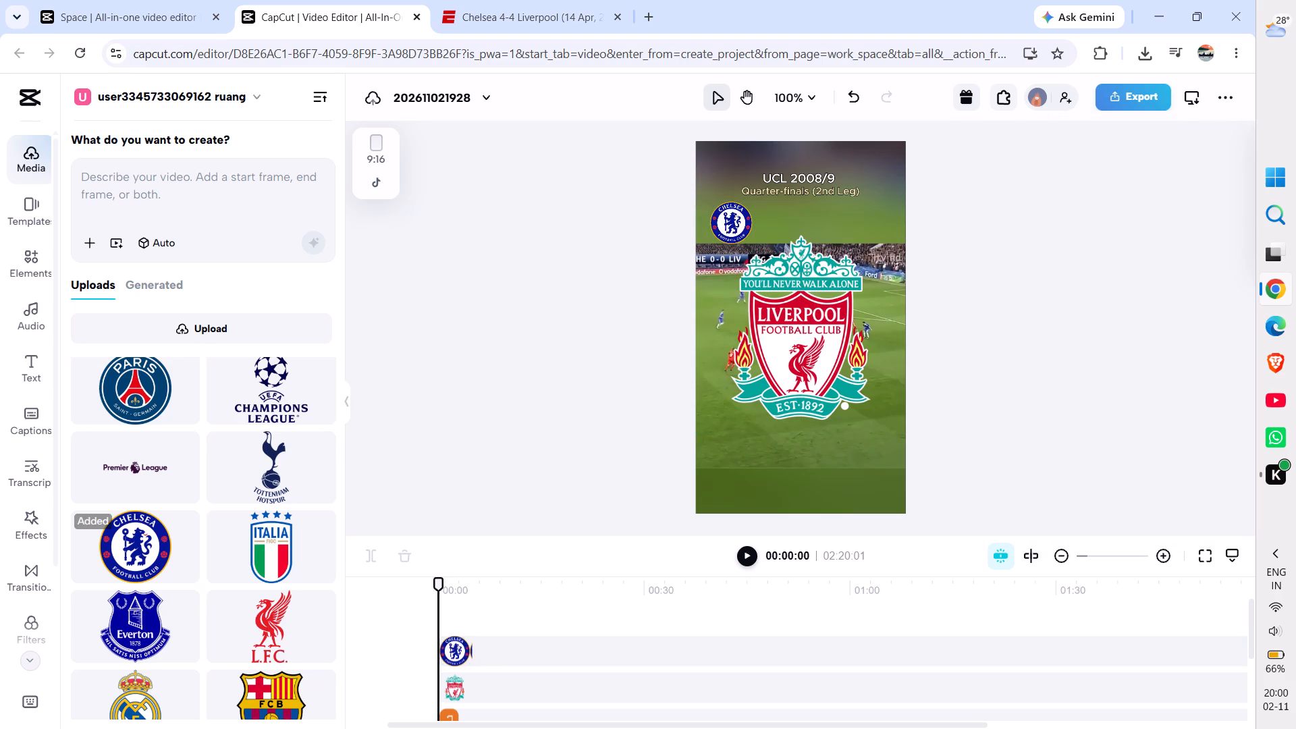
drag(724, 220, 718, 218)
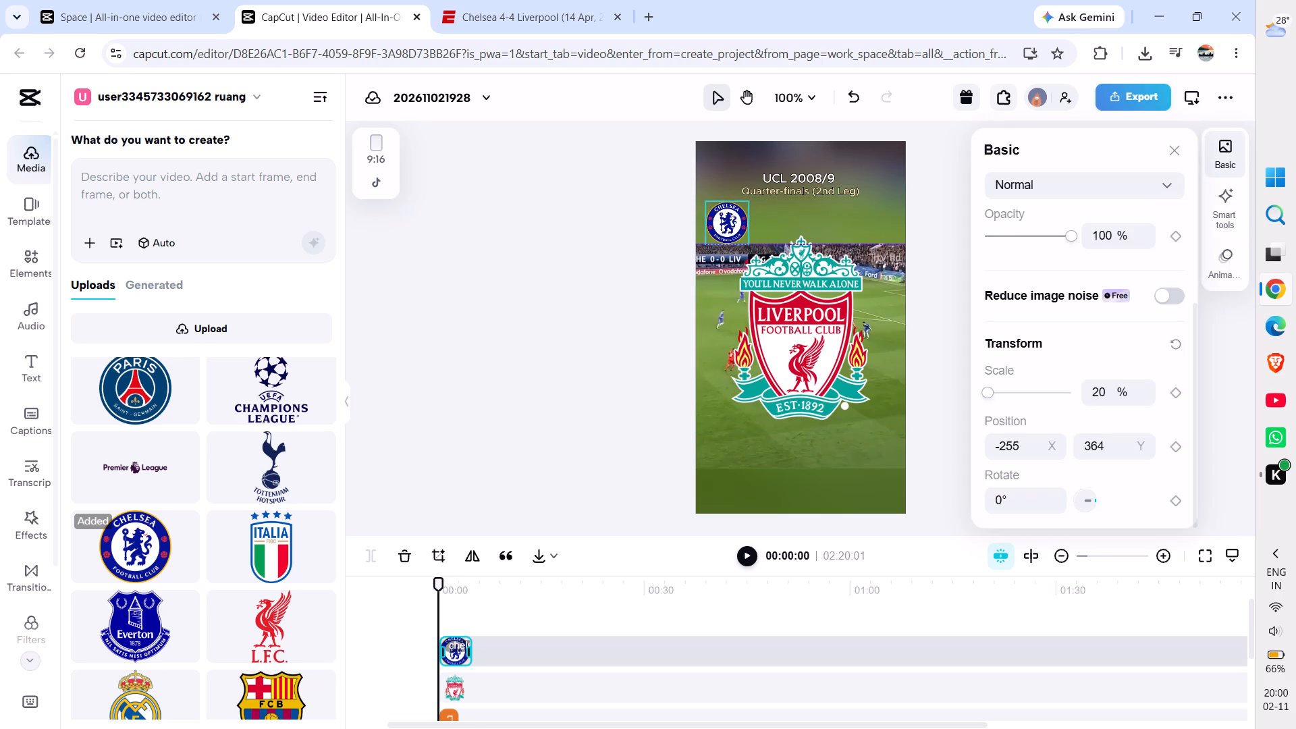
drag(718, 218, 717, 216)
click(561, 232)
Scale the Liverpool crest down to 20%.
click(807, 310)
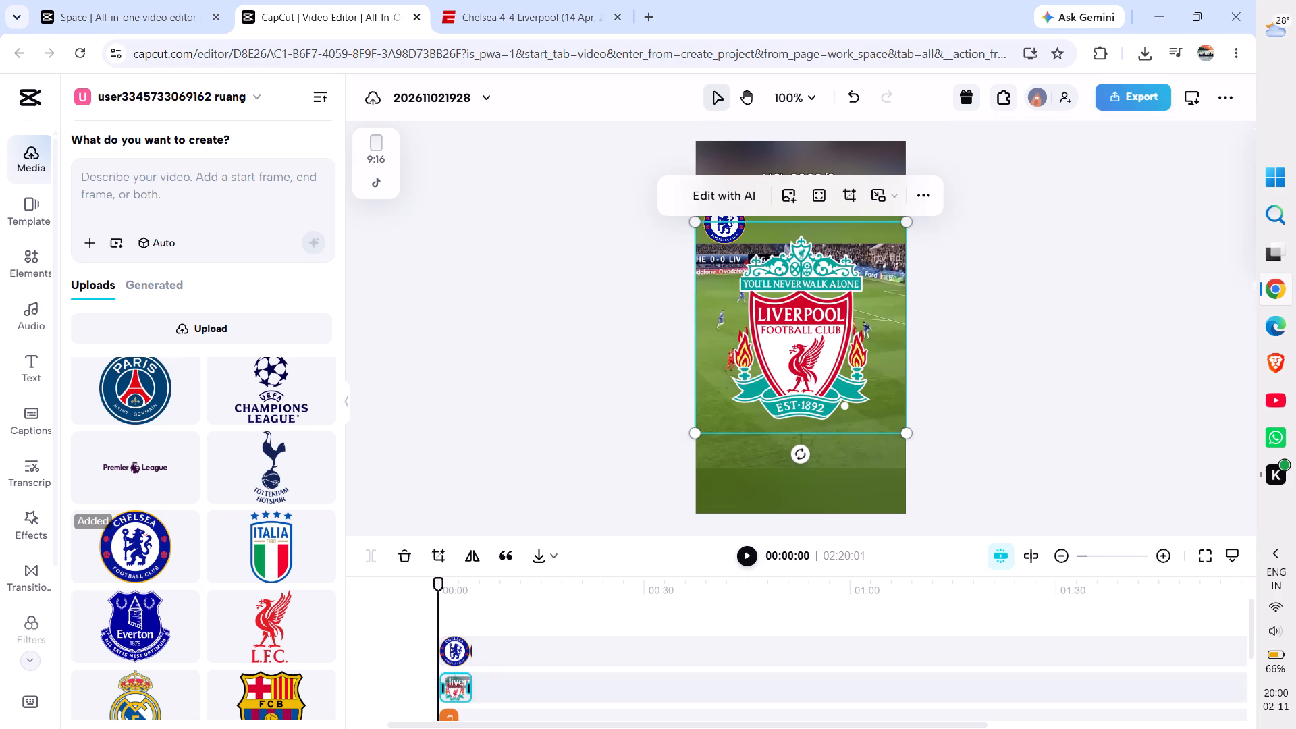
scroll(1086, 373, down, 5)
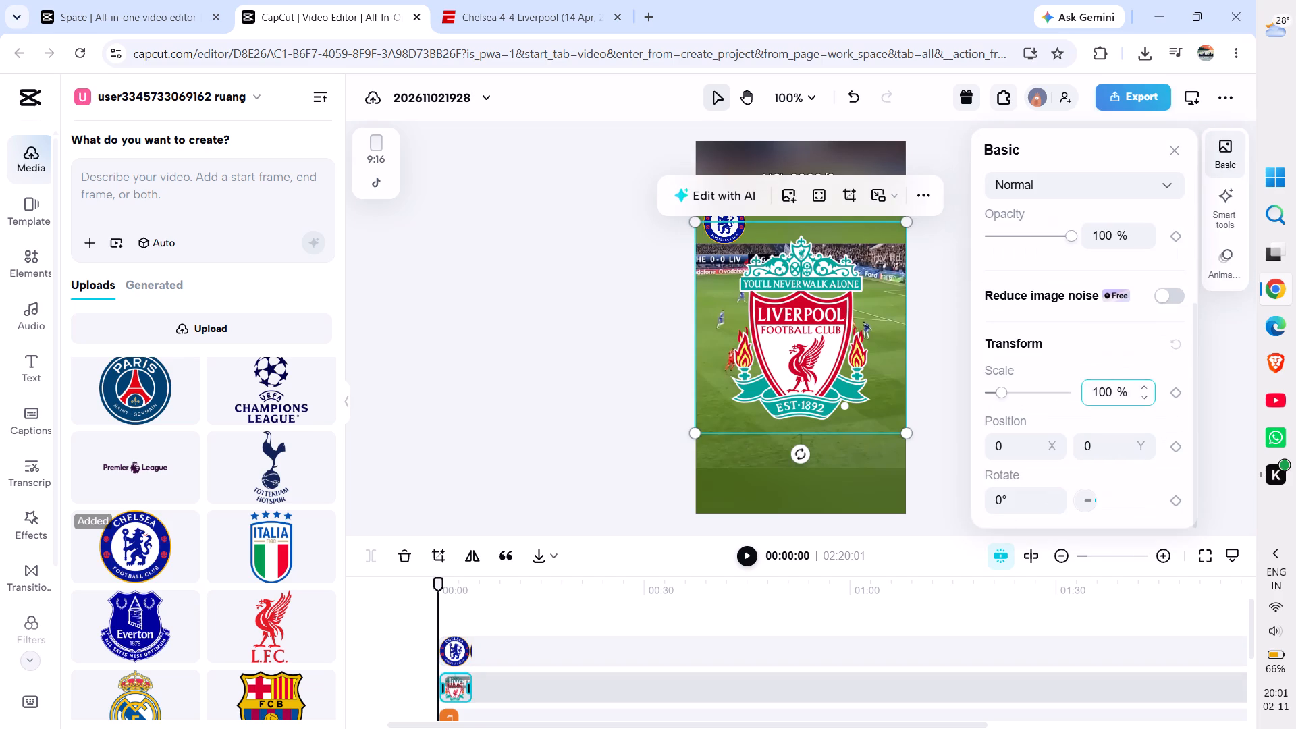
click(1102, 397)
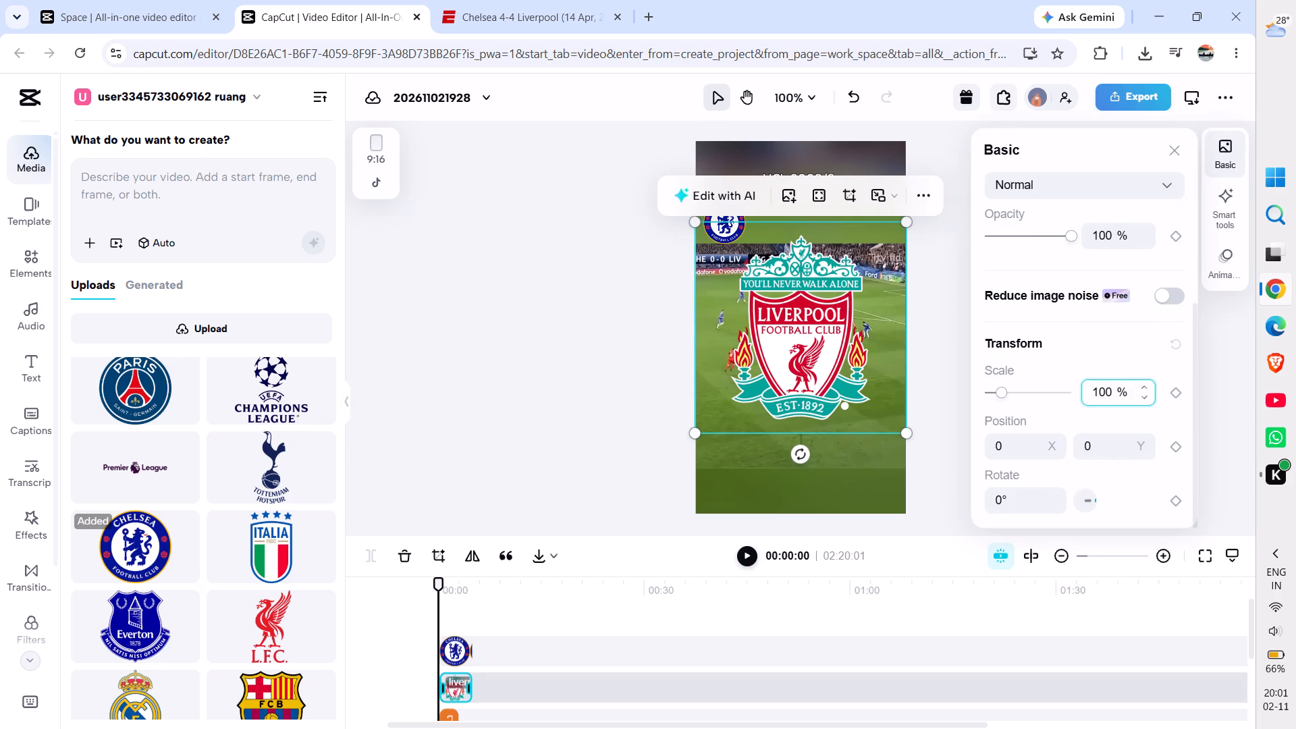
click(1105, 398)
key(BackSpace)
key(BackSpace)
key(BackSpace)
key(2)
key(Return)
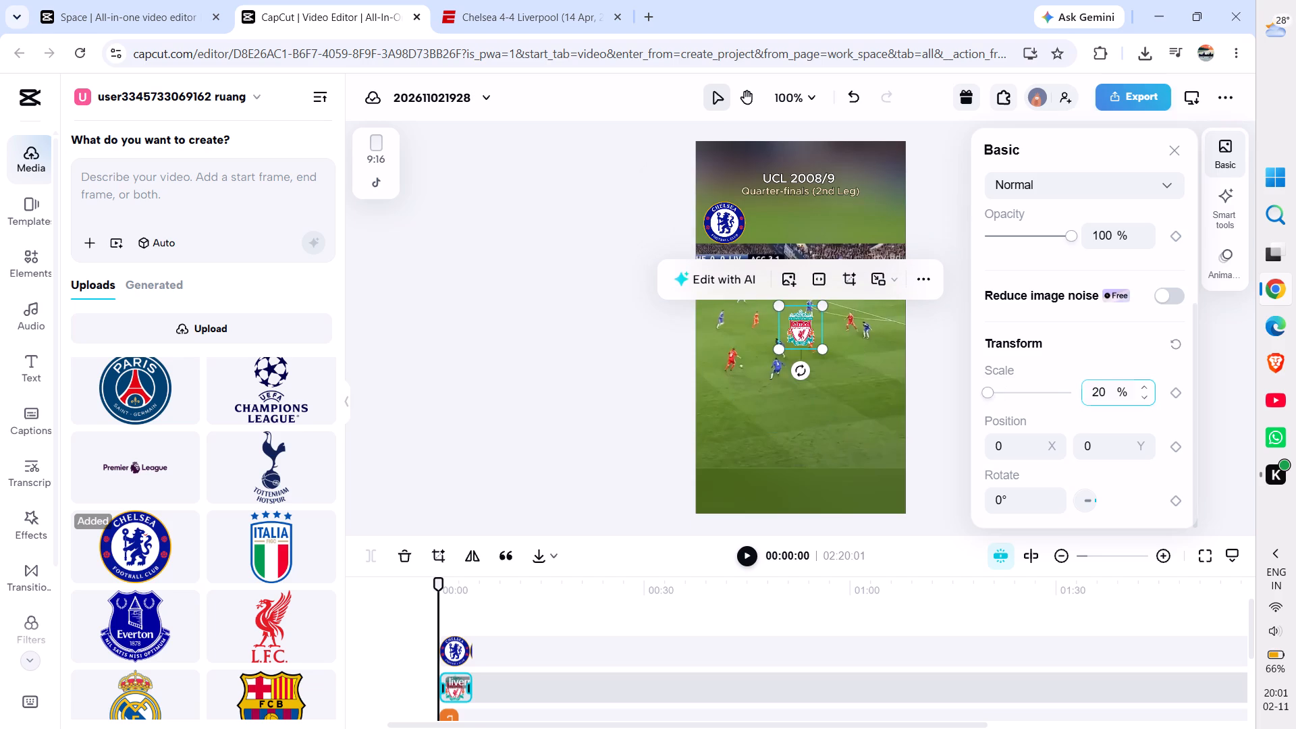
Move the Liverpool crest to the right side of the frame, level with the Chelsea crest, at X about 244 and Y 364.
drag(793, 323, 854, 223)
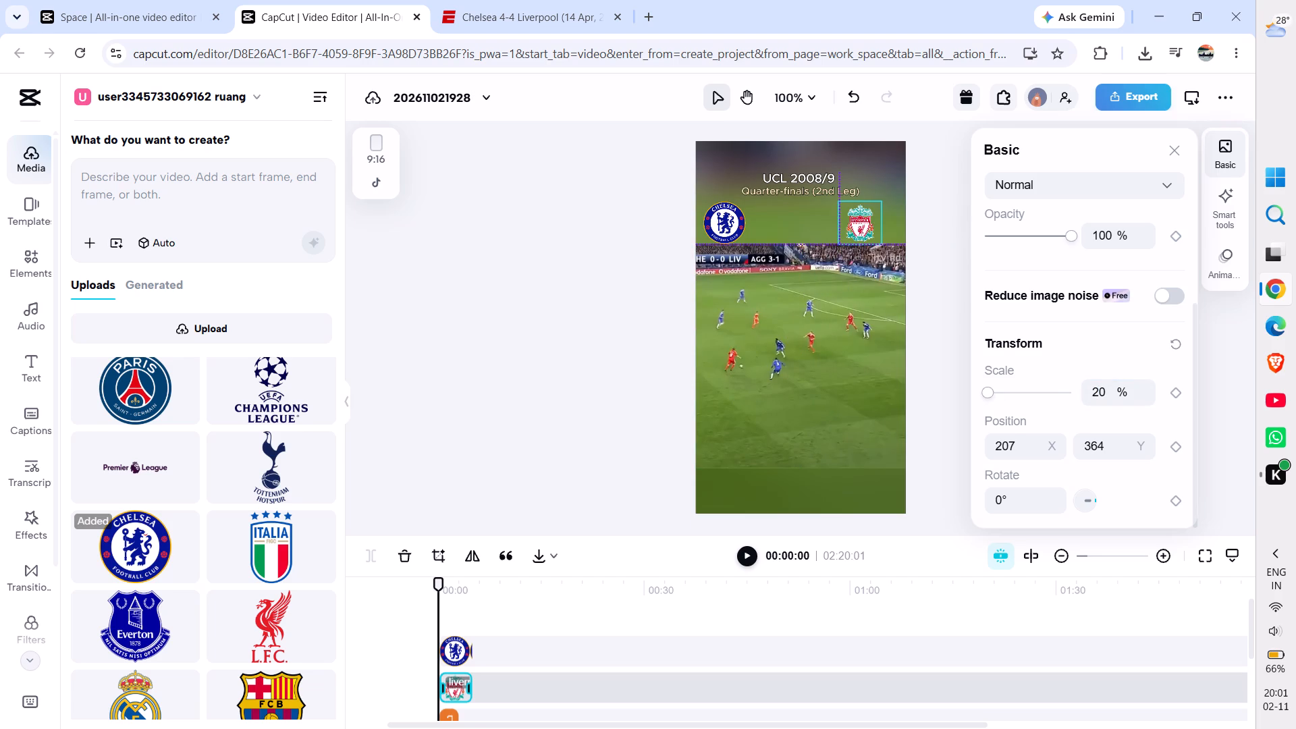
drag(854, 223, 861, 212)
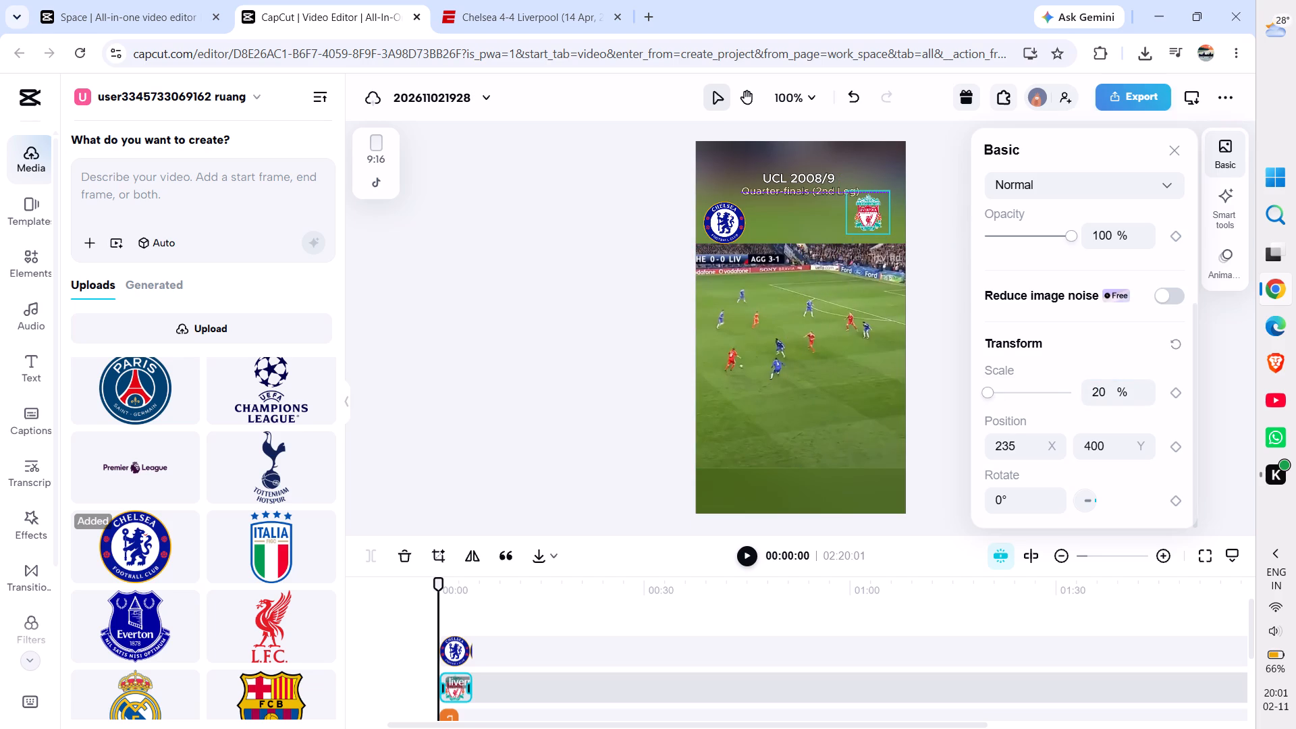
drag(861, 212, 865, 215)
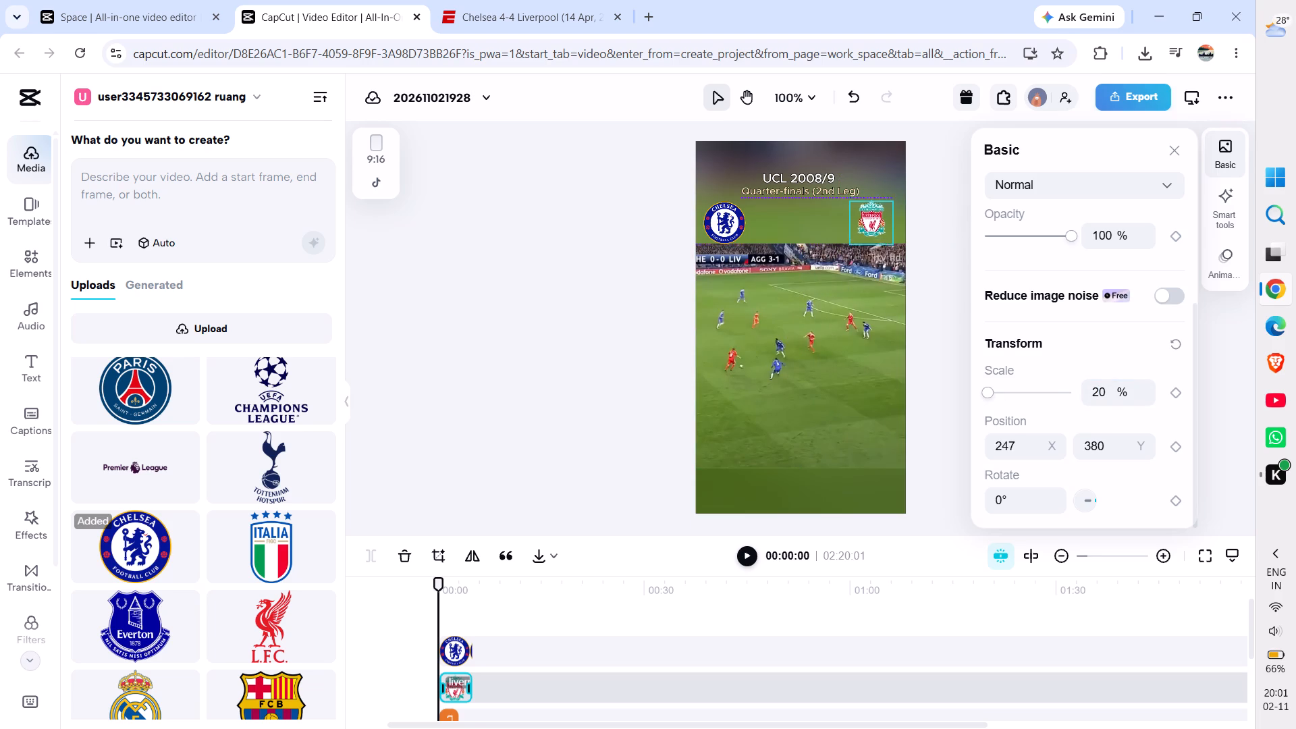
drag(865, 215, 865, 213)
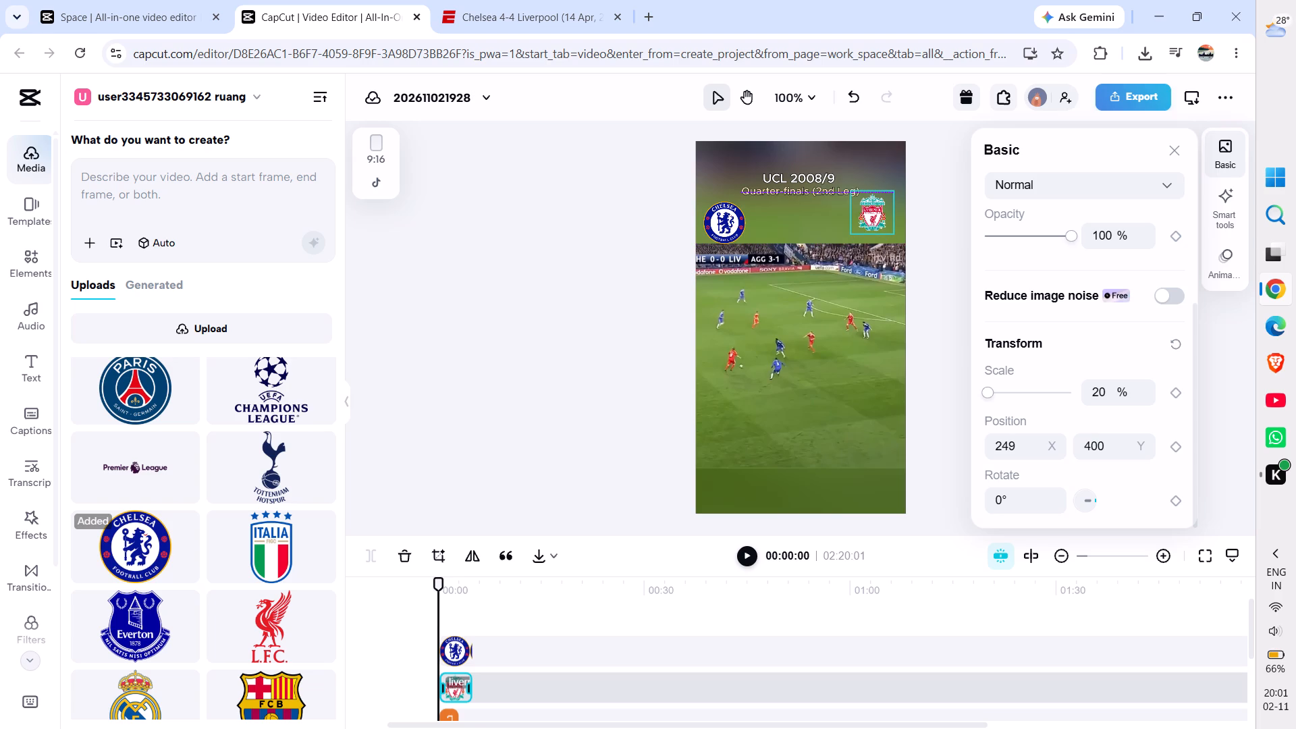
drag(865, 213, 863, 217)
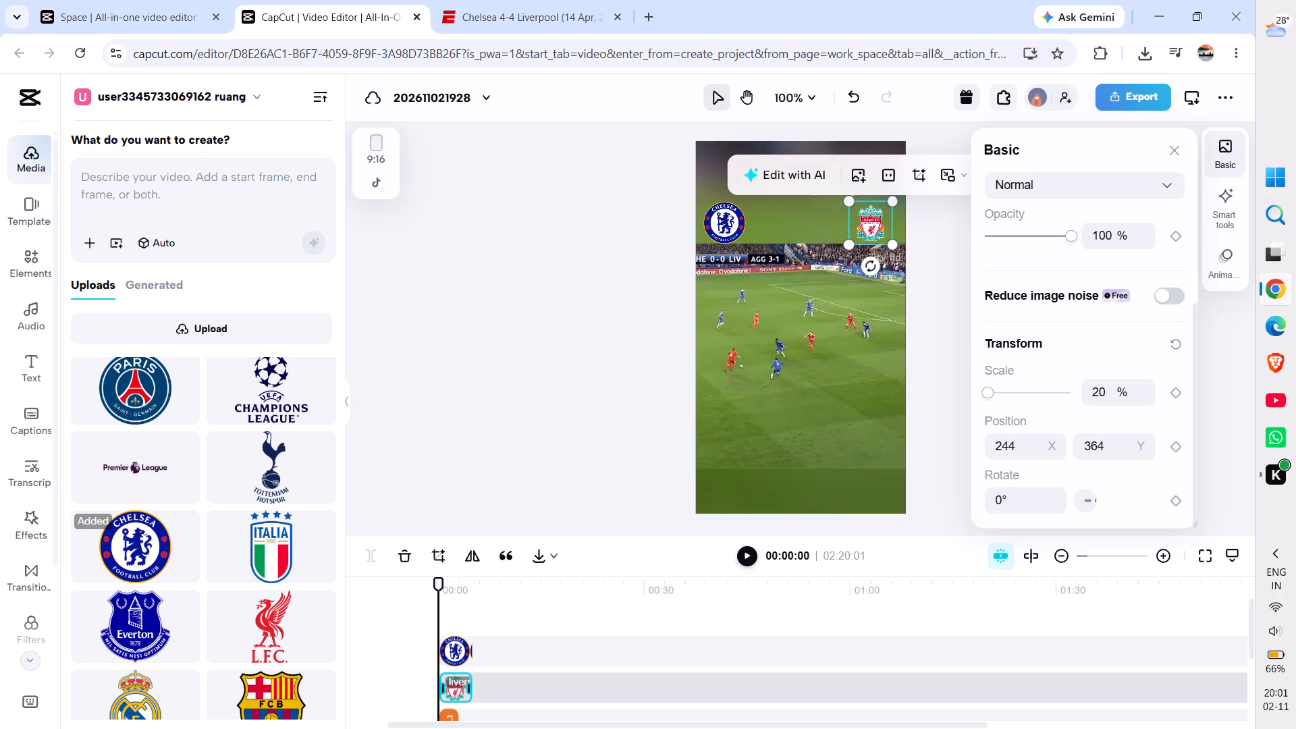
click(525, 298)
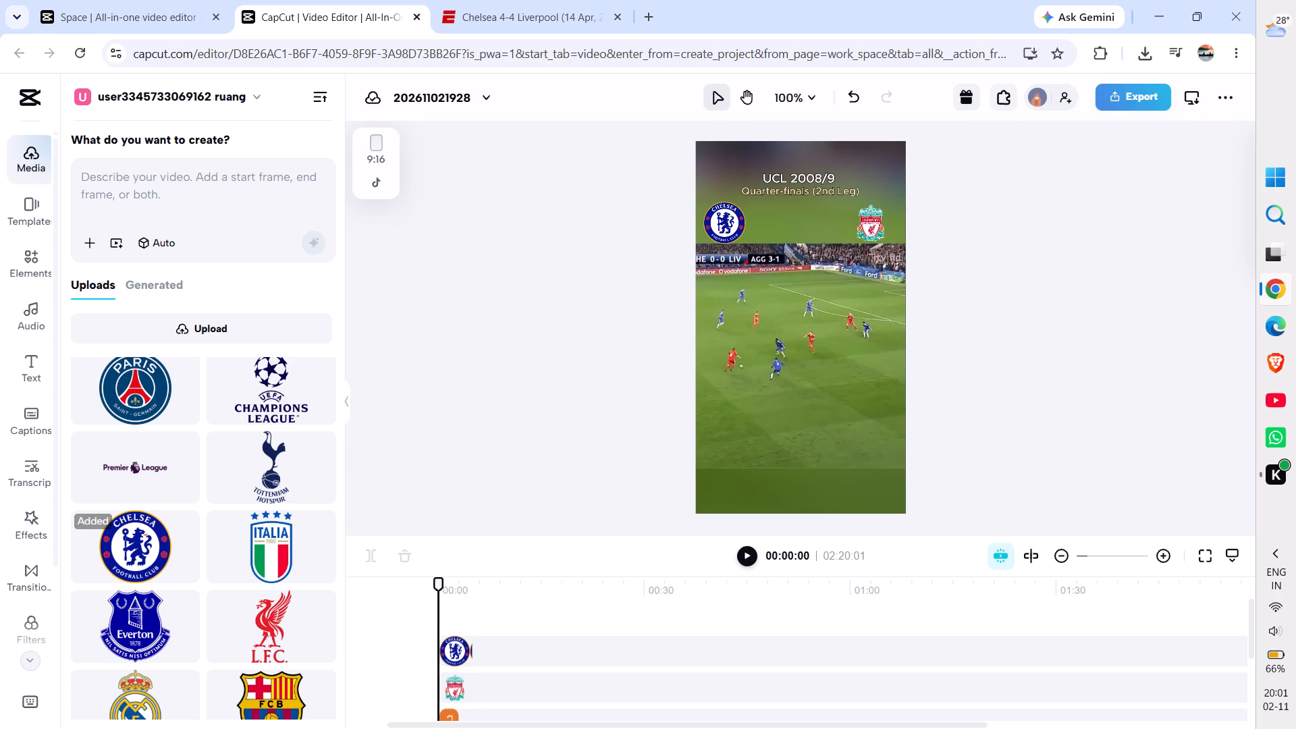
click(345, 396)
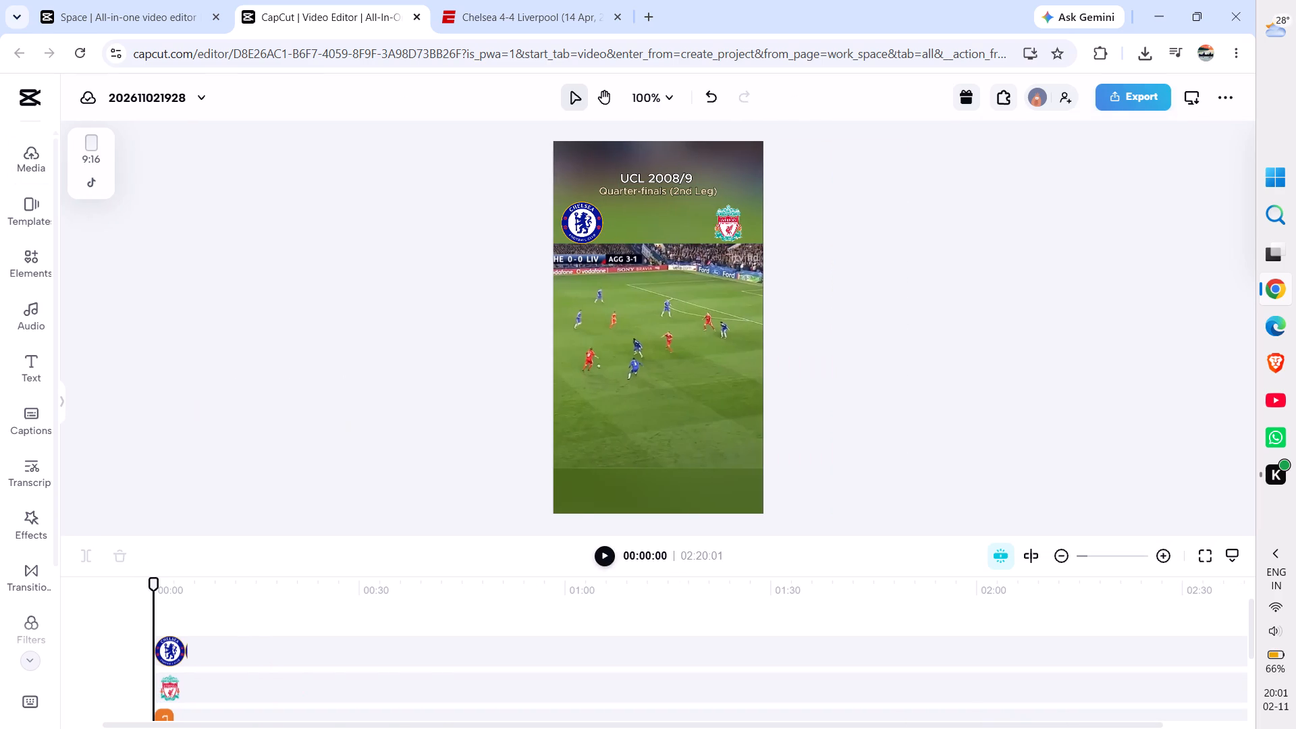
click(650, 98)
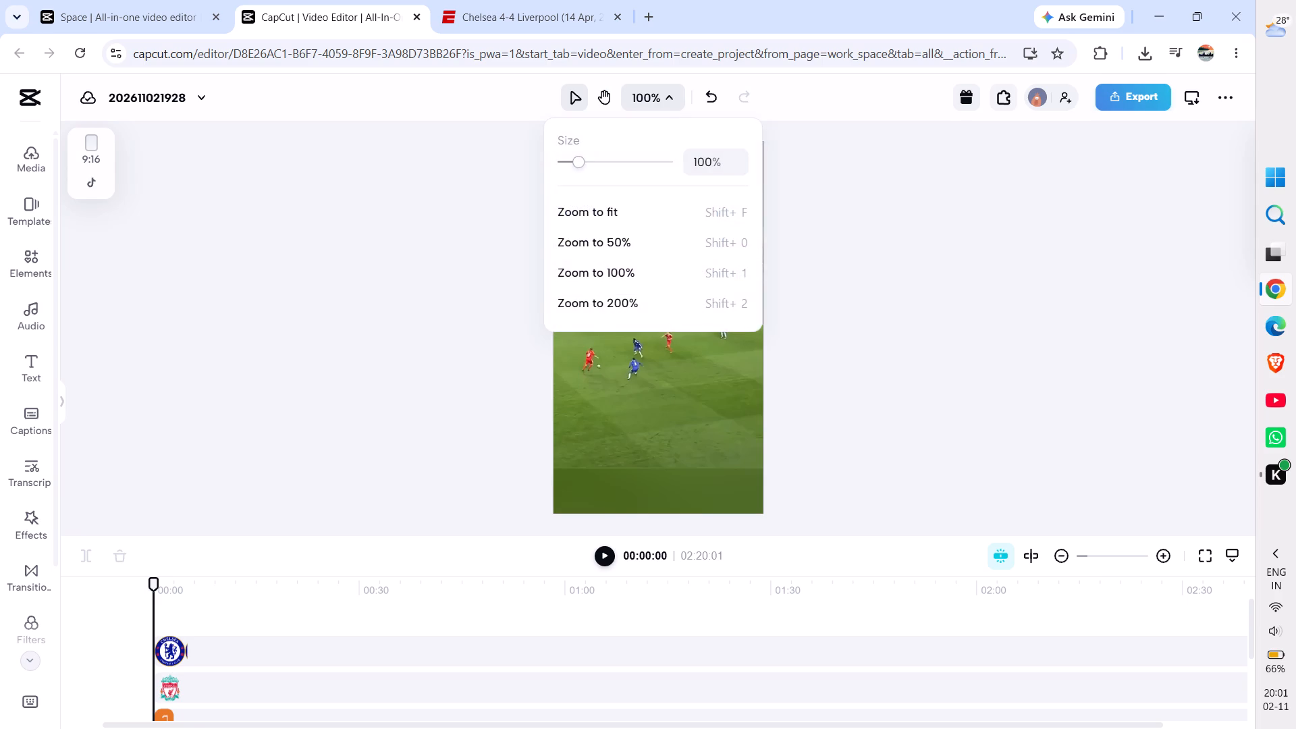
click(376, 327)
Check the ESPN match page and add a body text at the start of the video reading "(3)0 - 0(1)".
click(33, 367)
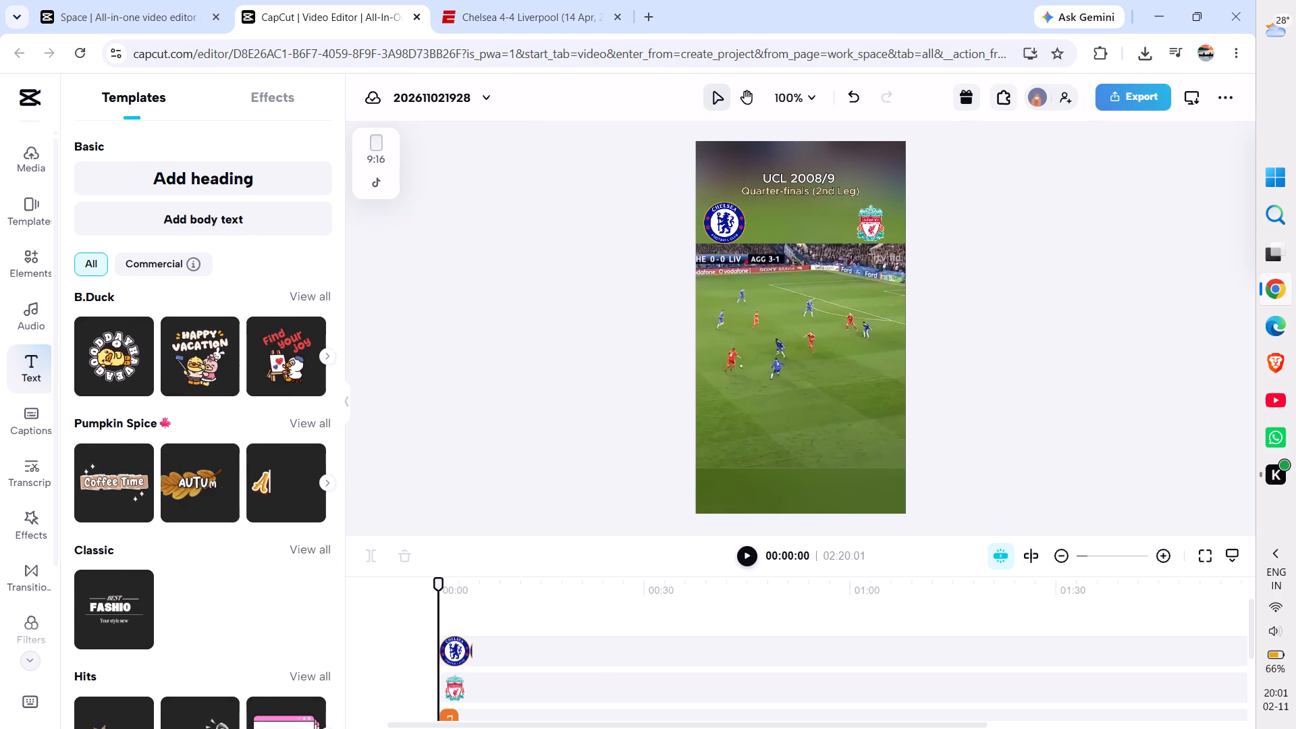
click(531, 2)
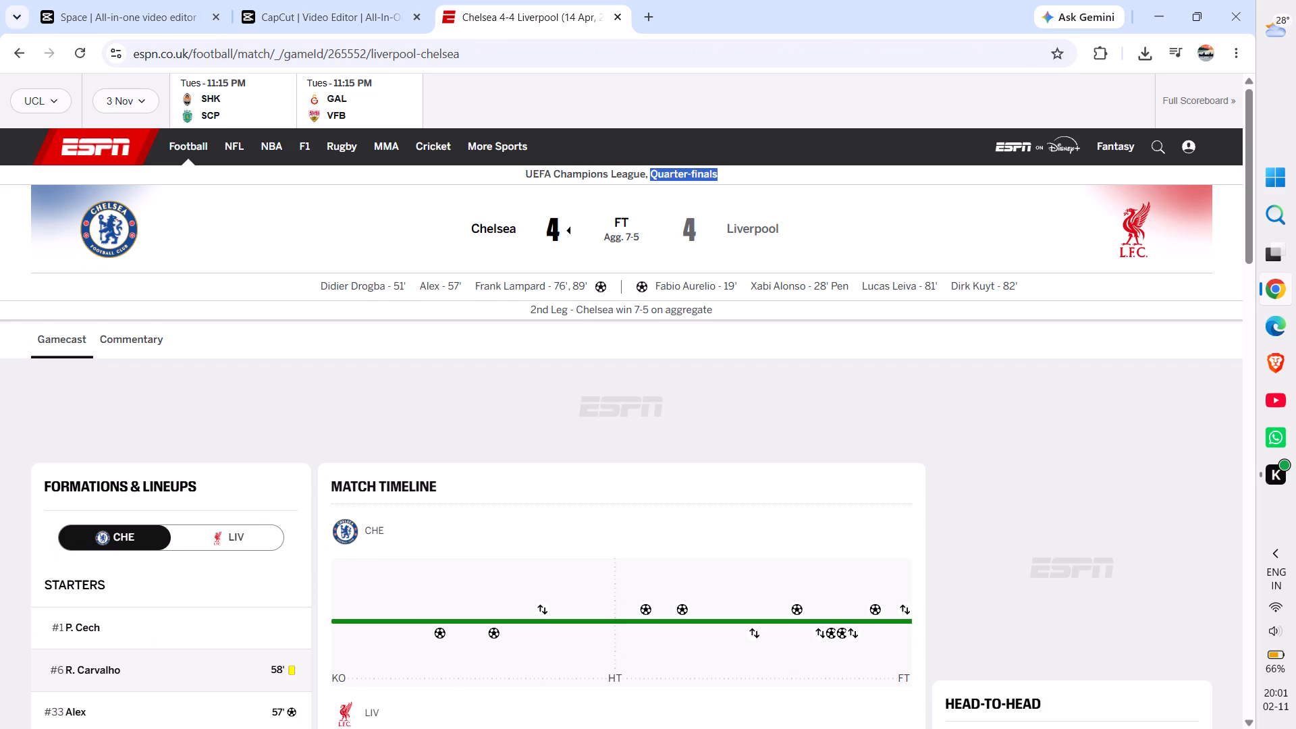
click(346, 1)
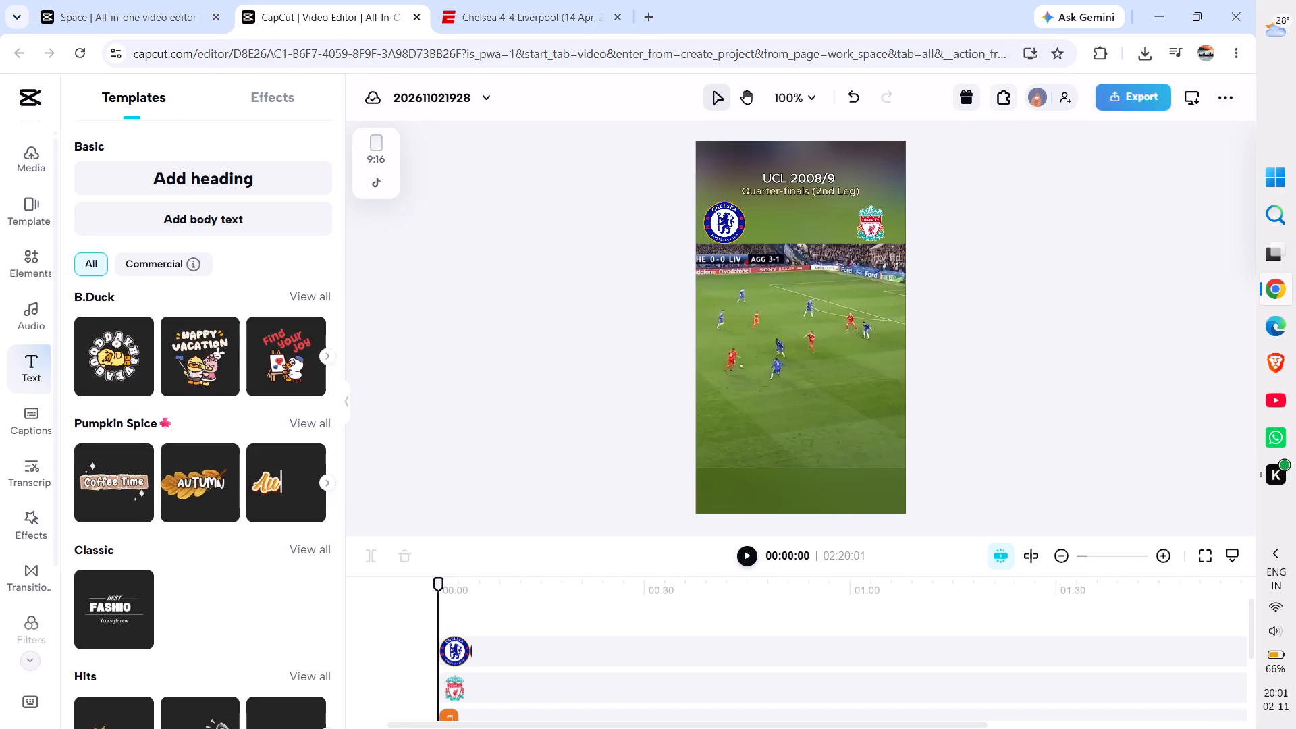
click(192, 215)
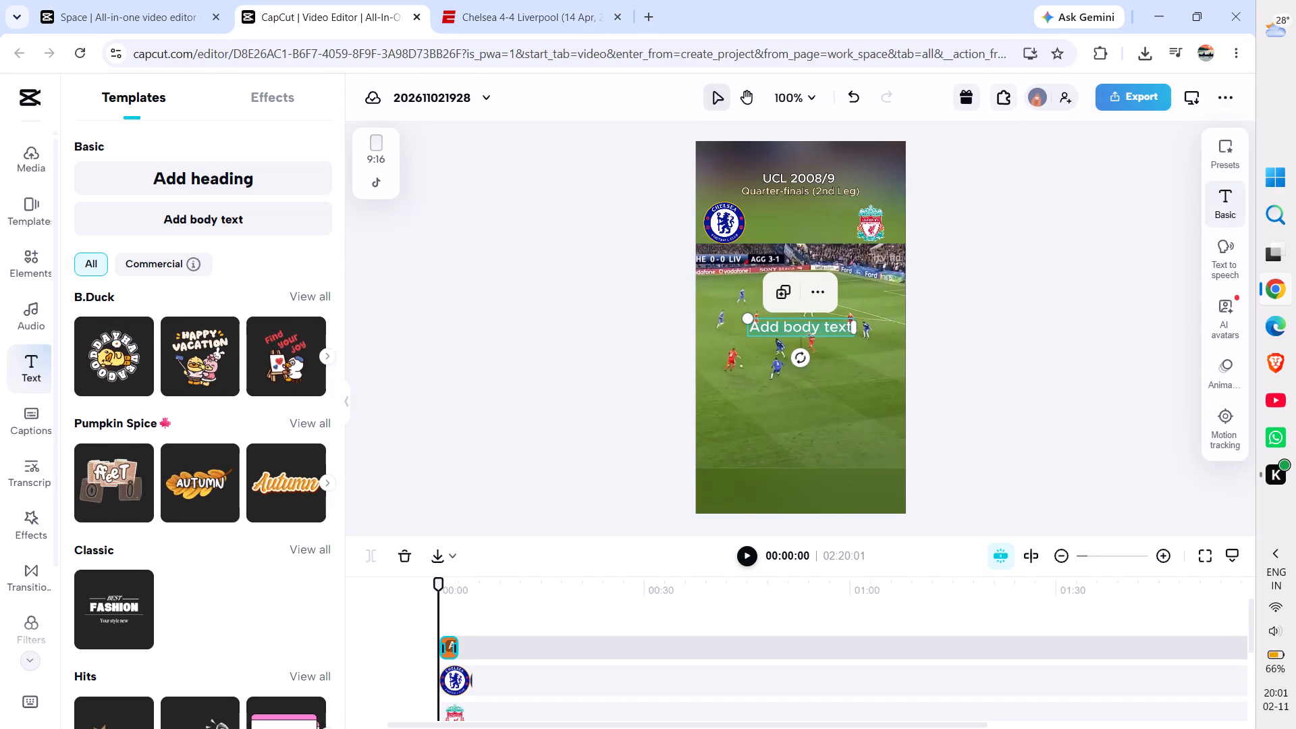
click(1218, 207)
click(1081, 227)
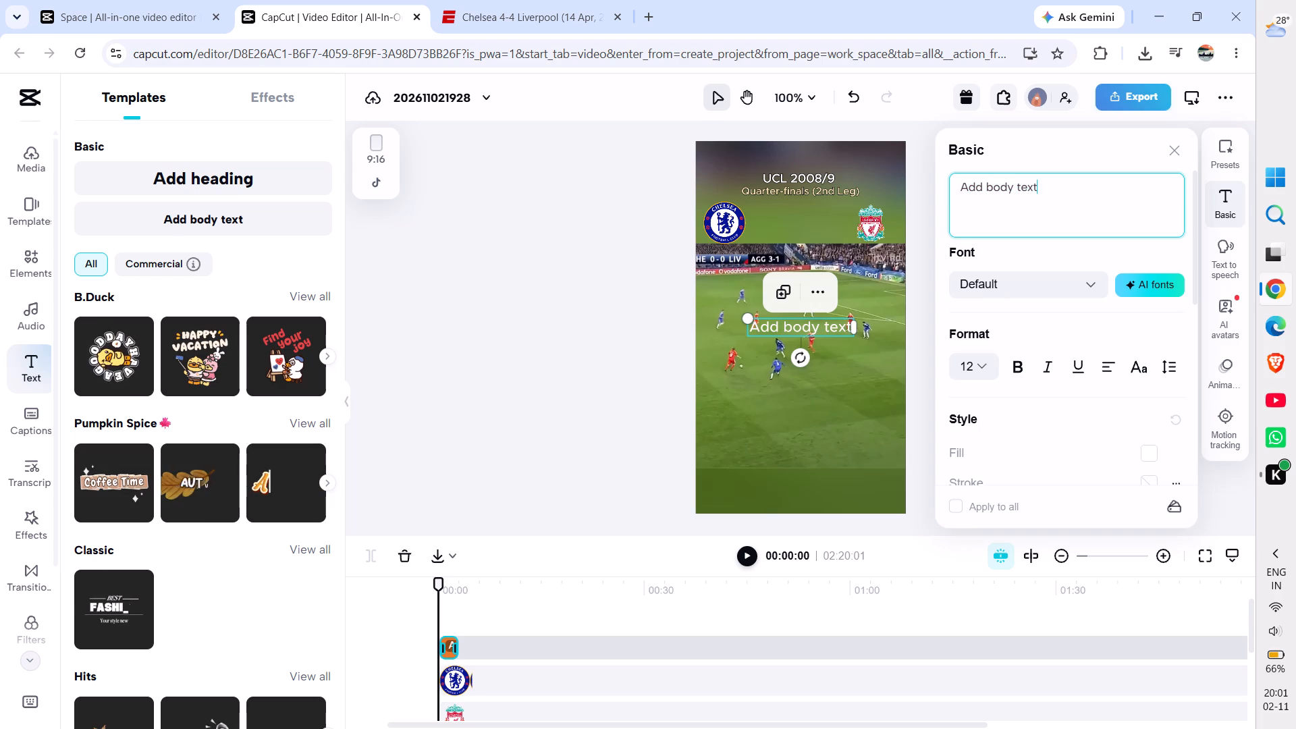
key(BackSpace)
key(BackSpace)
key(BackSpace)
key(BackSpace)
key(BackSpace)
key(BackSpace)
key(BackSpace)
key(BackSpace)
key(BackSpace)
key(BackSpace)
key(BackSpace)
key(BackSpace)
key(BackSpace)
key(BackSpace)
key(BackSpace)
key(BackSpace)
key(BackSpace)
key(BackSpace)
key(BackSpace)
key(BackSpace)
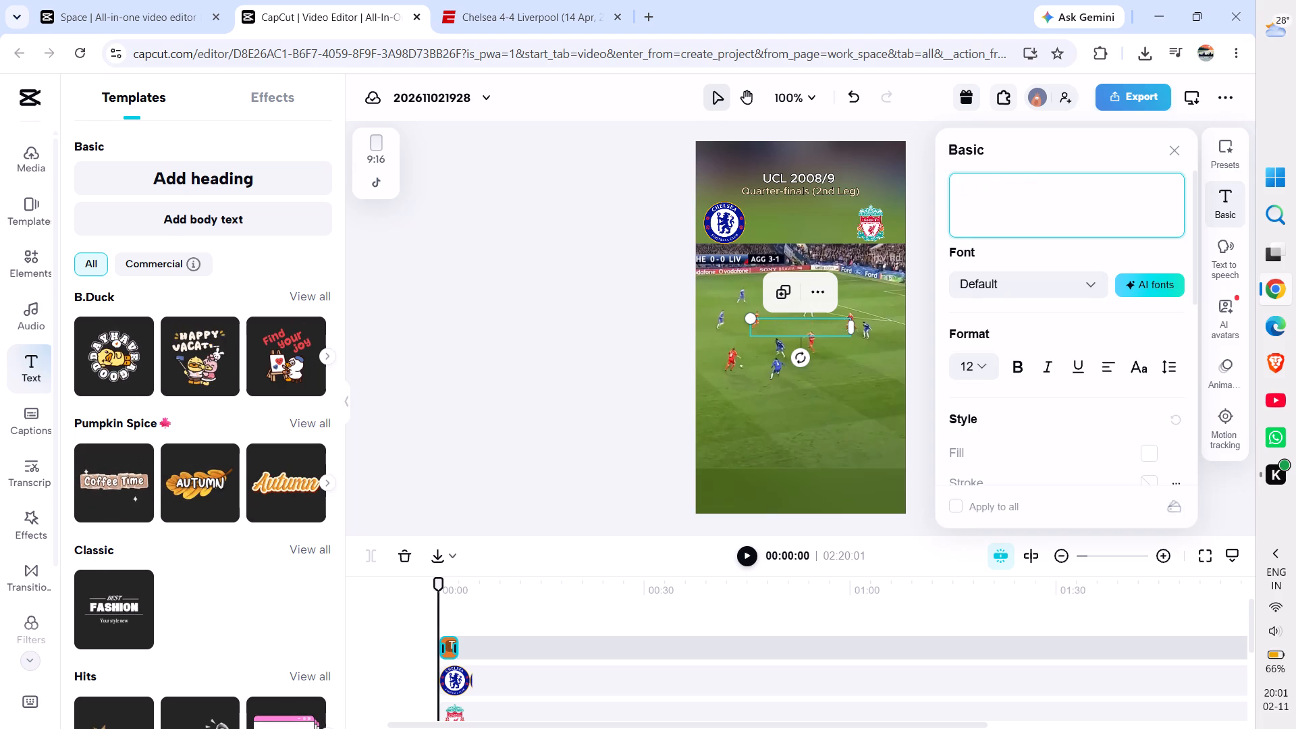
key(shift+parenleft)
key(3)
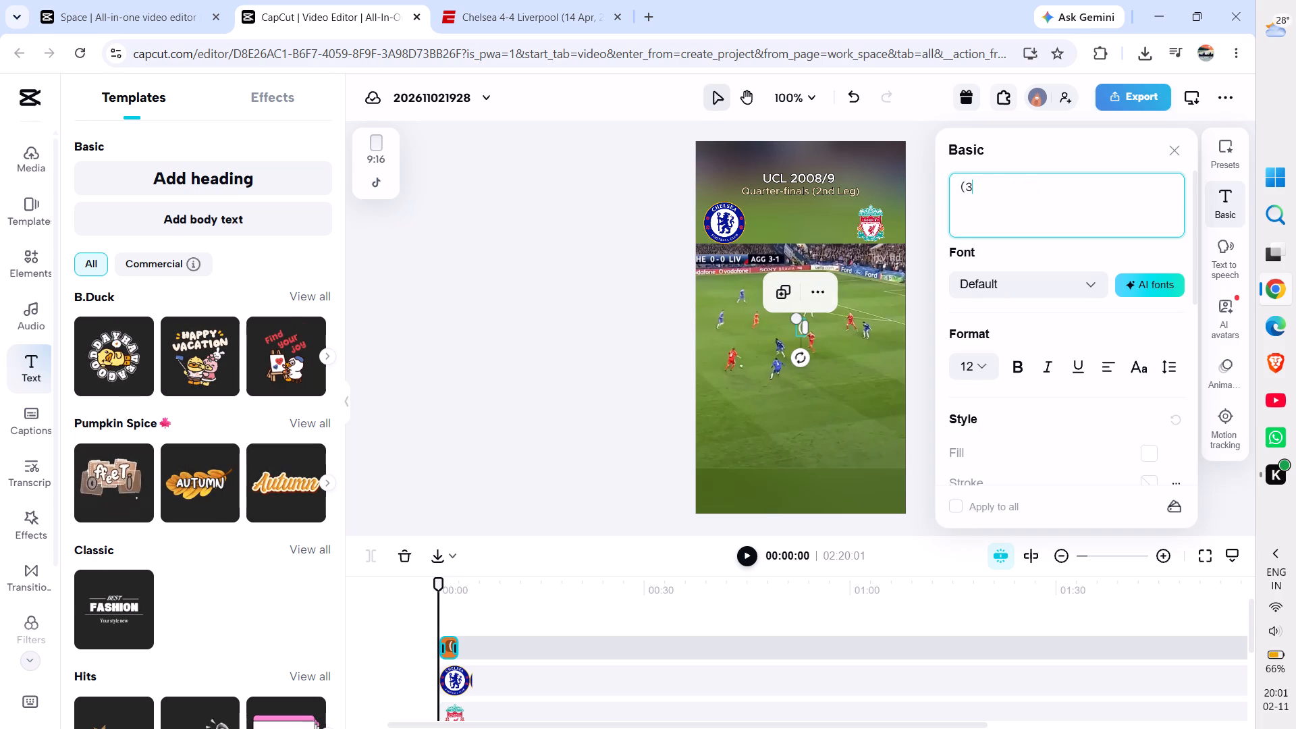
key(shift+parenright)
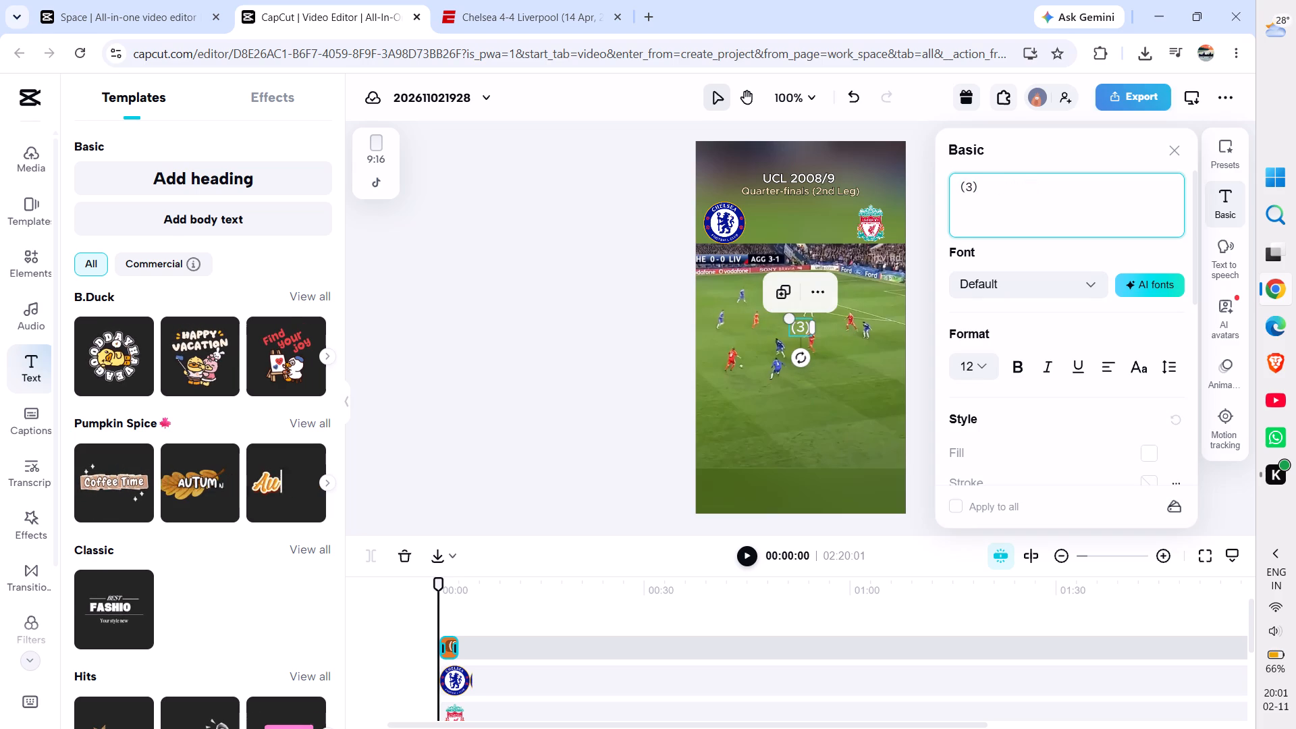
key(space)
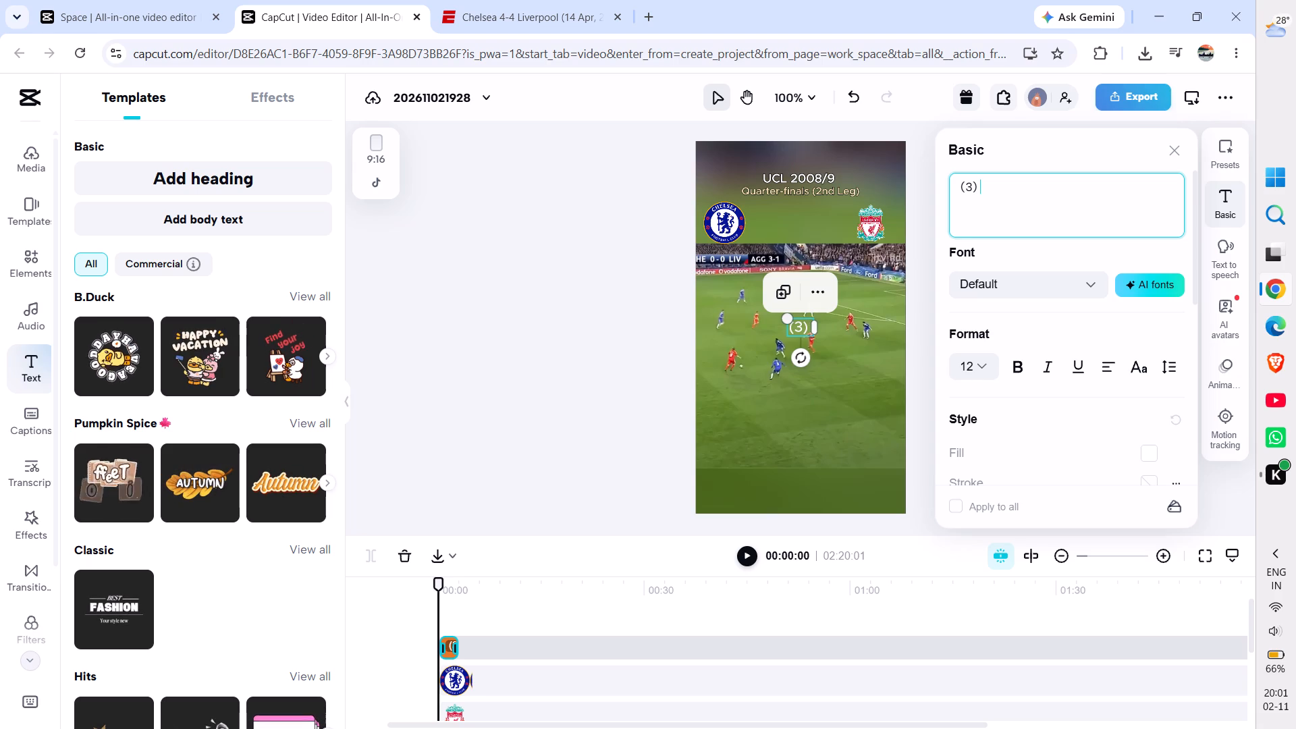
key(0)
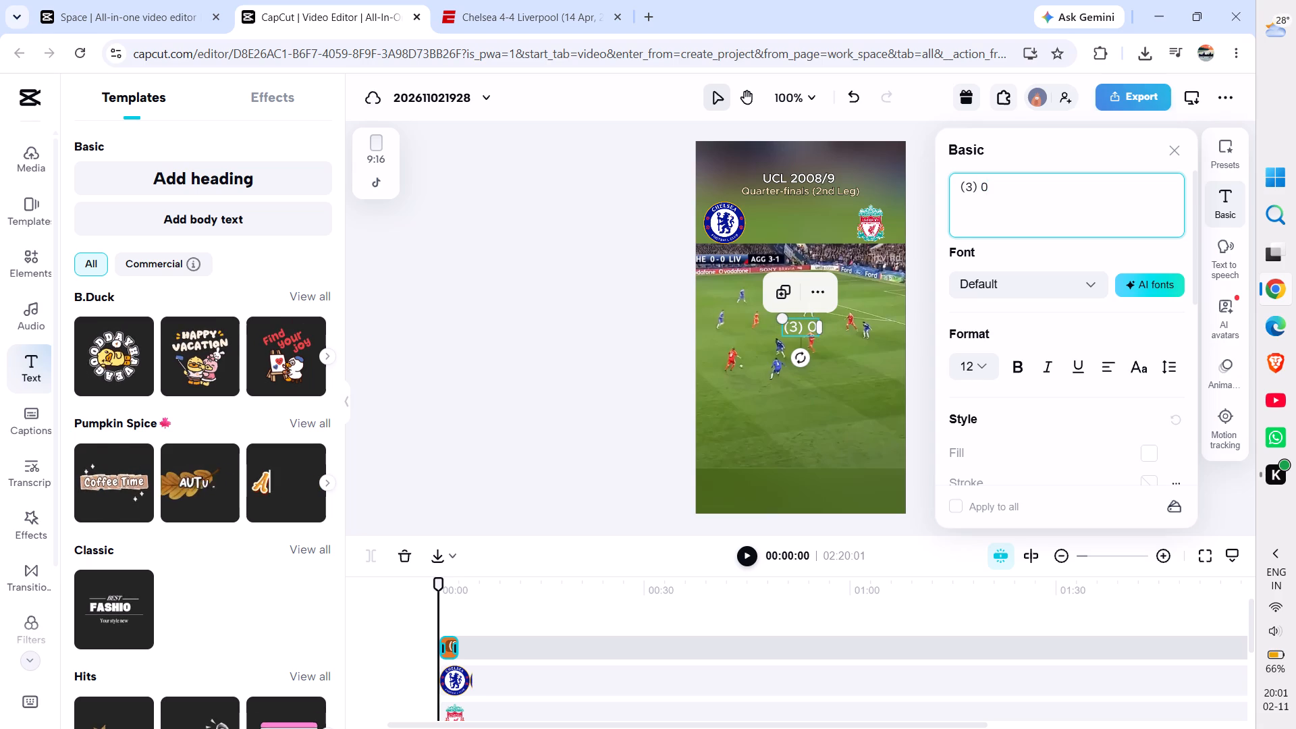
key(BackSpace)
key(BackSpace)
key(0)
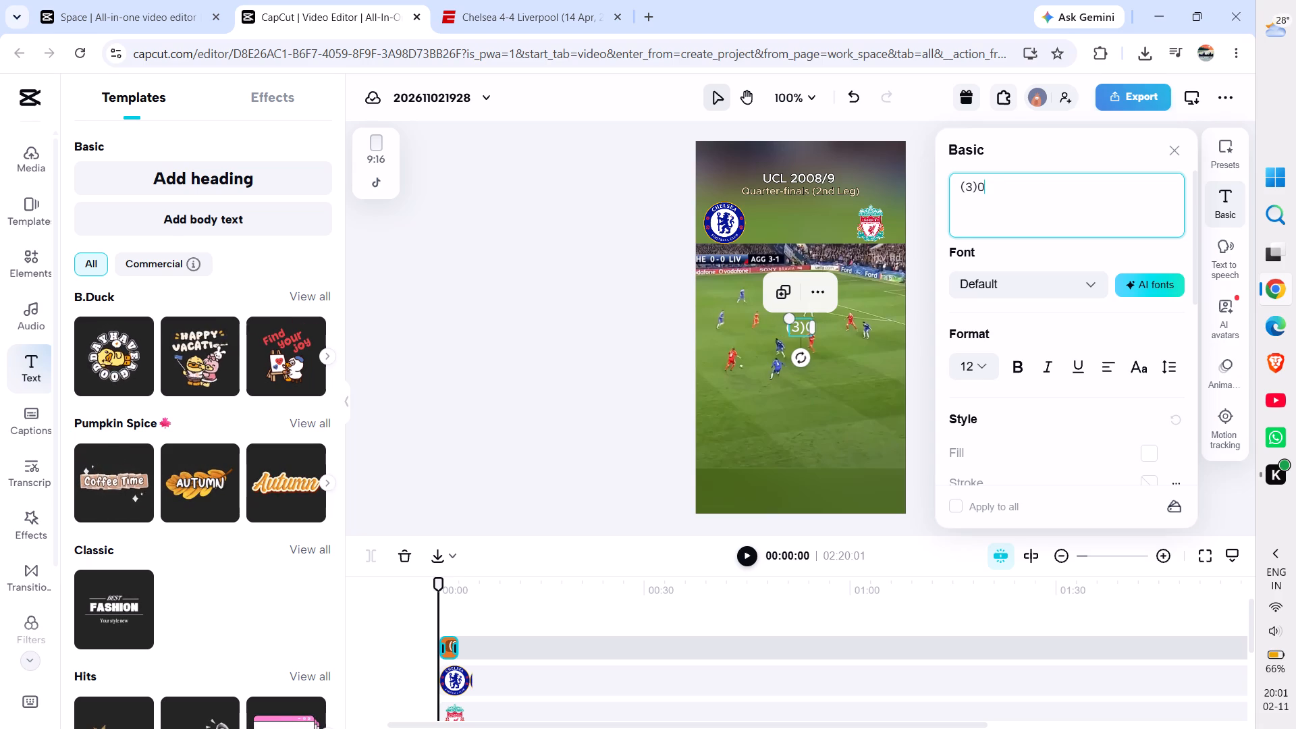
key(space)
text(-)
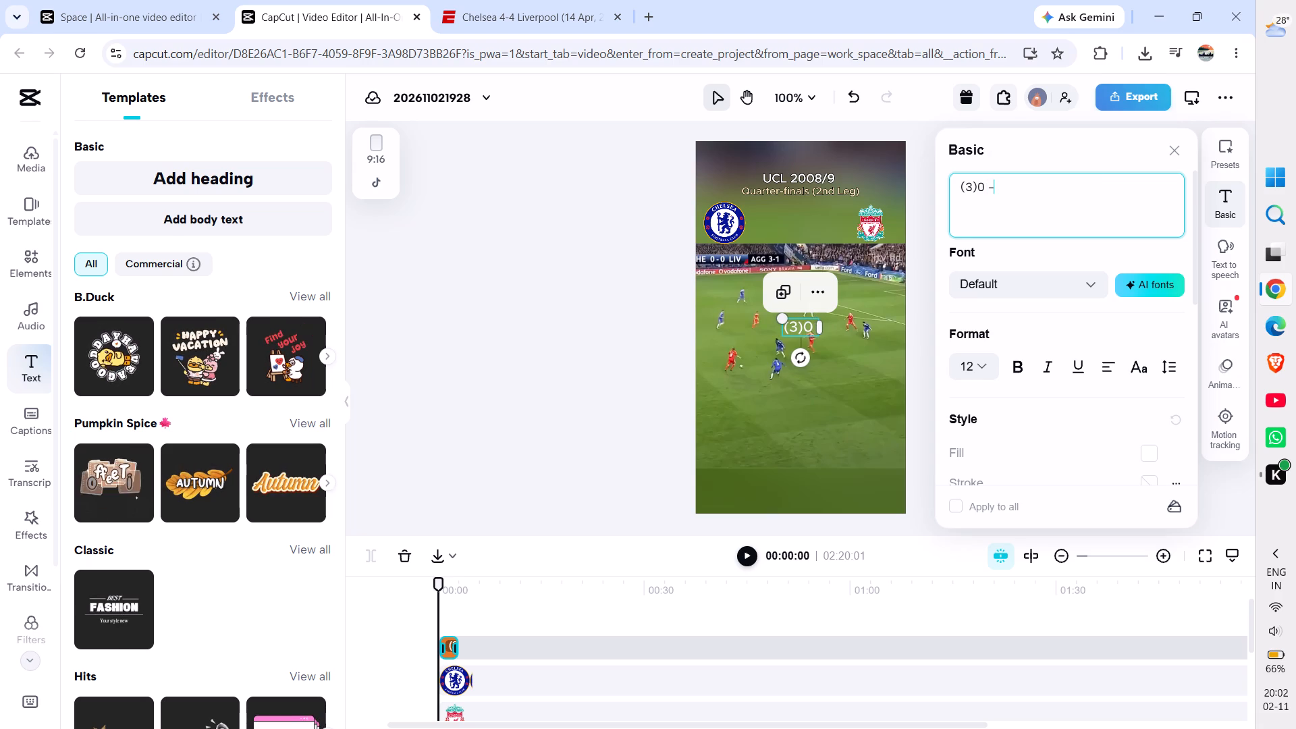
key(space)
key(0)
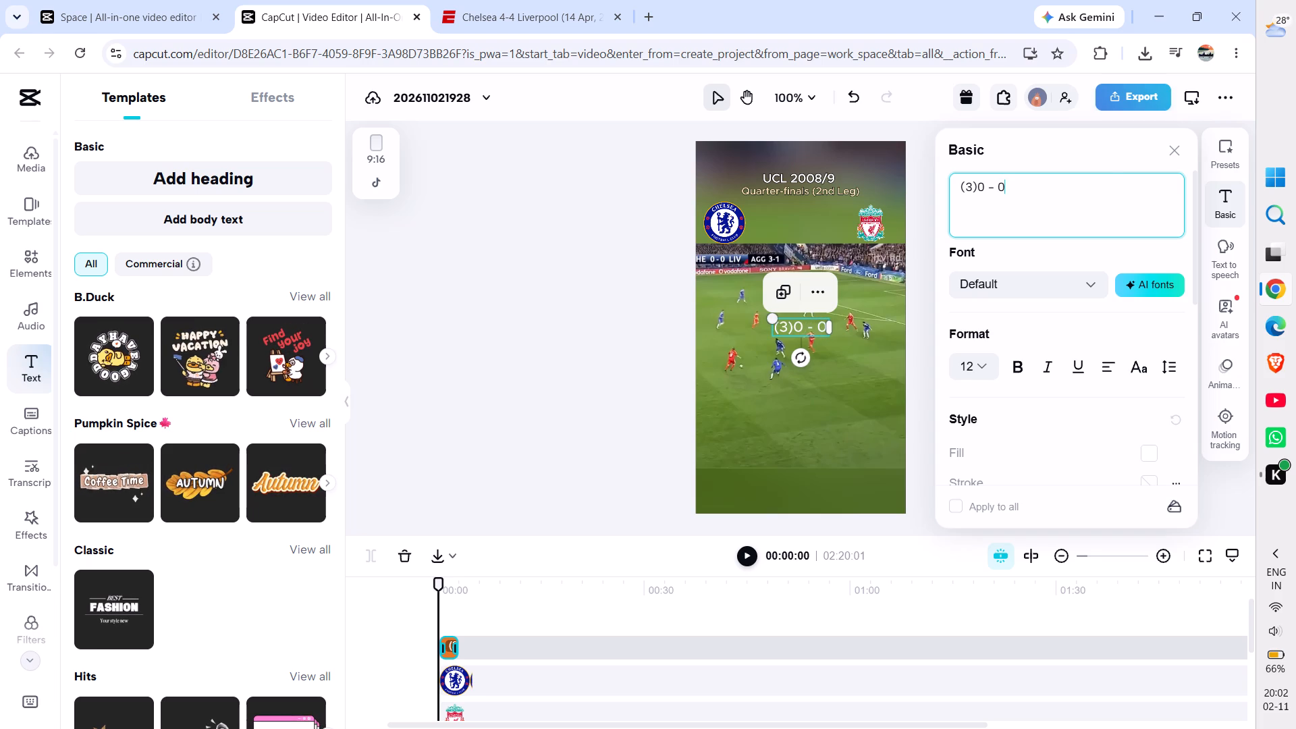
text((1)
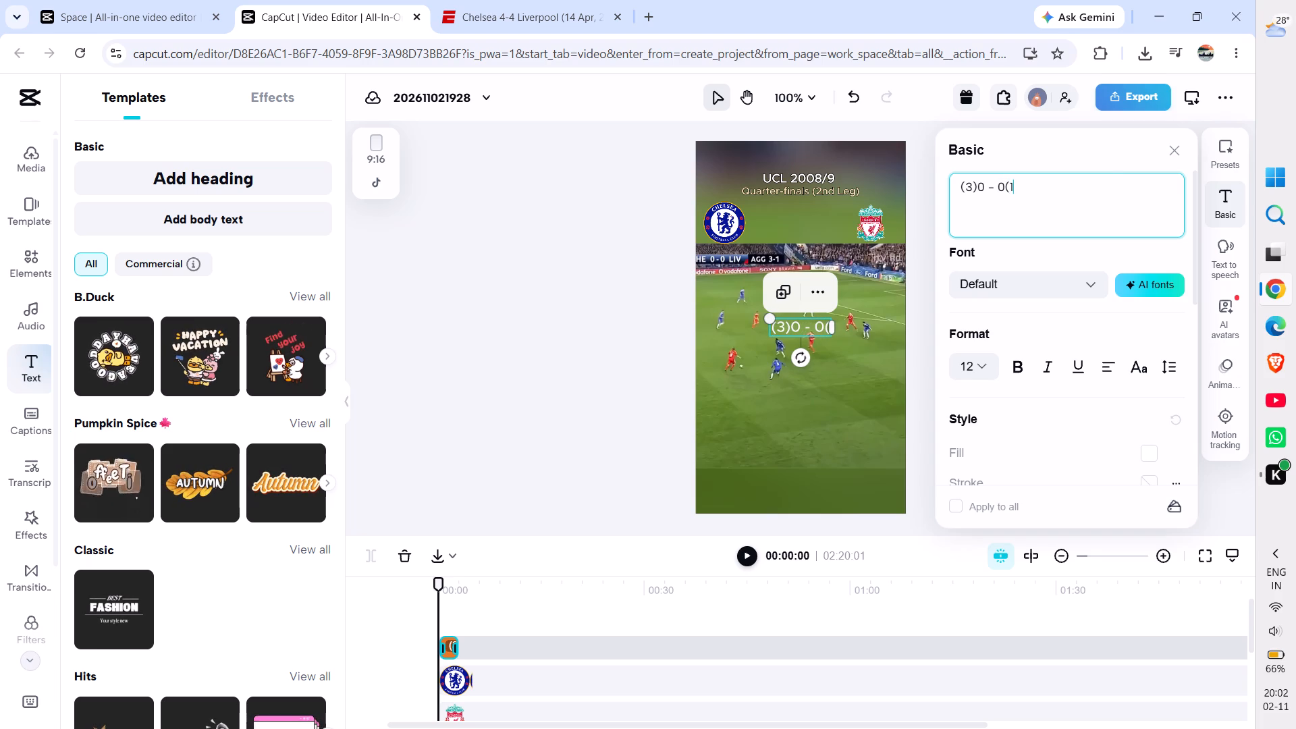
key(shift+parenright)
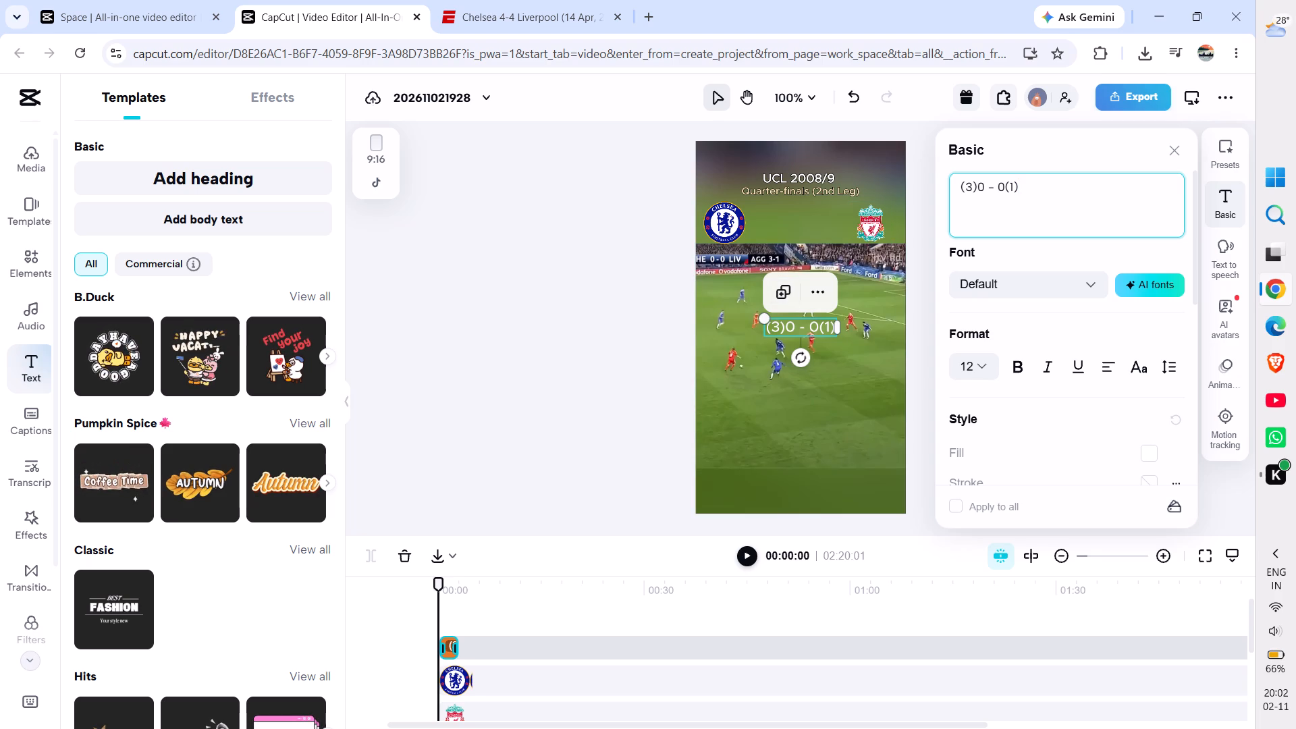
Apply the white text preset with a black outline to the "(3)0 - 0(1)" score text.
click(1233, 159)
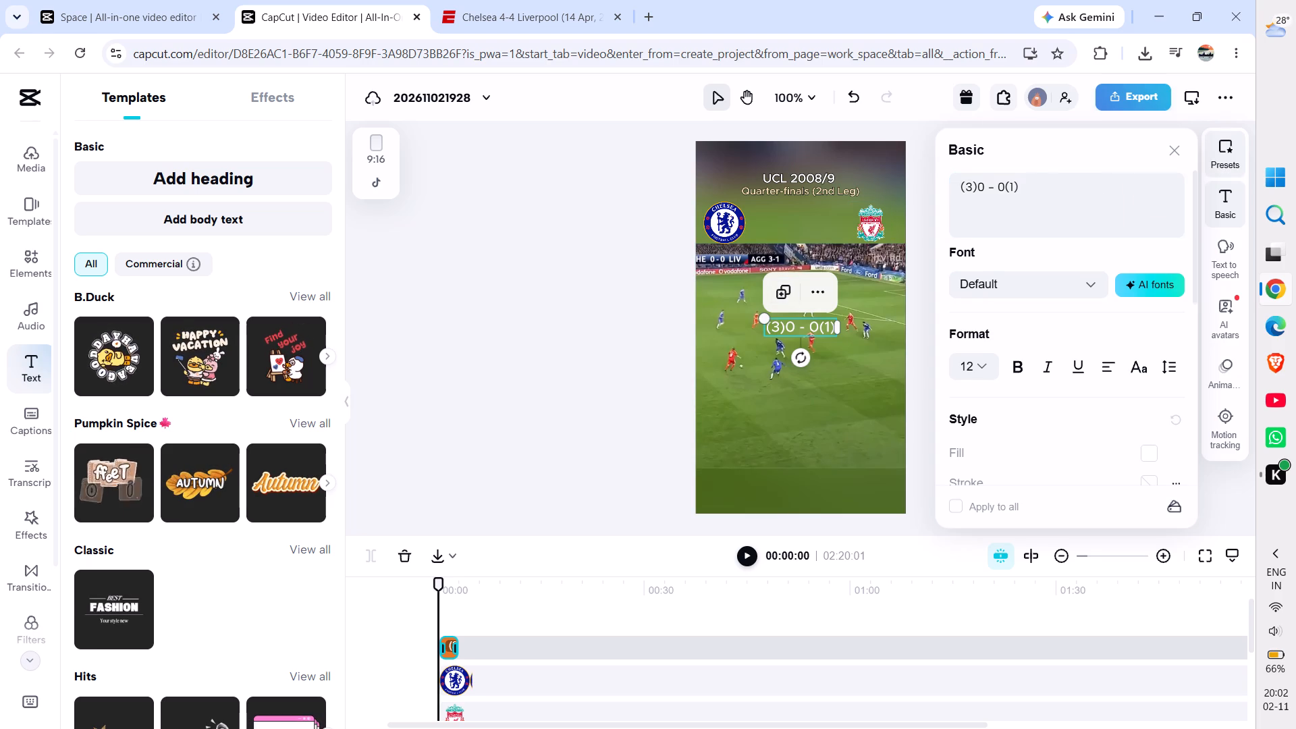
click(1026, 271)
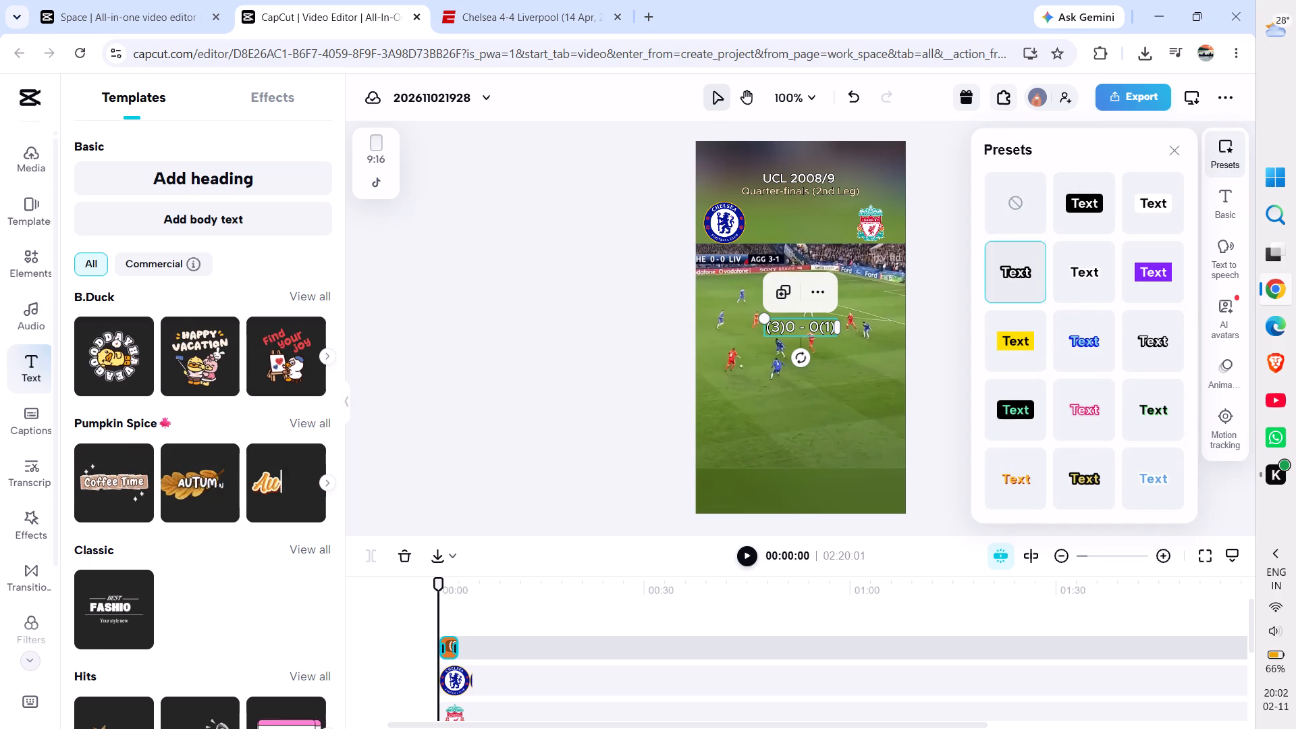
Move the score text up between the two club crests, centred at X 0 and Y 364.
drag(799, 330, 795, 284)
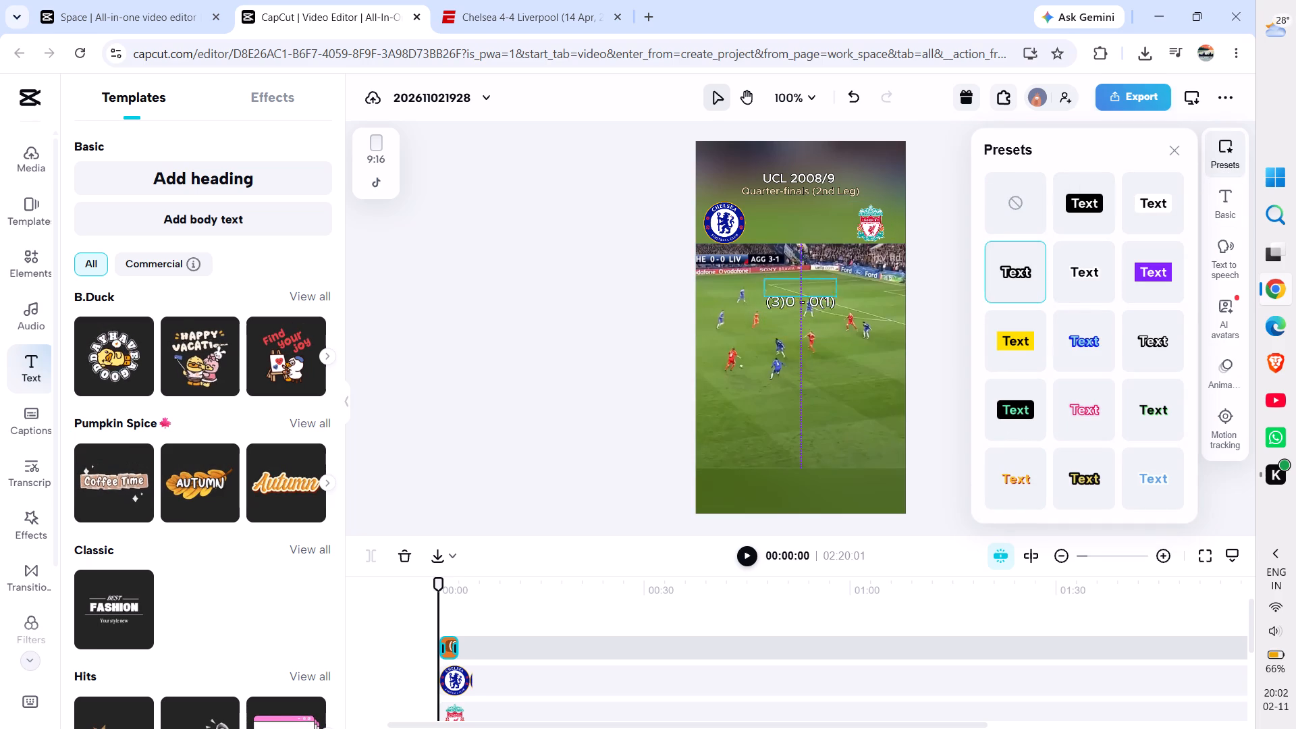
drag(795, 284, 800, 223)
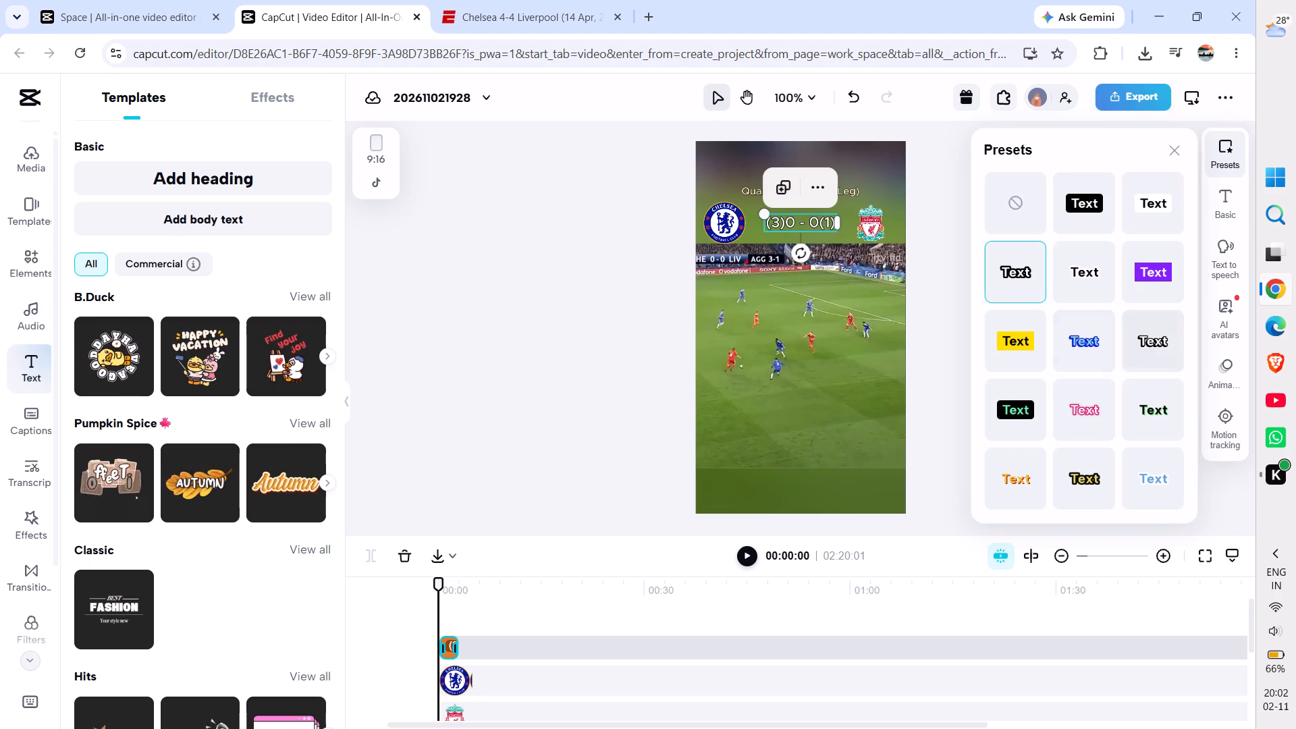
Set the score text's scale to 120%.
click(1222, 192)
scroll(1062, 375, down, 5)
click(1104, 382)
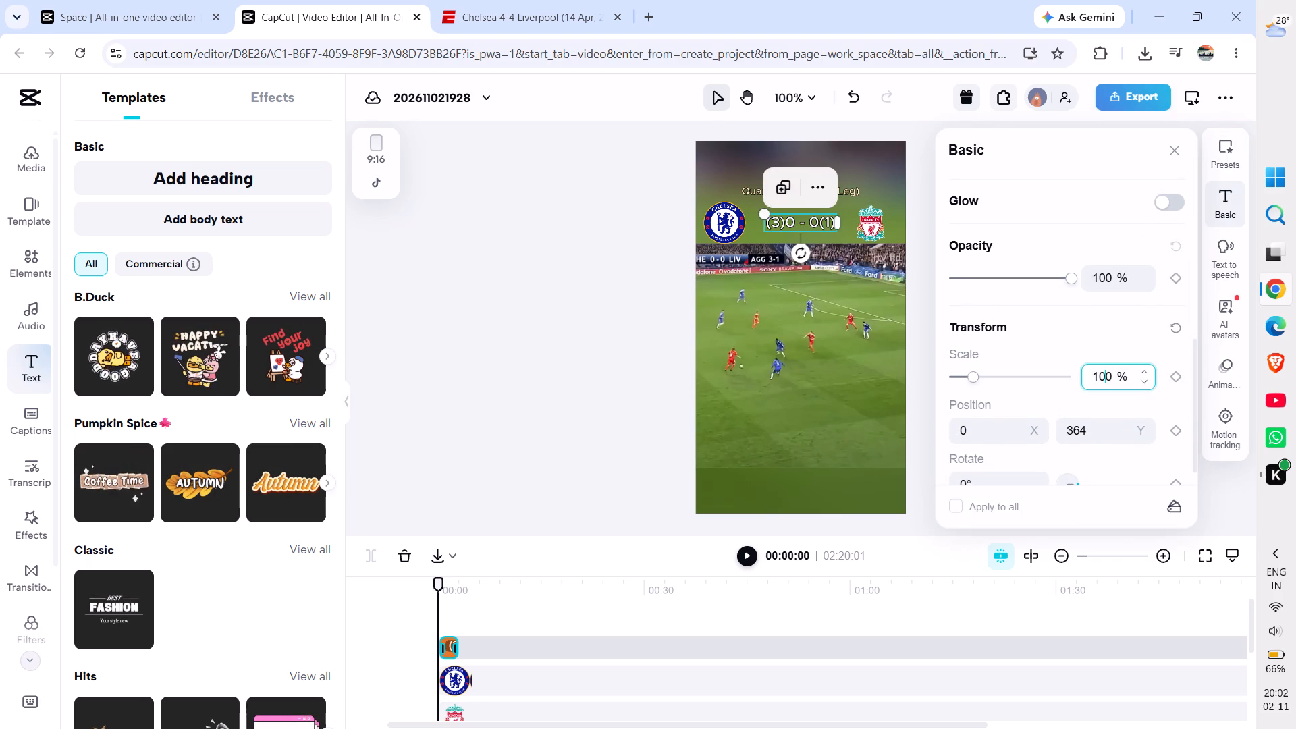
key(BackSpace)
key(2)
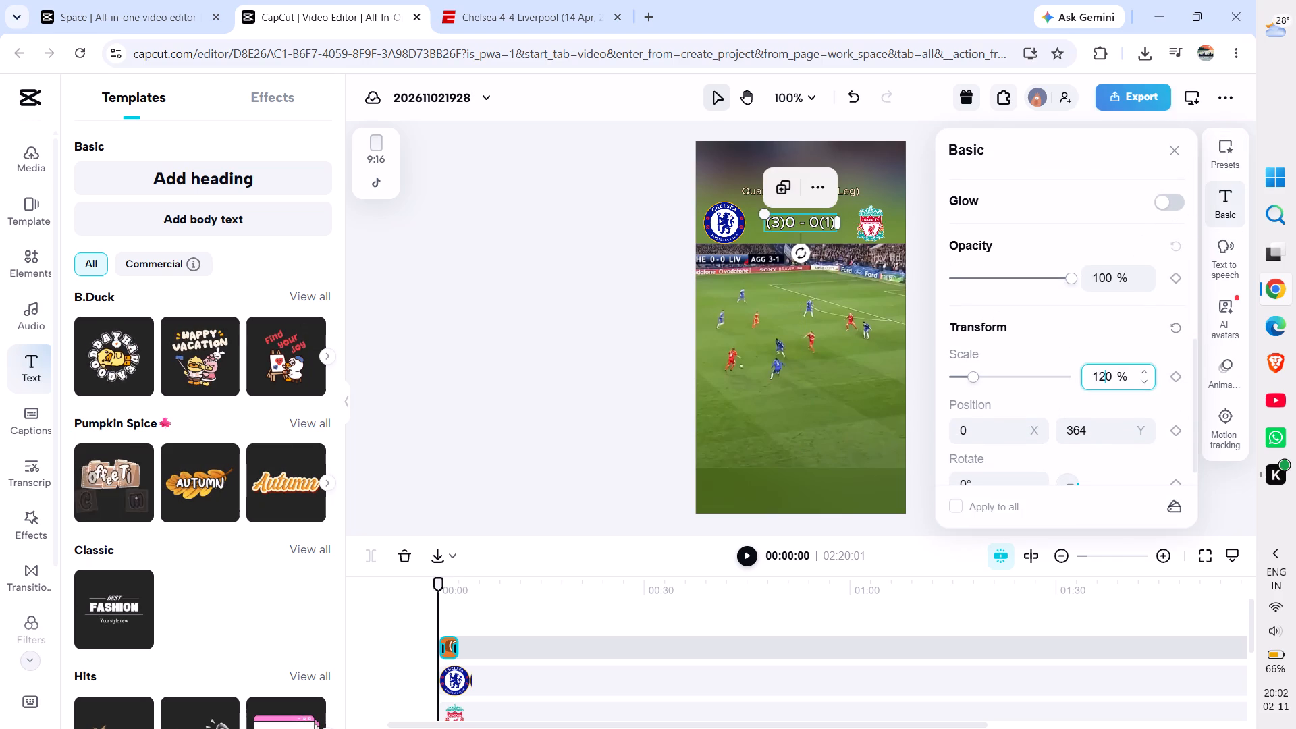
key(Return)
click(568, 426)
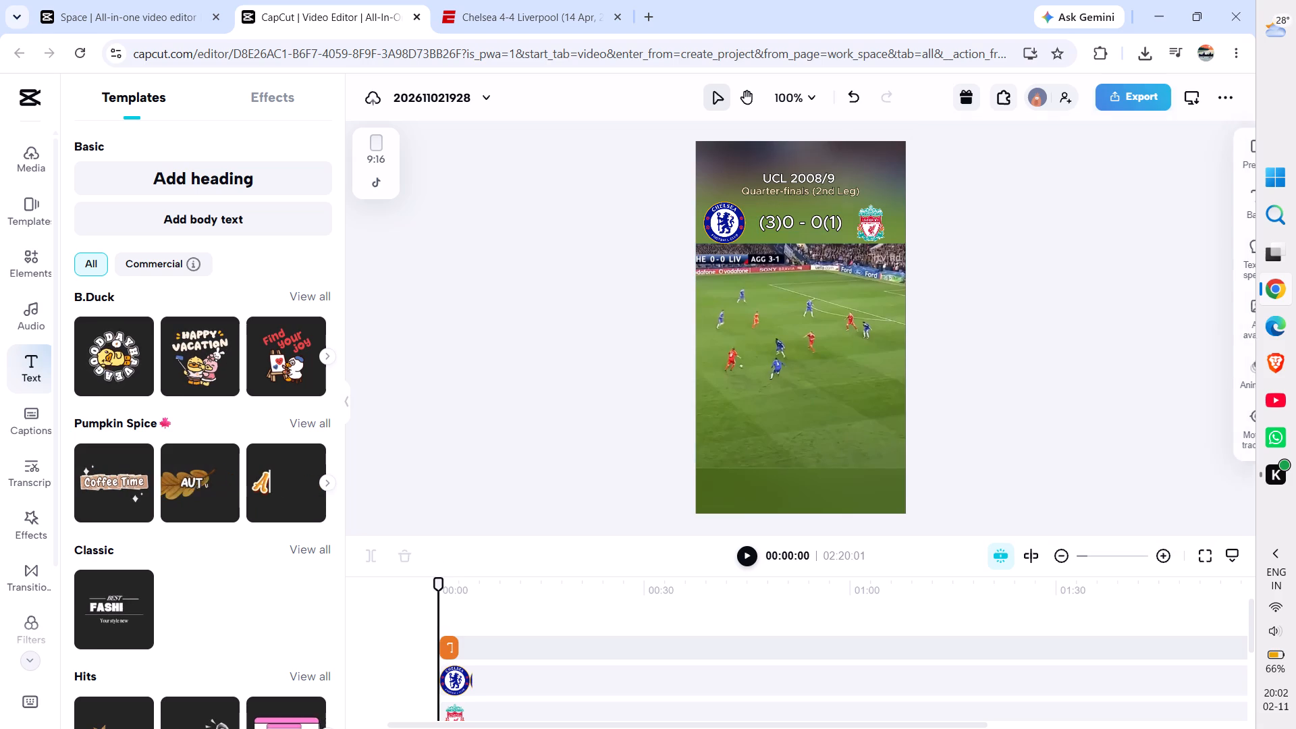
Collapse the side library, enlarge the preview to 200% and examine the header's score text and crests.
click(798, 223)
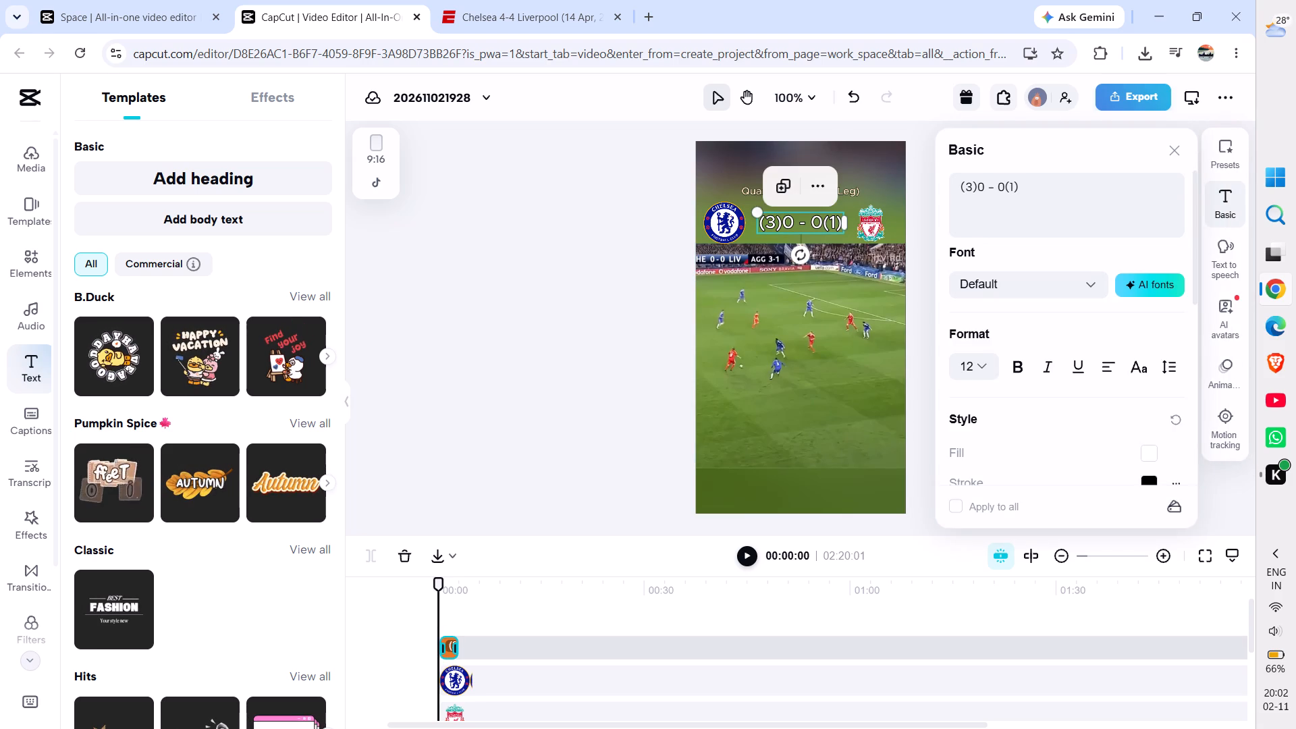
key(ctrl+slash)
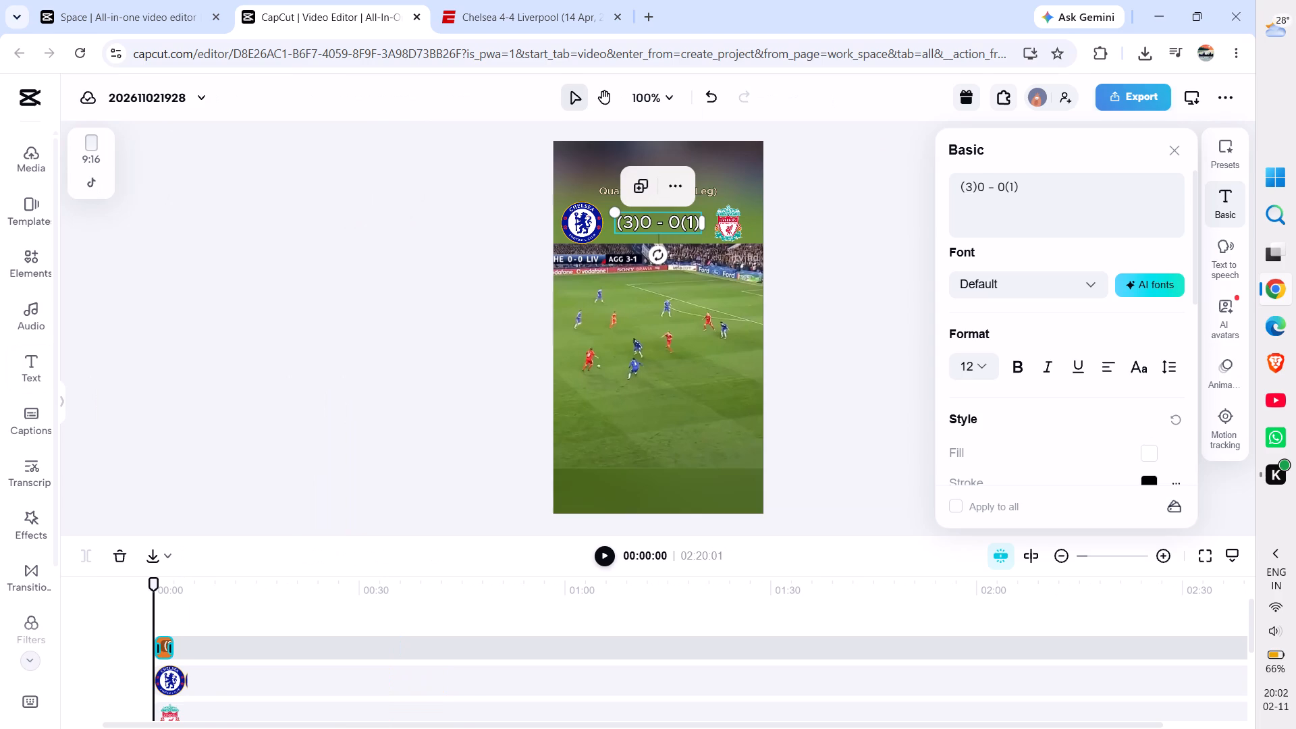
click(653, 100)
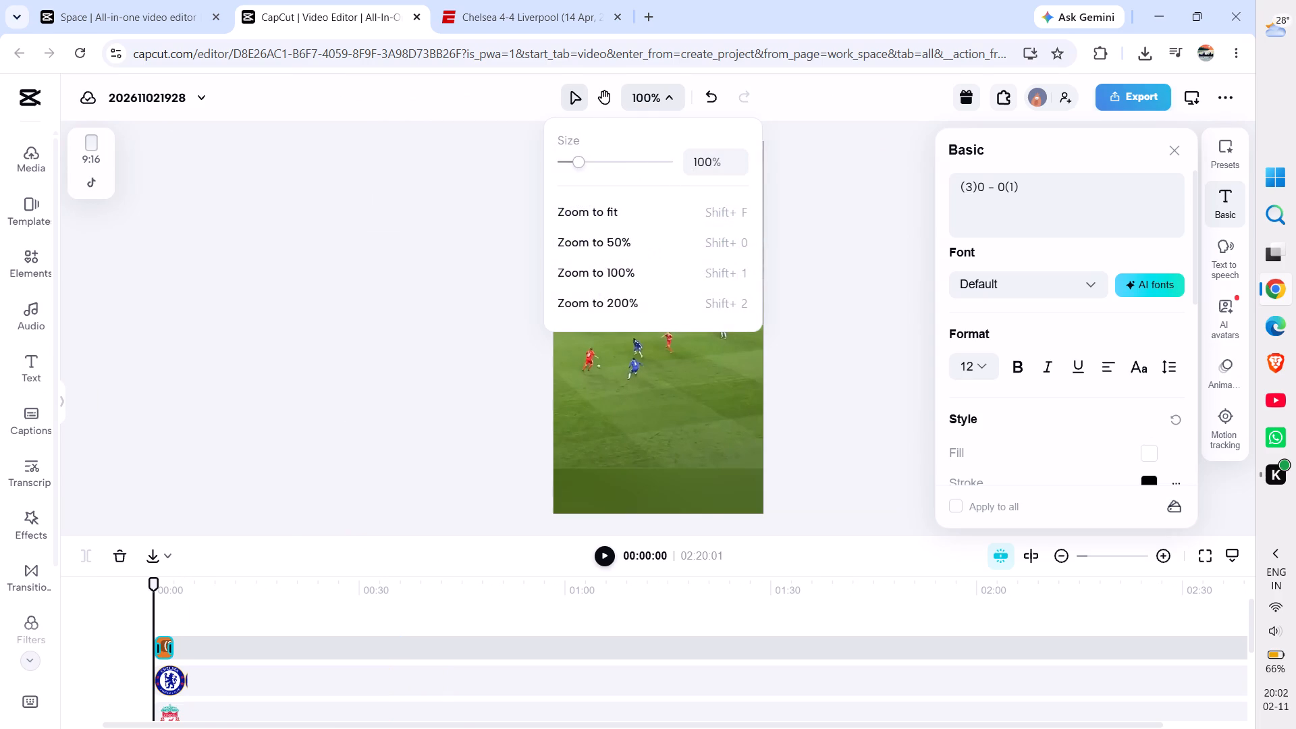
click(330, 244)
key(shift+at)
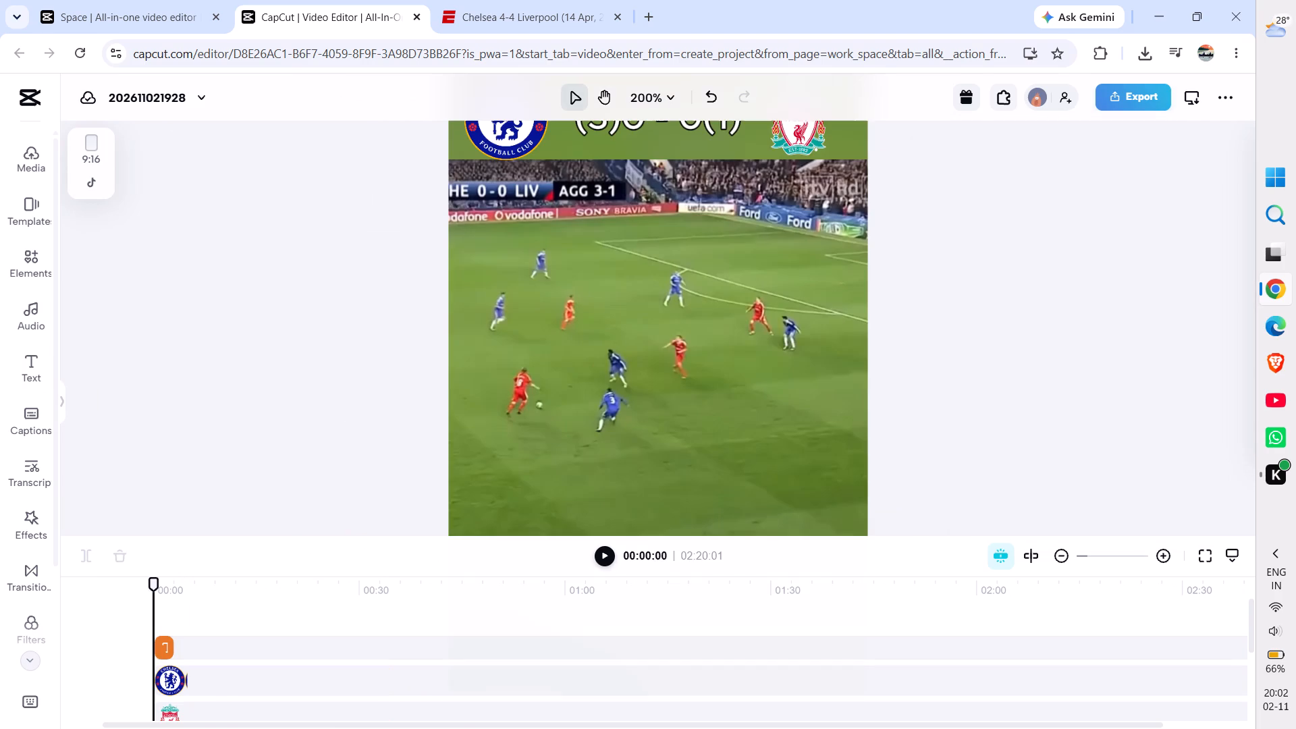
scroll(384, 235, up, 4)
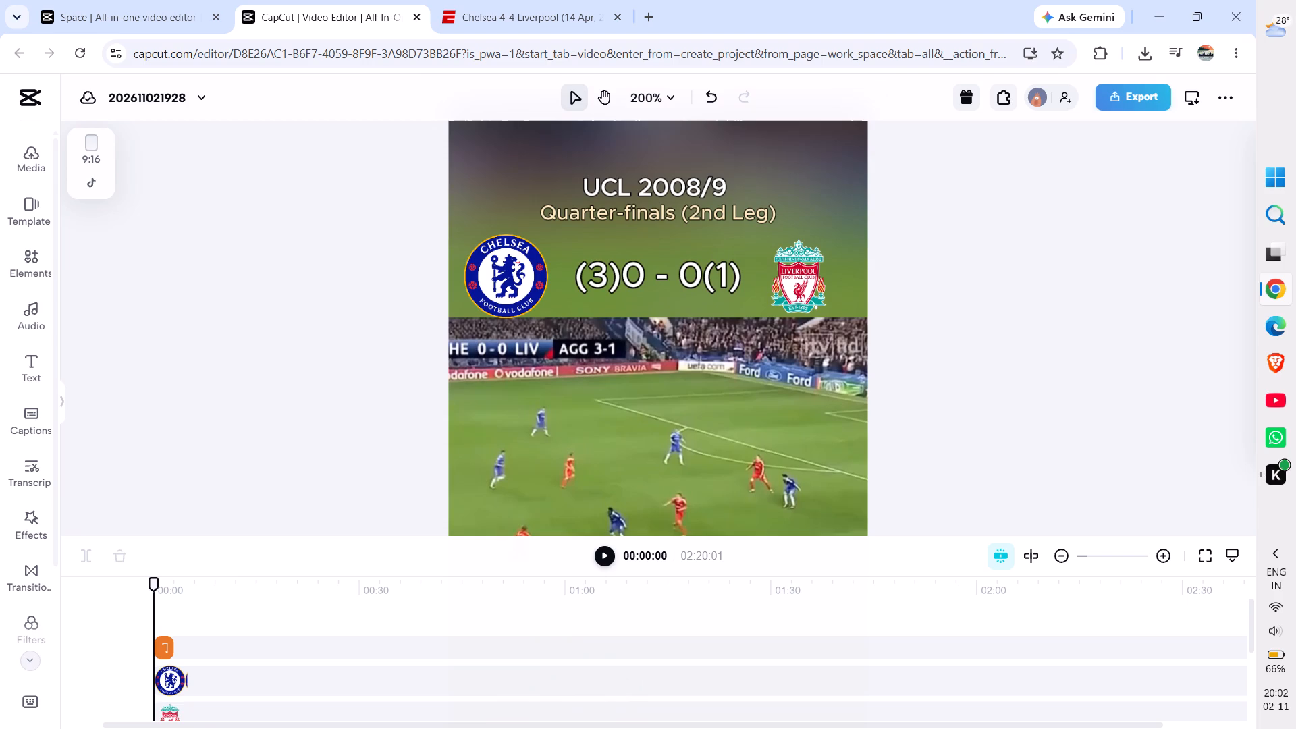
click(507, 288)
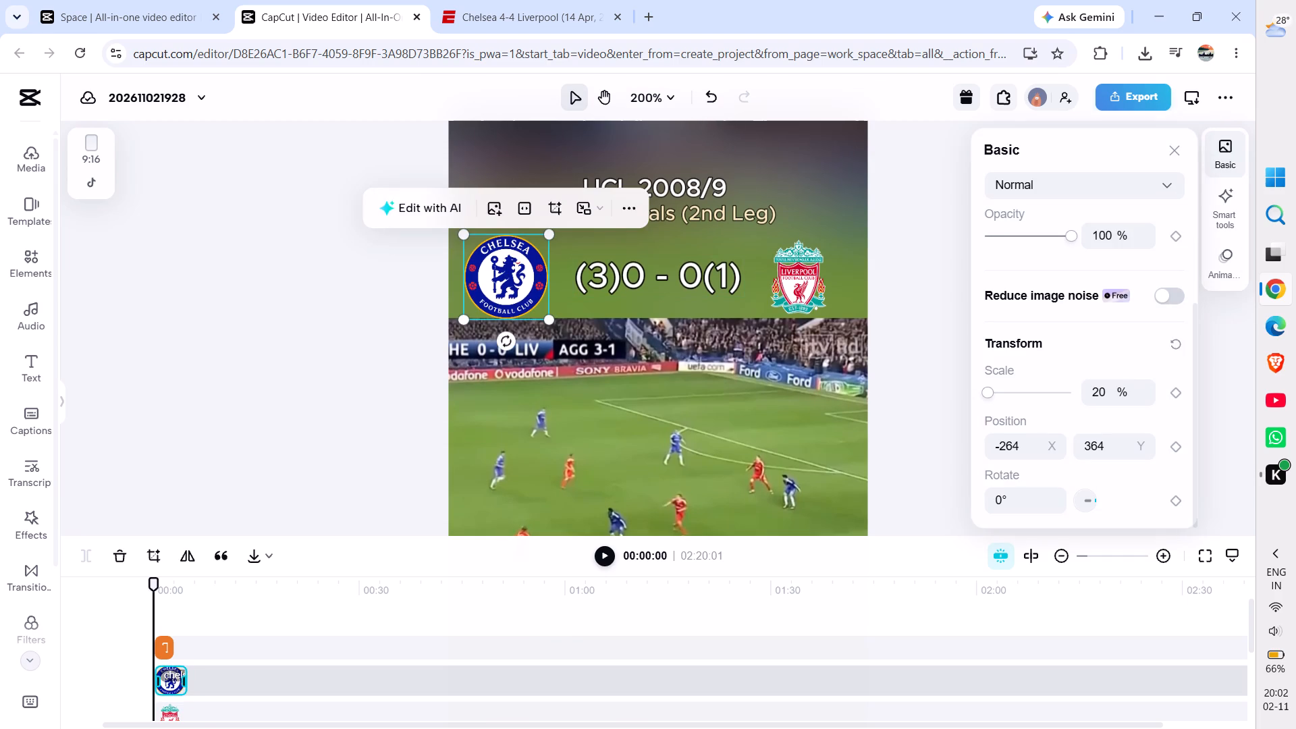
click(277, 268)
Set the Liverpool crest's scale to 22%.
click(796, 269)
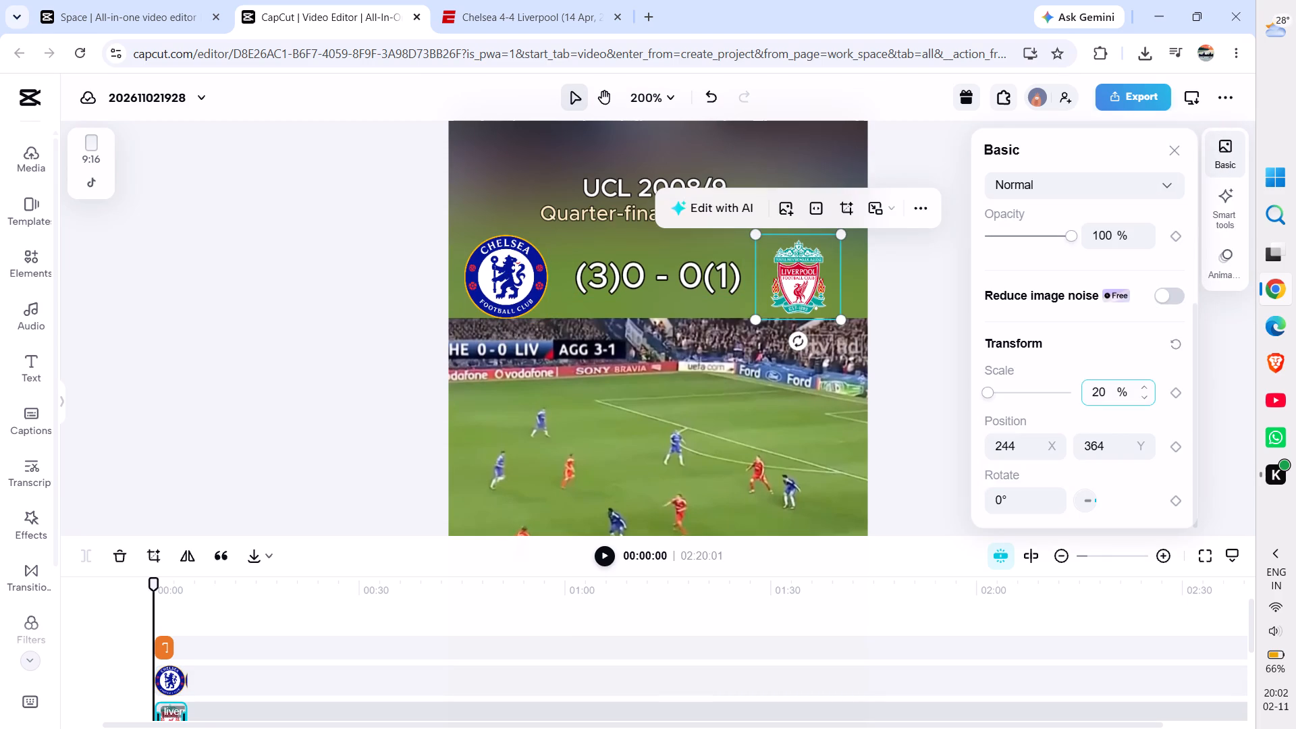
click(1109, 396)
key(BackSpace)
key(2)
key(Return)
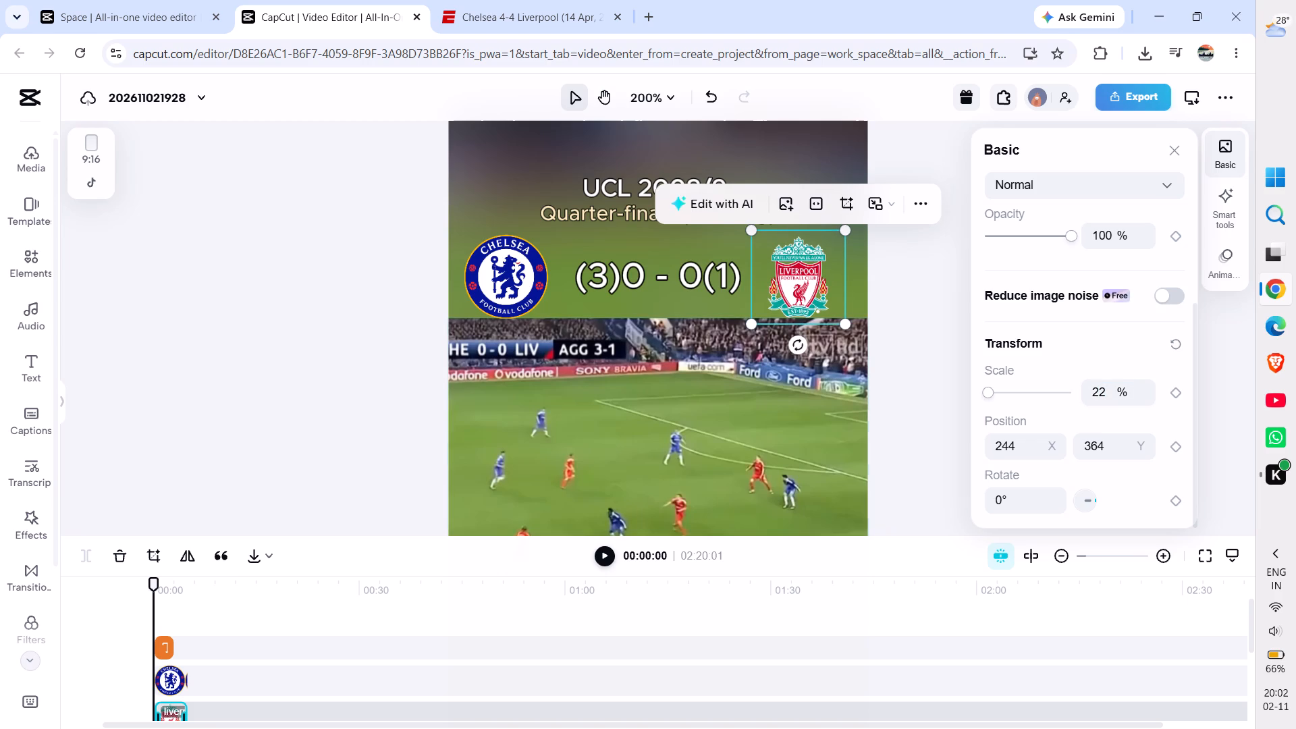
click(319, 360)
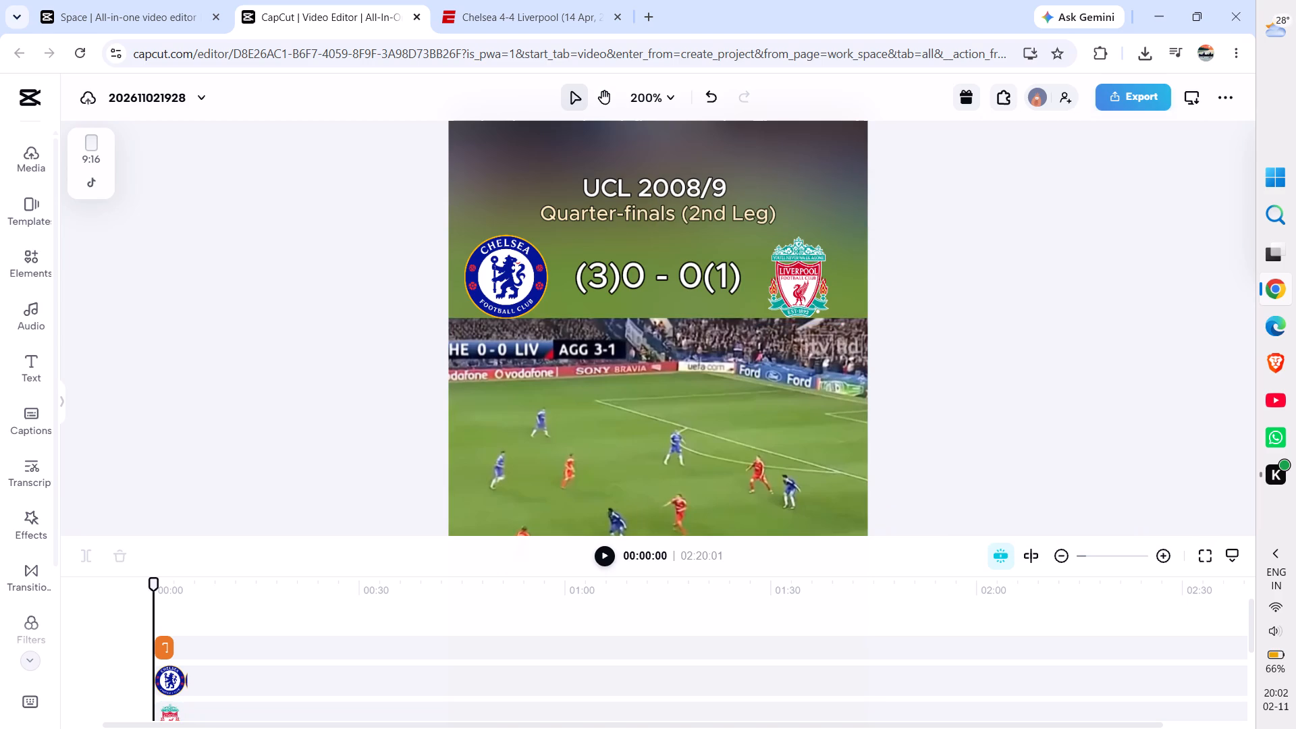
Set the Liverpool crest's scale to 23%.
click(797, 259)
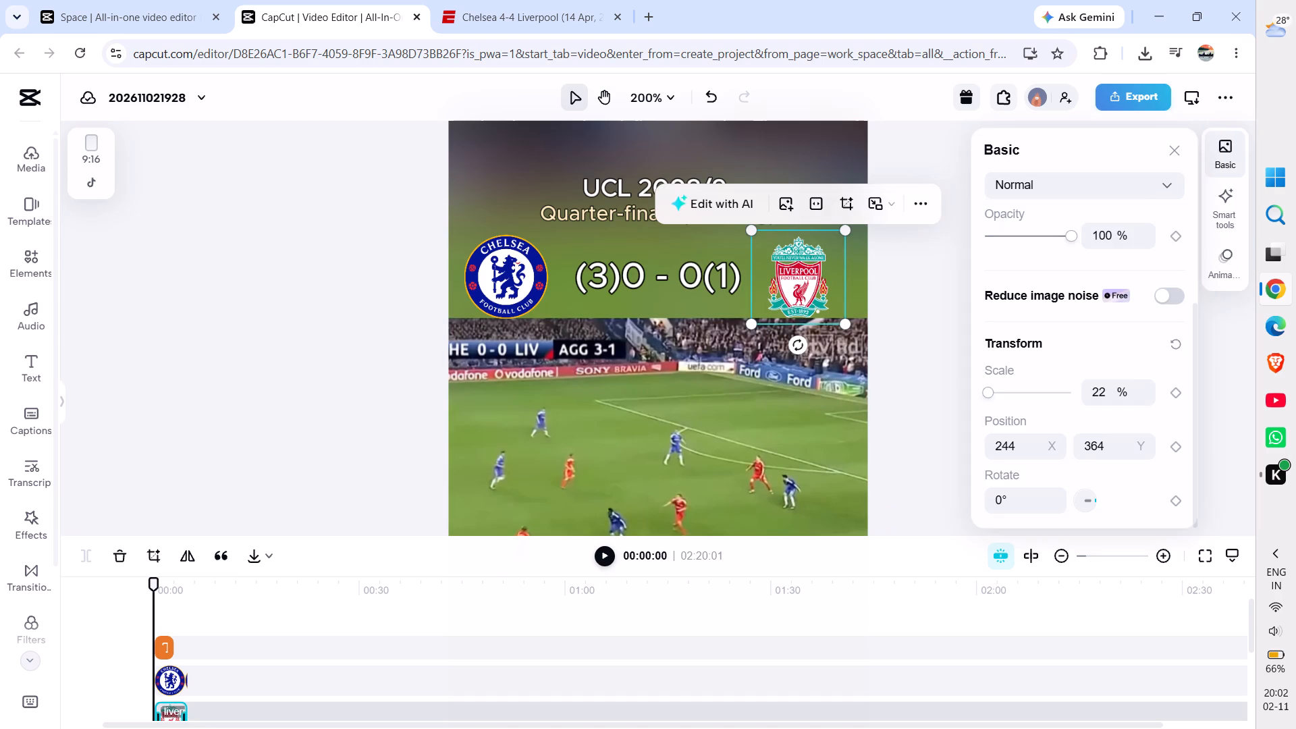
click(1103, 398)
key(BackSpace)
key(3)
key(Return)
click(368, 340)
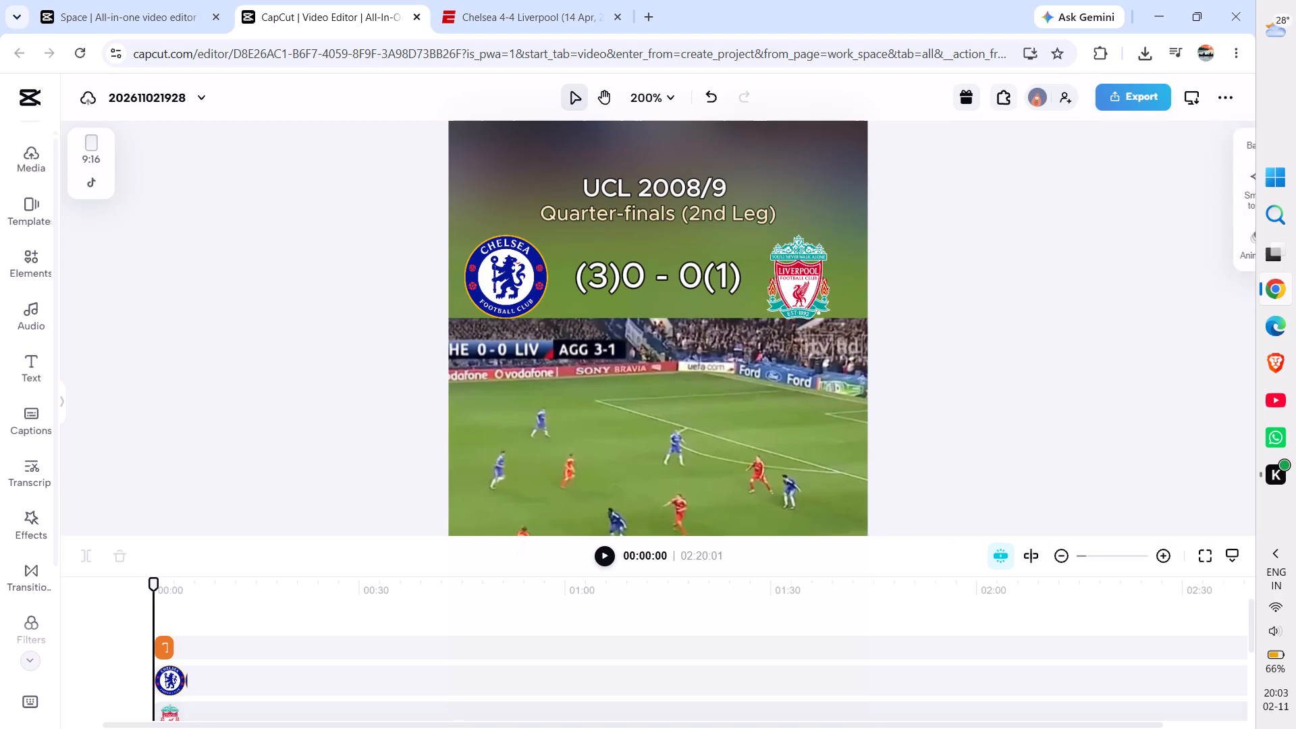
Nudge the Liverpool crest slightly upward so it sits above the match footage, at about X 245 and Y 369.
click(794, 294)
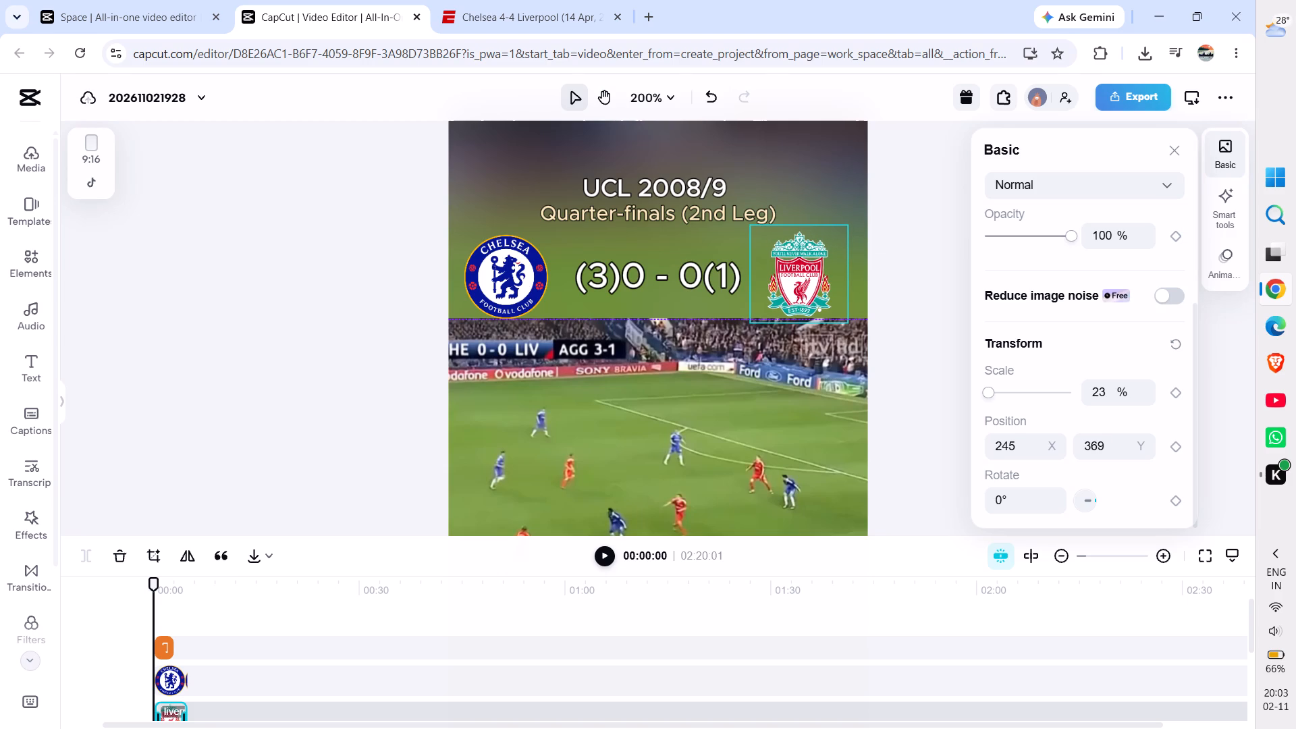
click(313, 319)
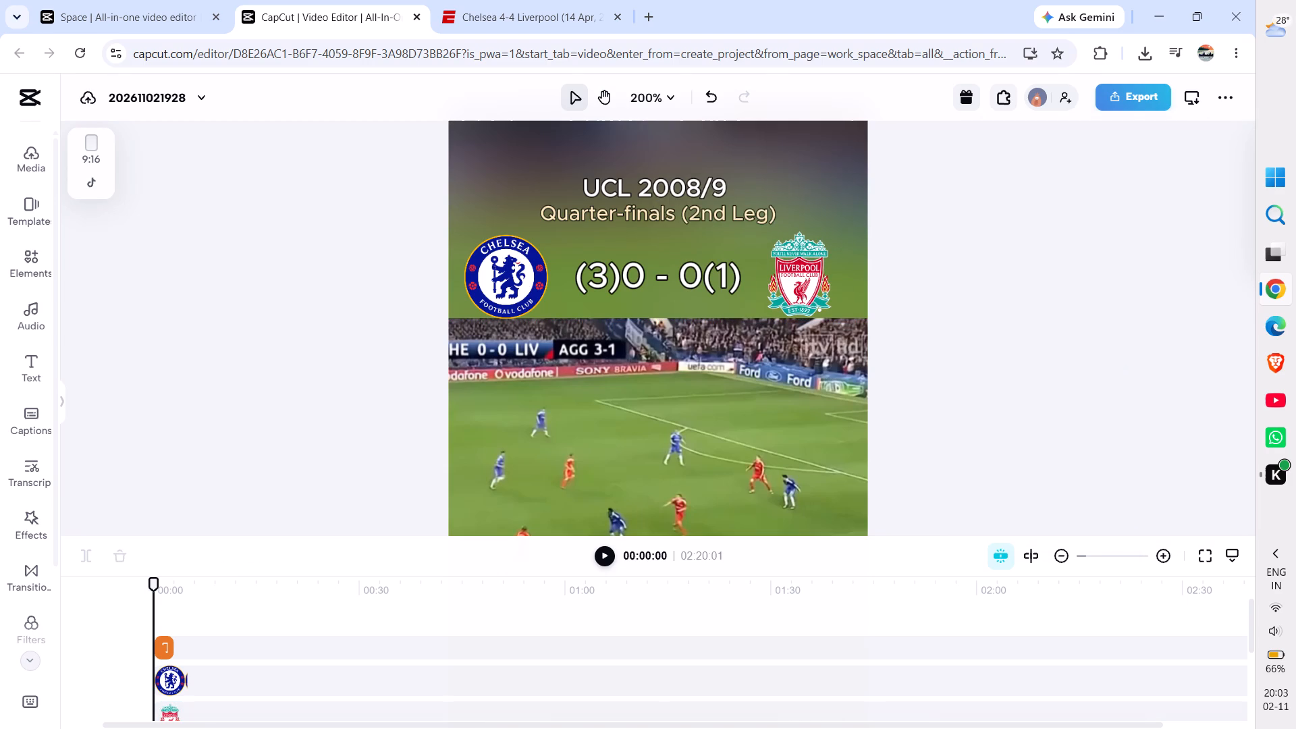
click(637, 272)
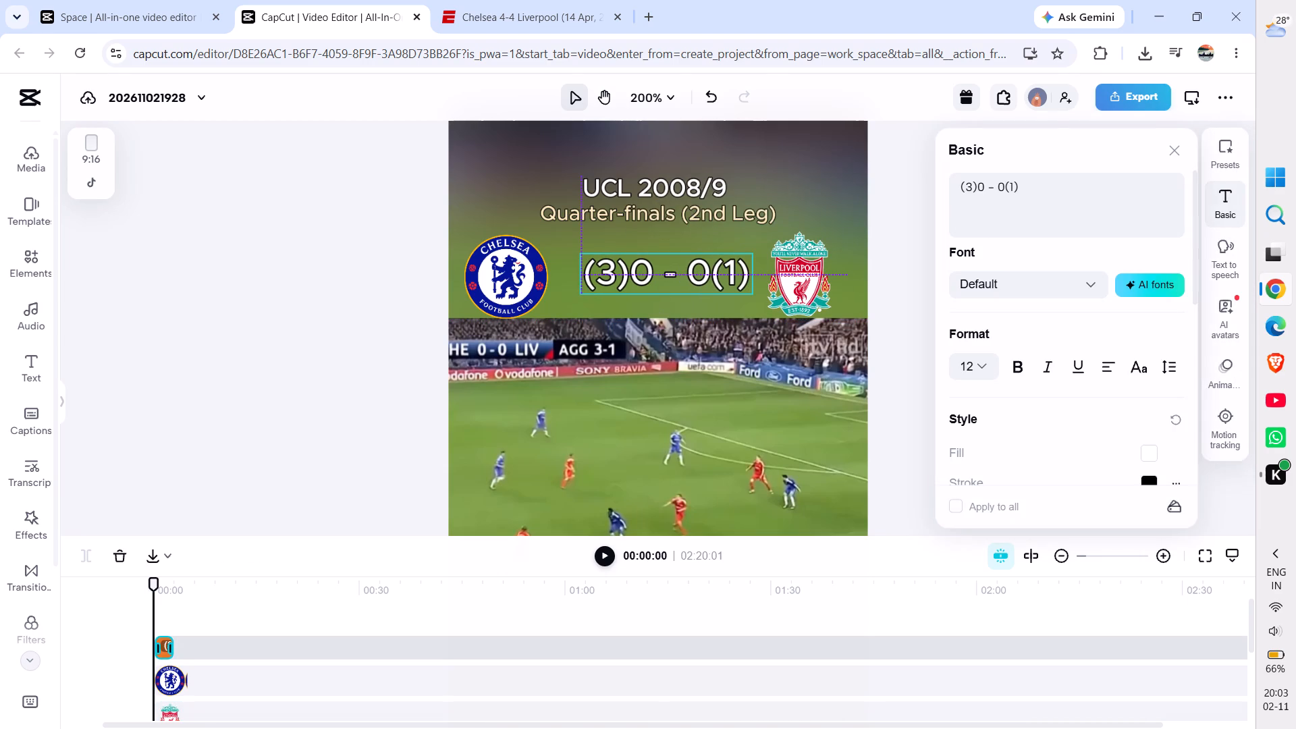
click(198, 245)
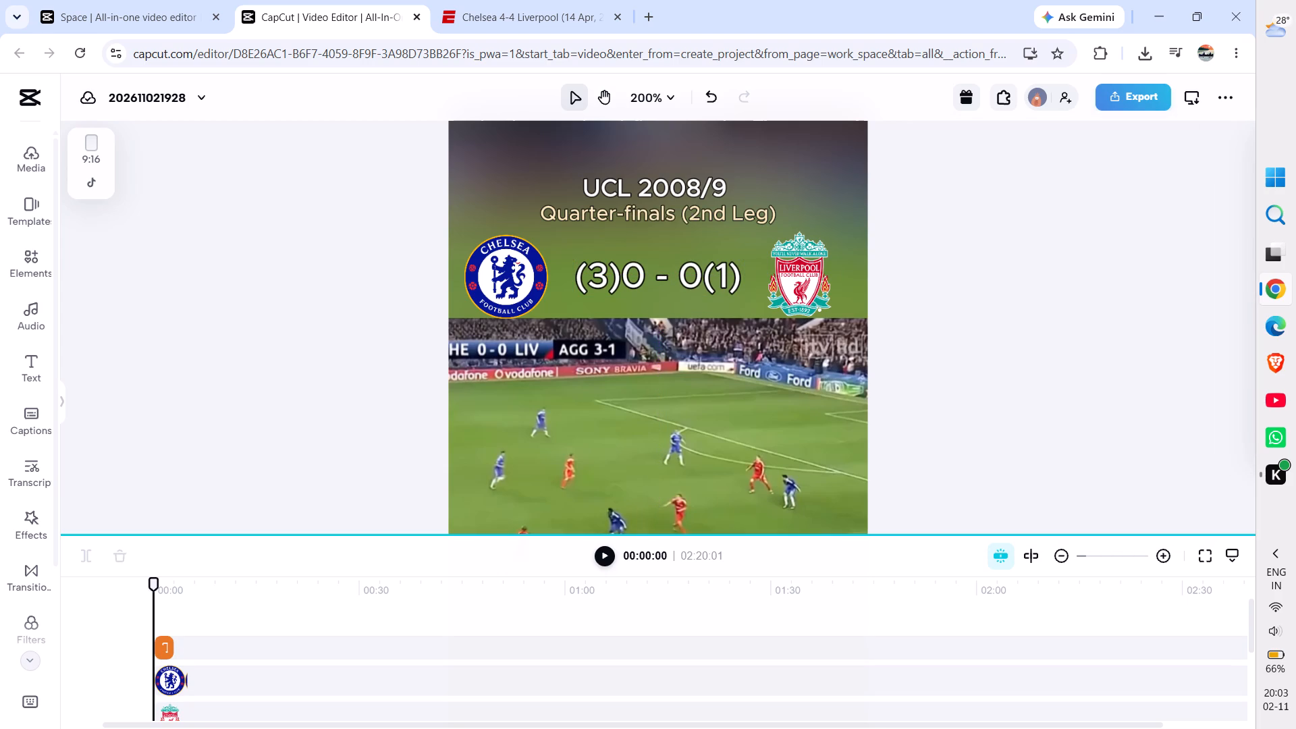
Extend the "UCL 2008/9" text clip on the timeline to the end of the match footage.
scroll(298, 604, up, 1)
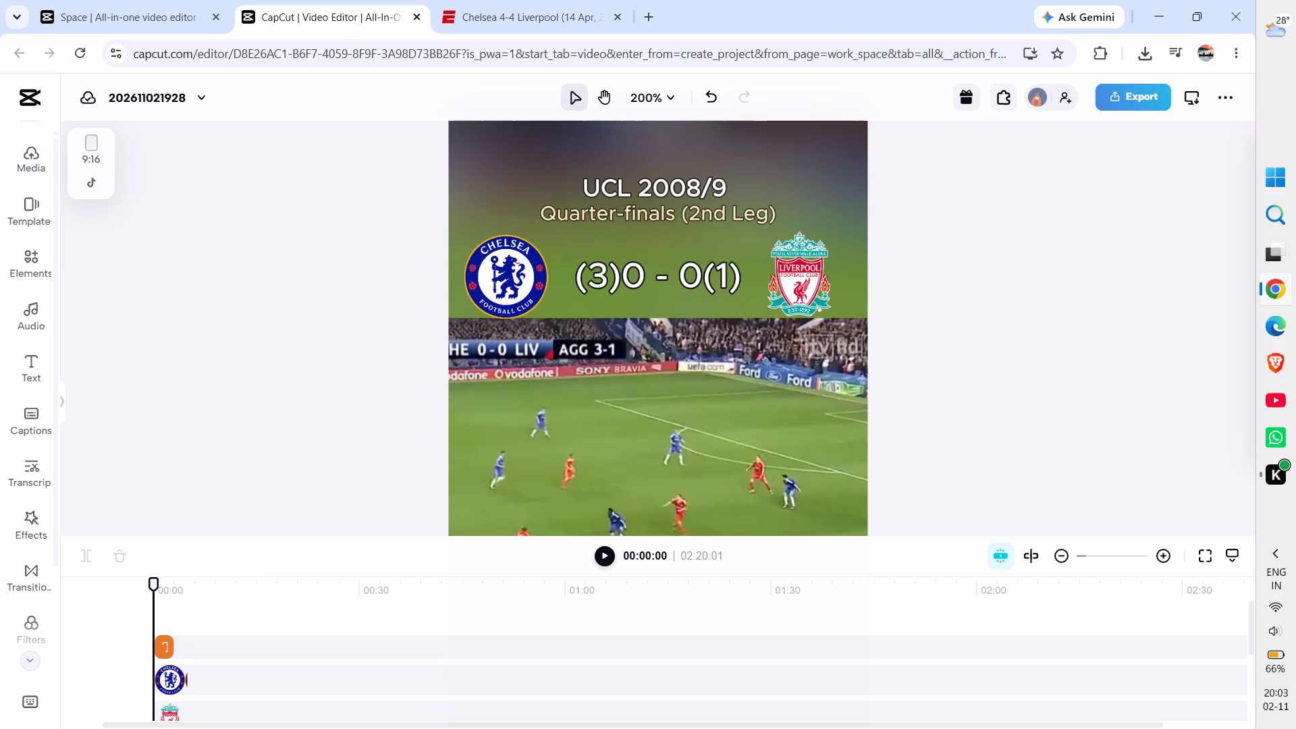
scroll(298, 604, down, 1)
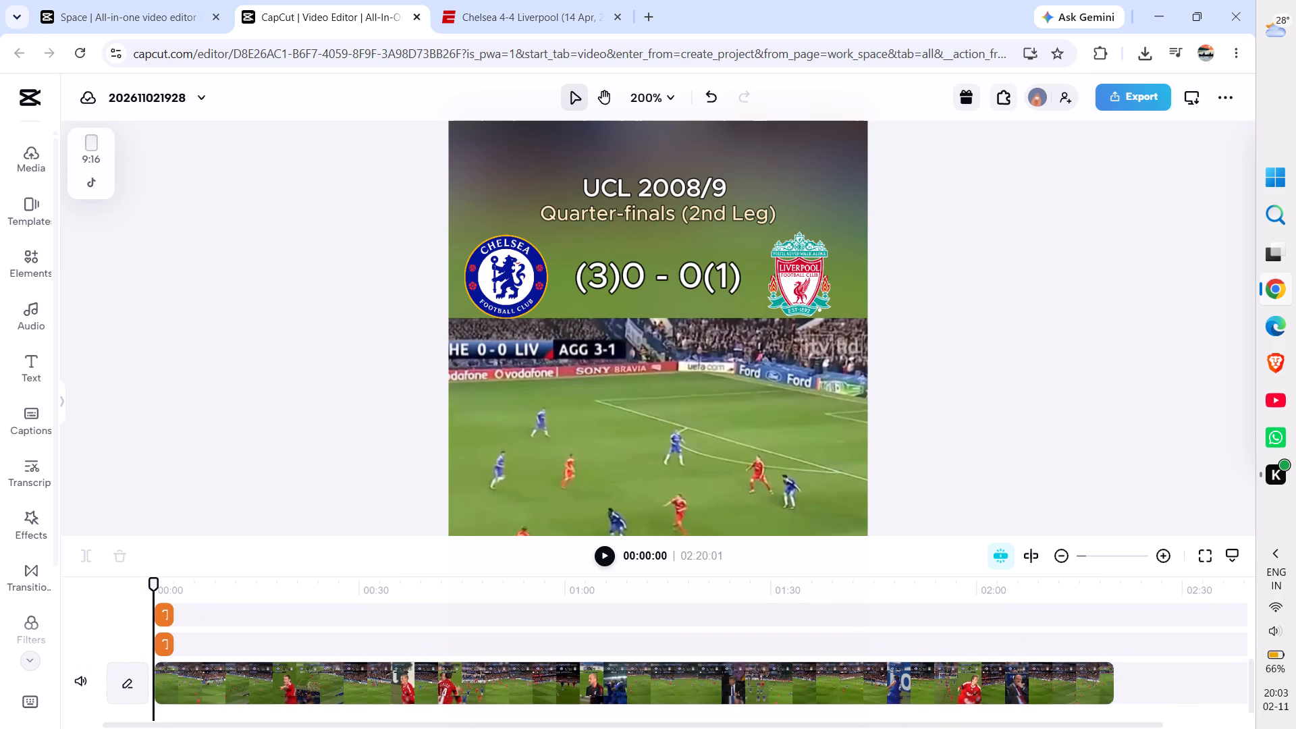
scroll(298, 604, down, 1)
click(160, 641)
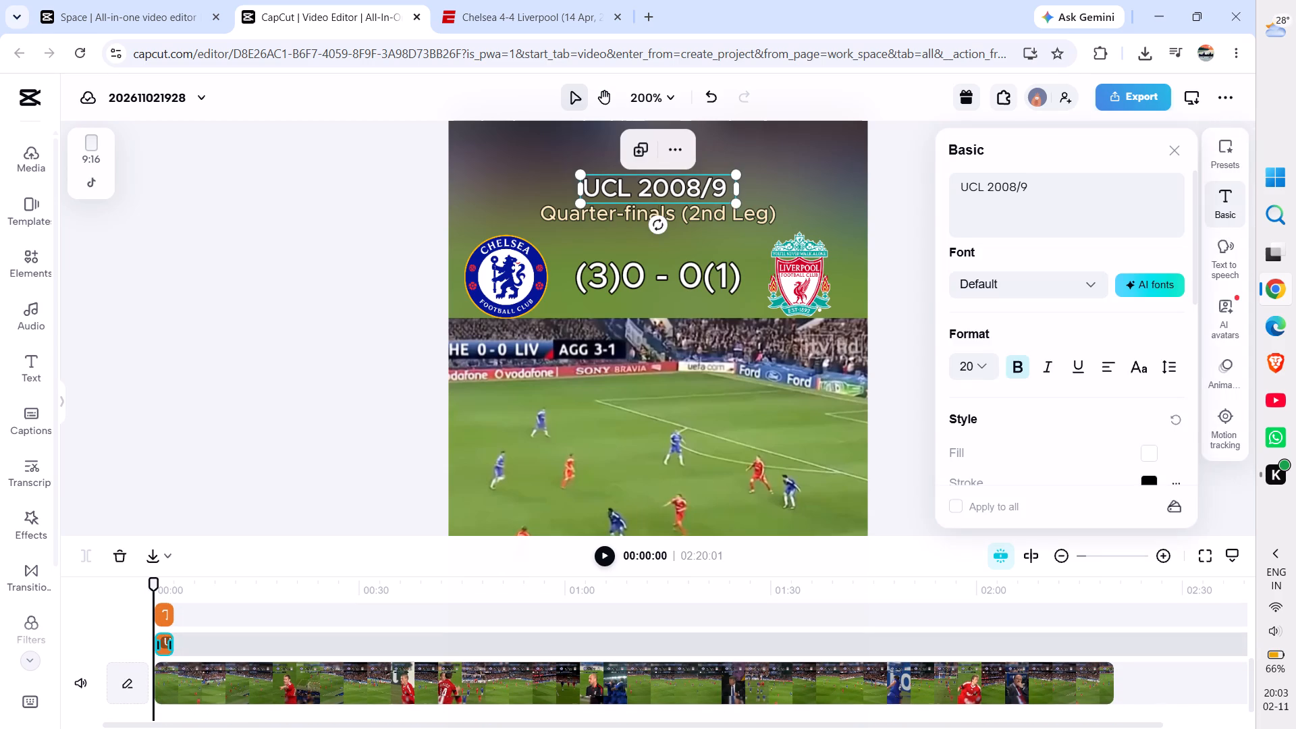
drag(173, 643, 589, 629)
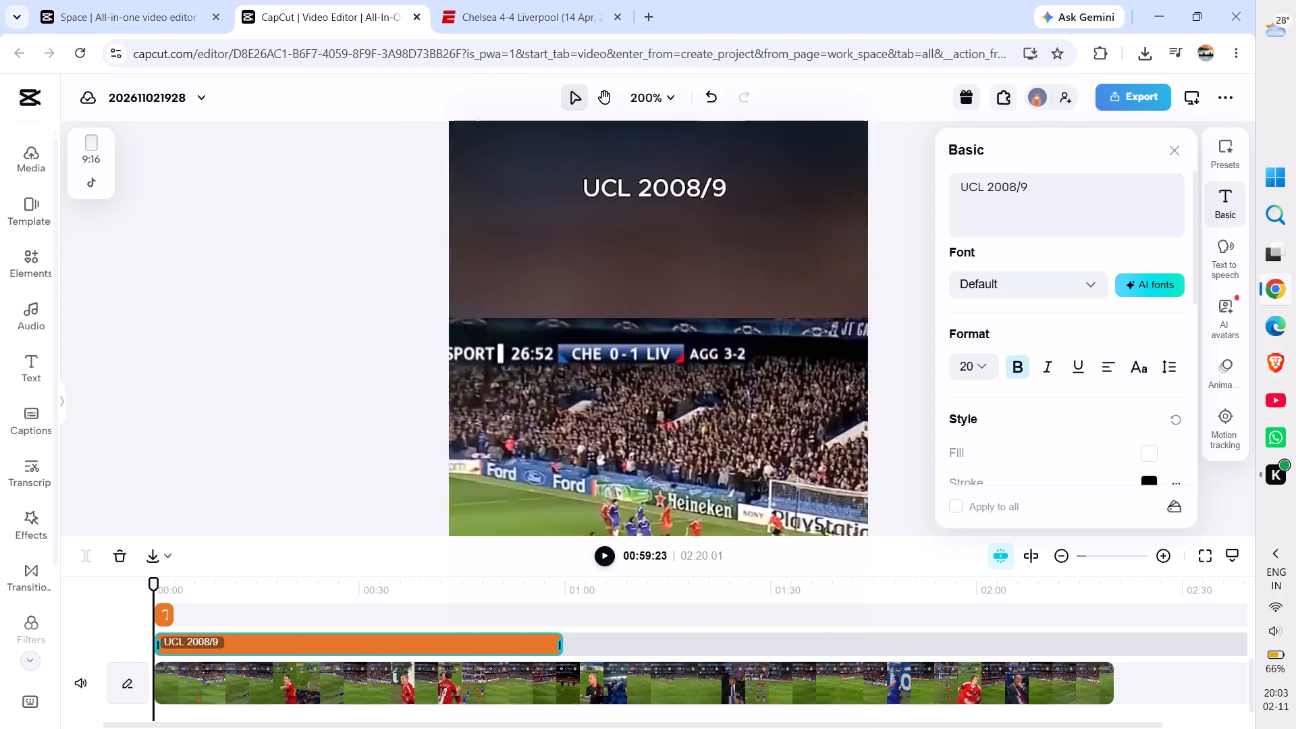
drag(589, 629, 1072, 640)
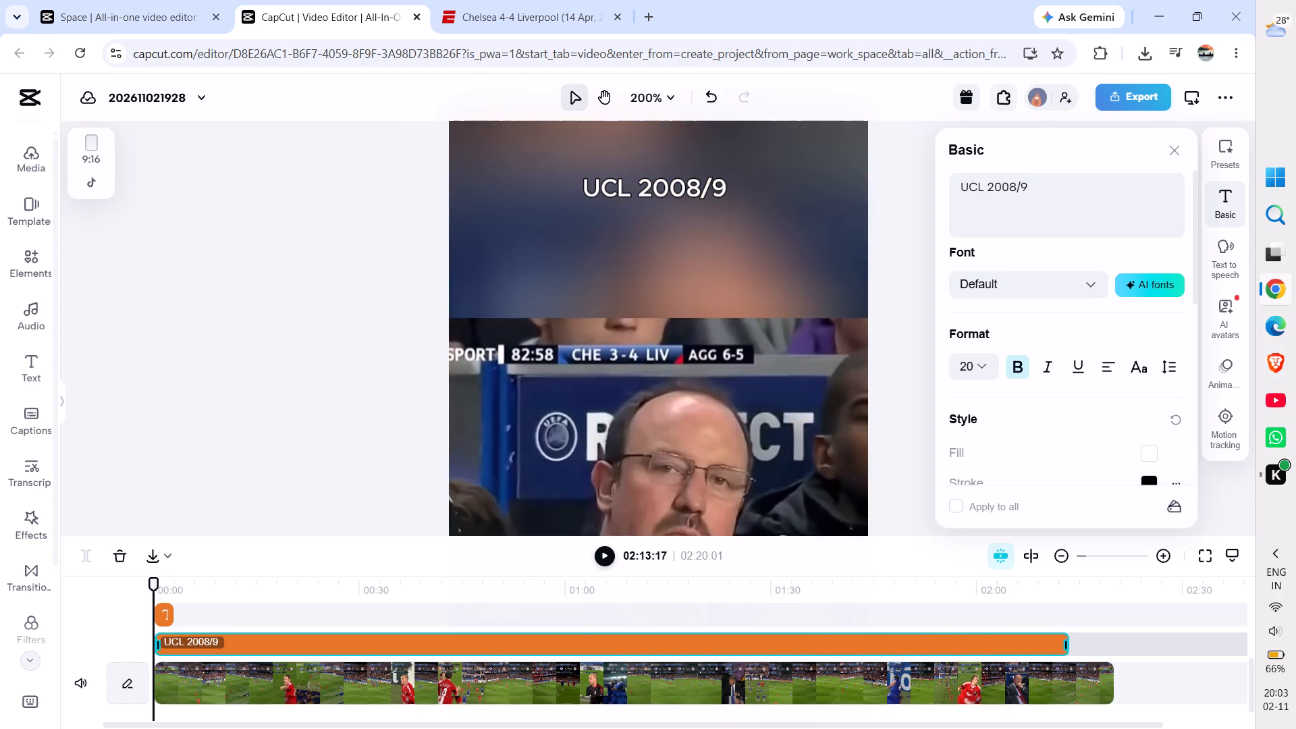
drag(1072, 640, 1112, 640)
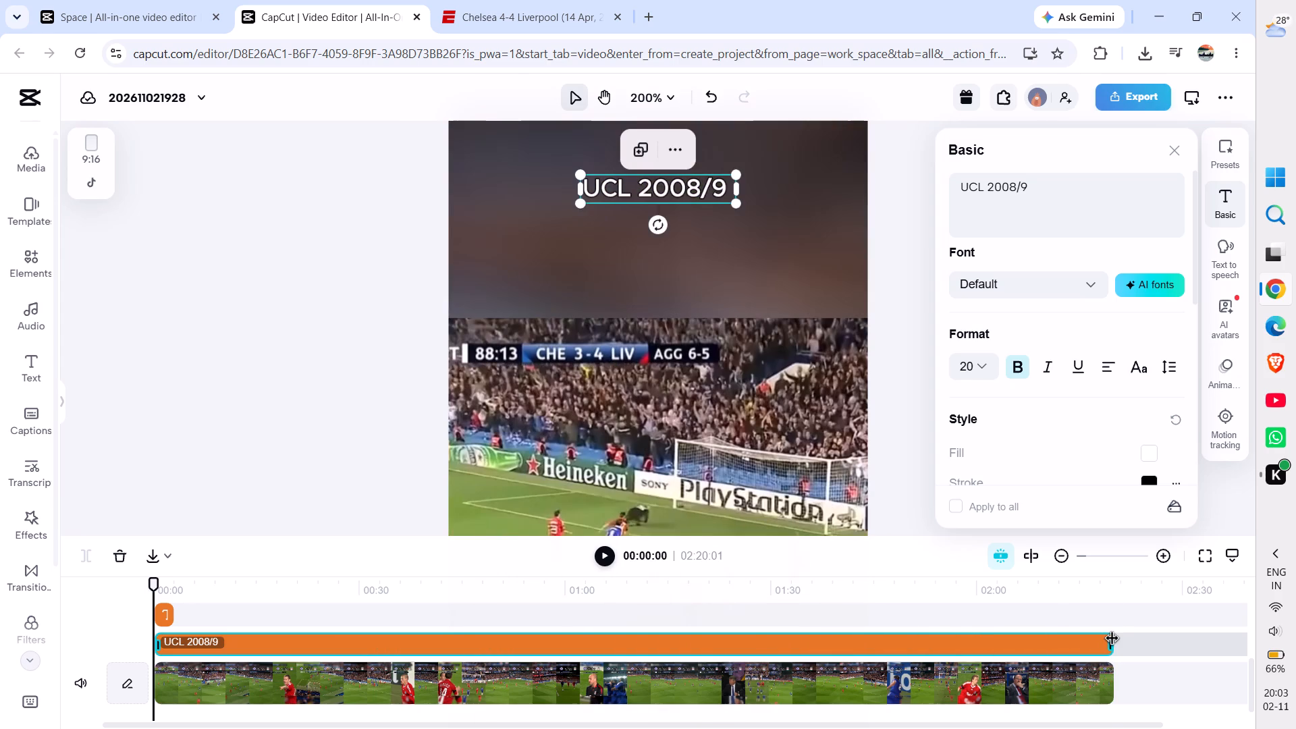
Extend the "Quarter-finals (2nd Leg)" text clip on the timeline to the end of the match footage.
scroll(996, 652, up, 1)
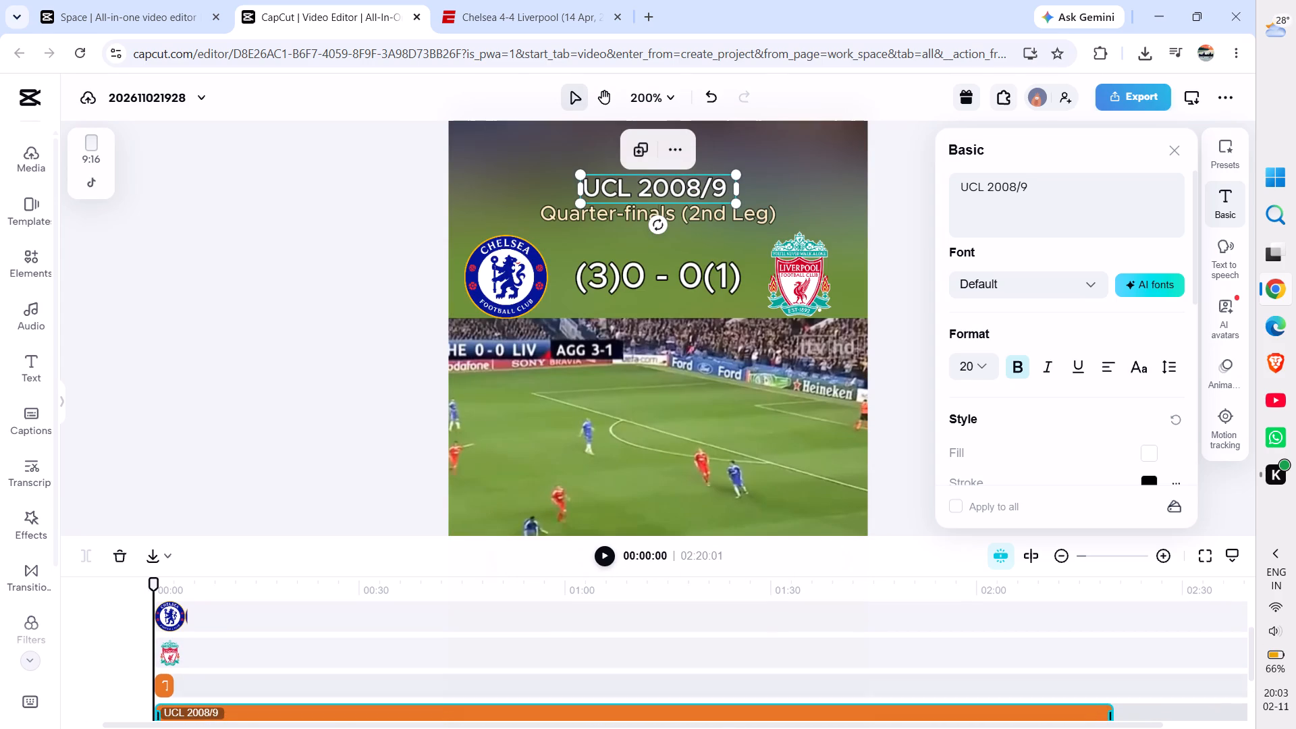
click(165, 687)
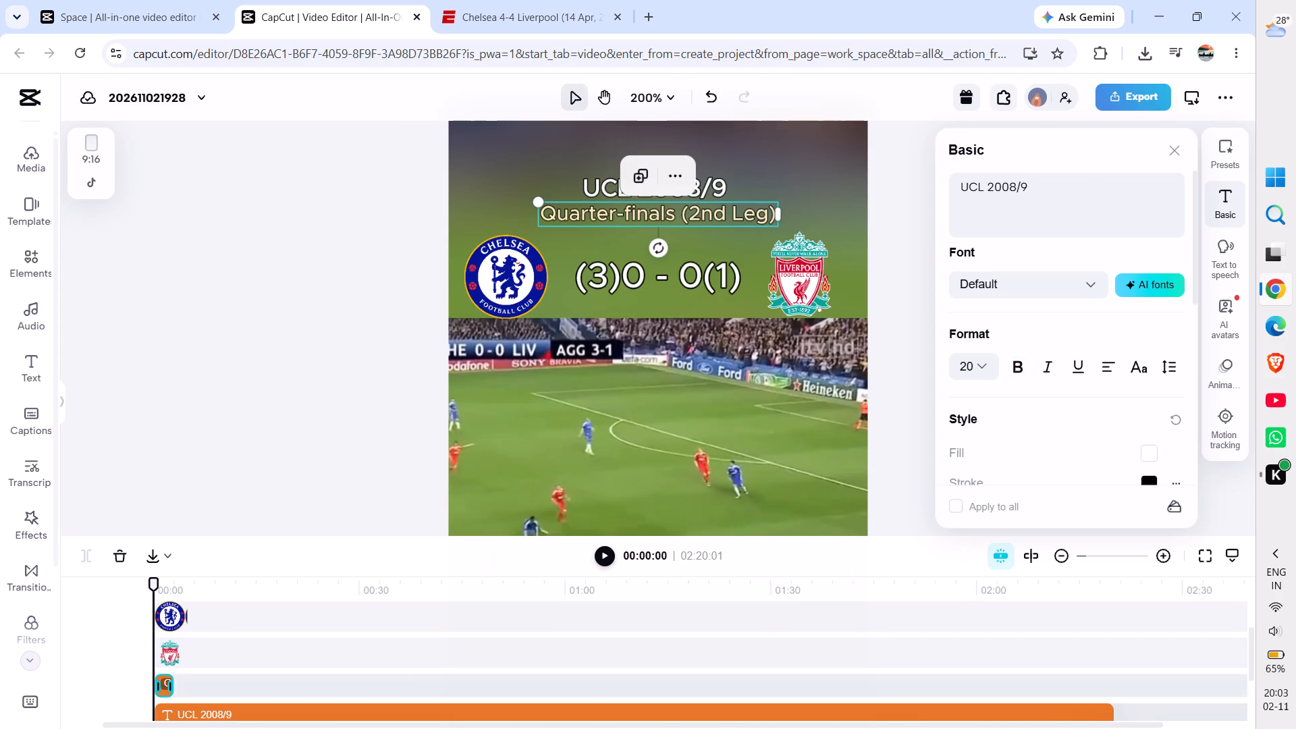
drag(169, 686, 335, 688)
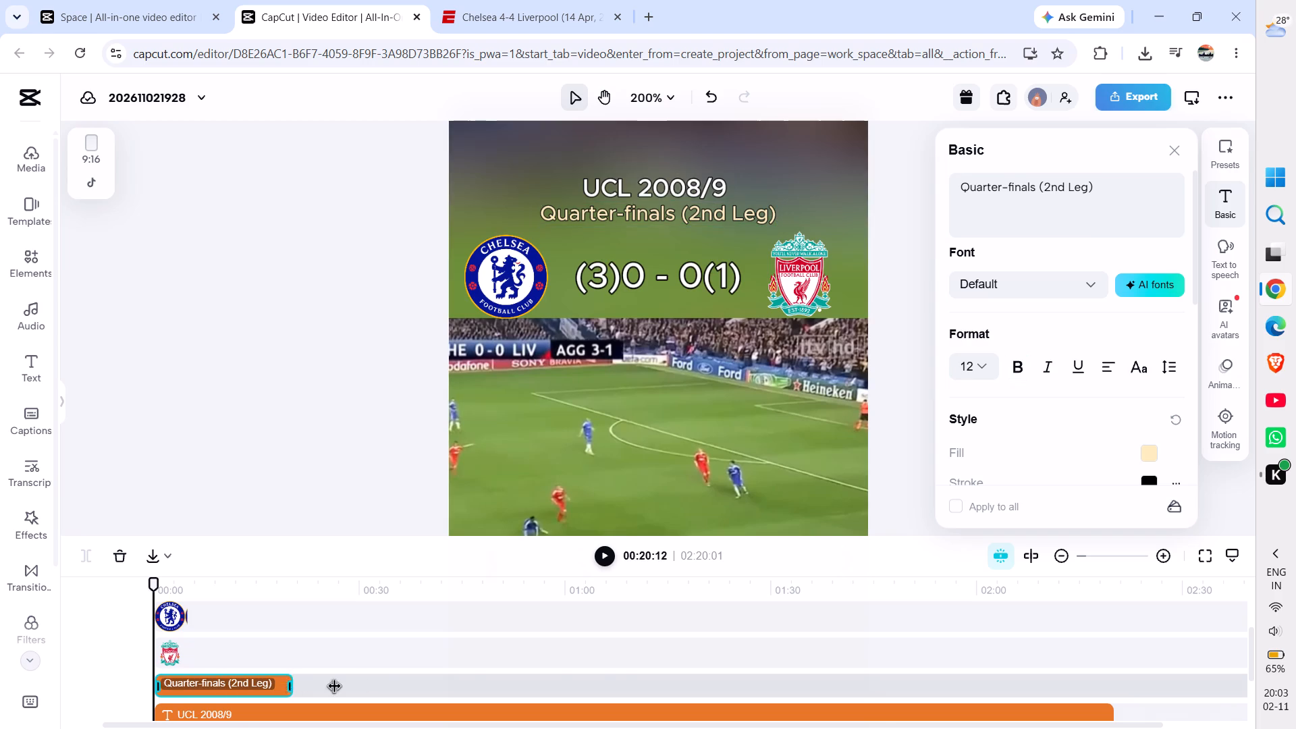
drag(335, 688, 1083, 684)
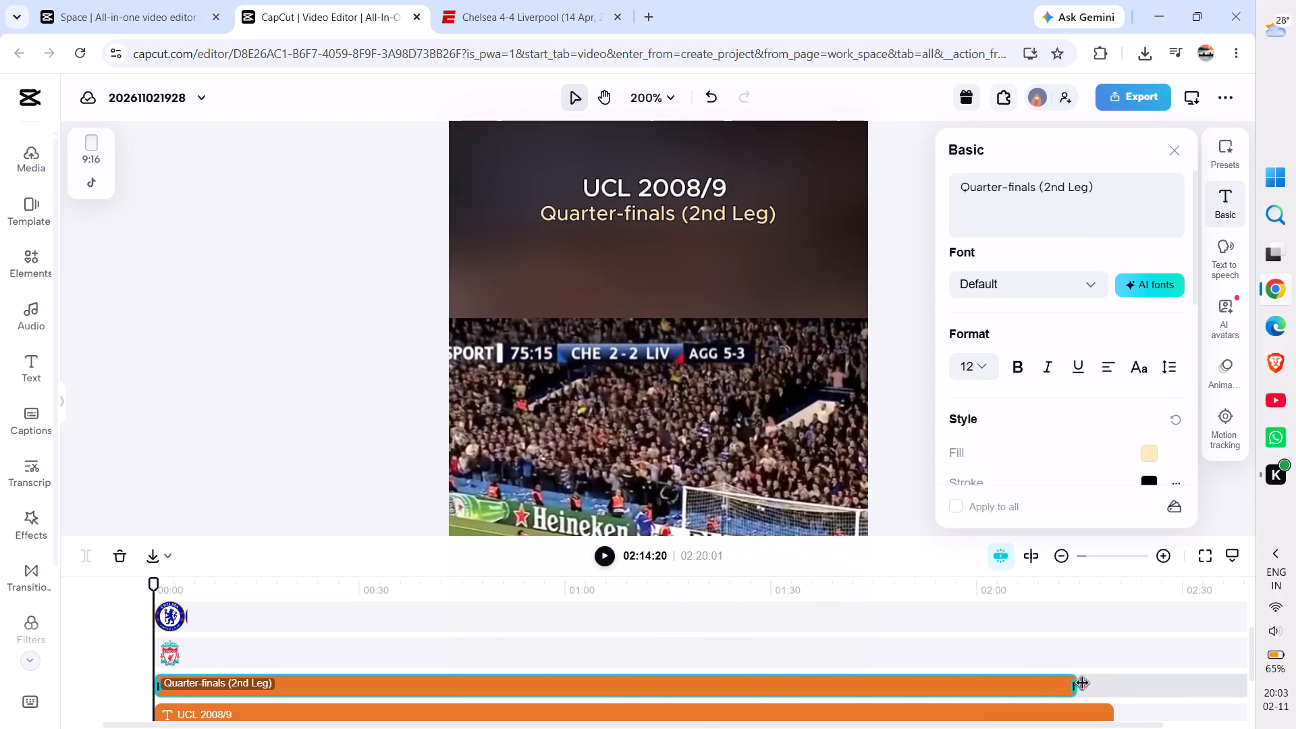
drag(1083, 684, 1109, 686)
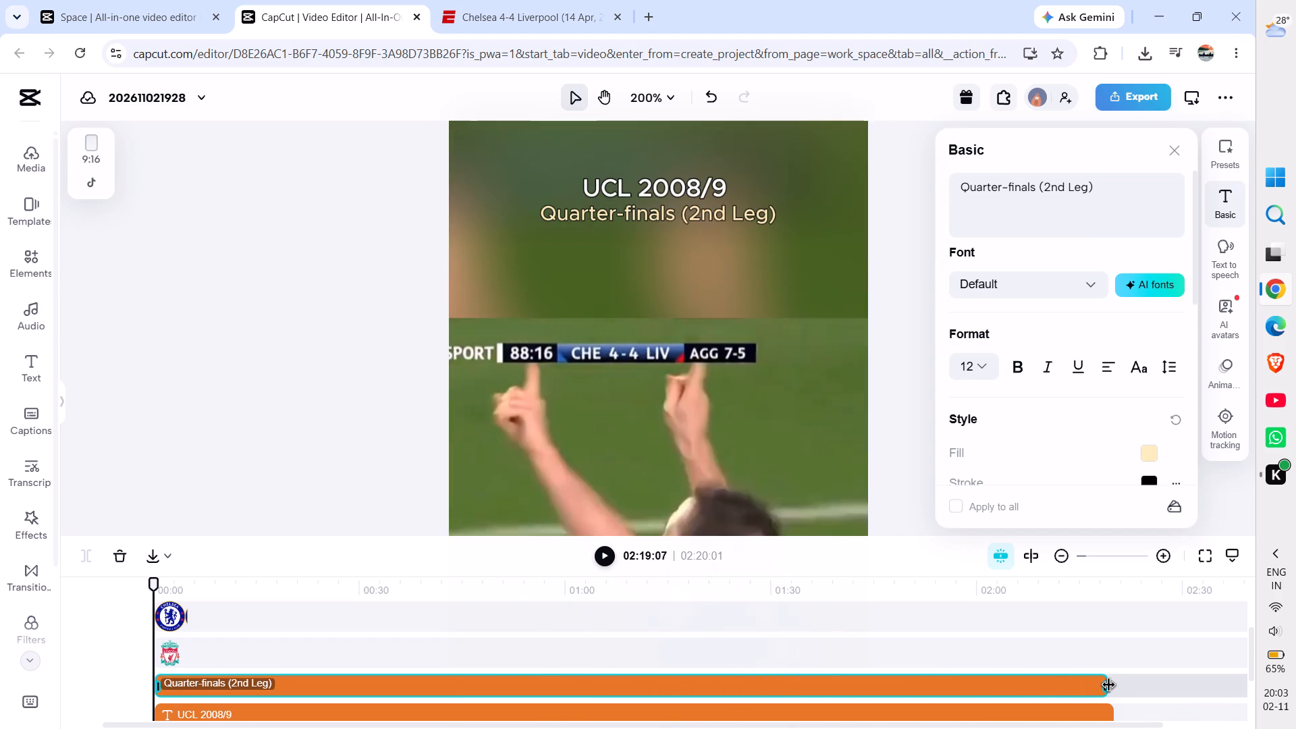
drag(1109, 686, 1112, 686)
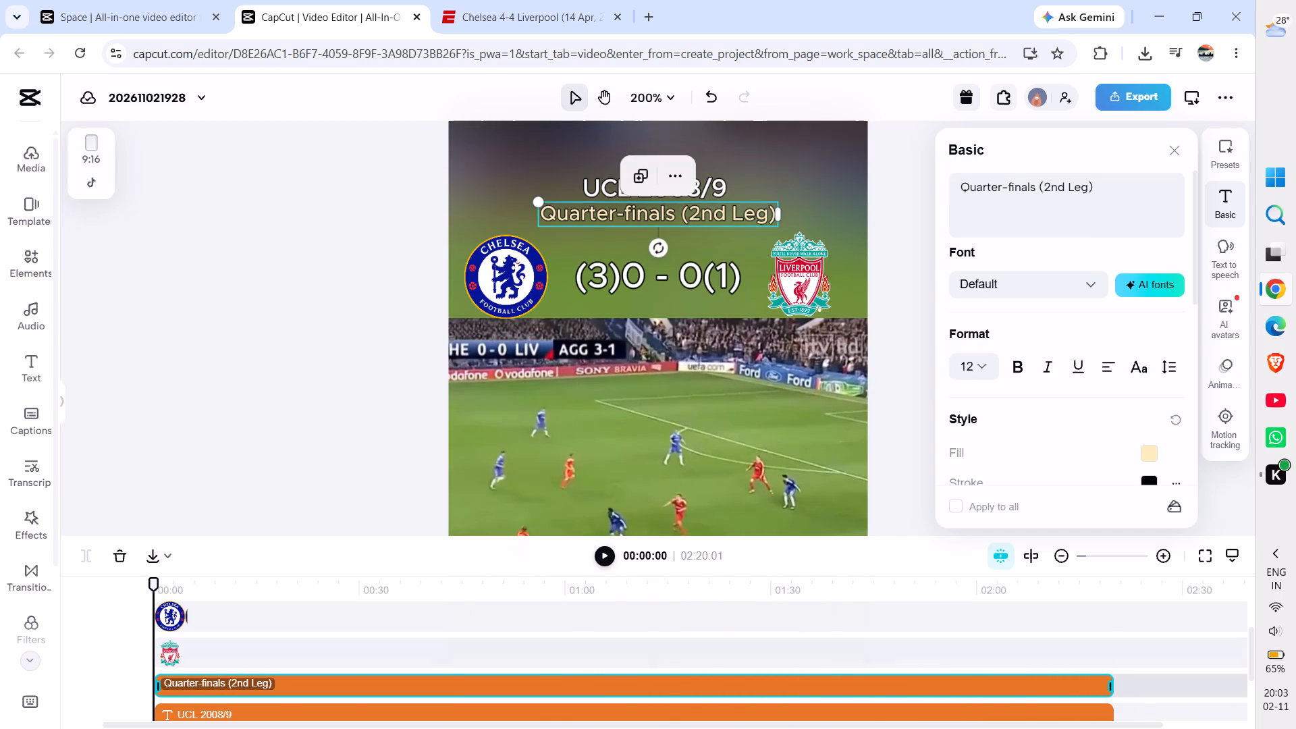
Extend the Liverpool crest clip on the timeline to the end of the match footage, for a duration of 02:20:01.
scroll(938, 659, up, 1)
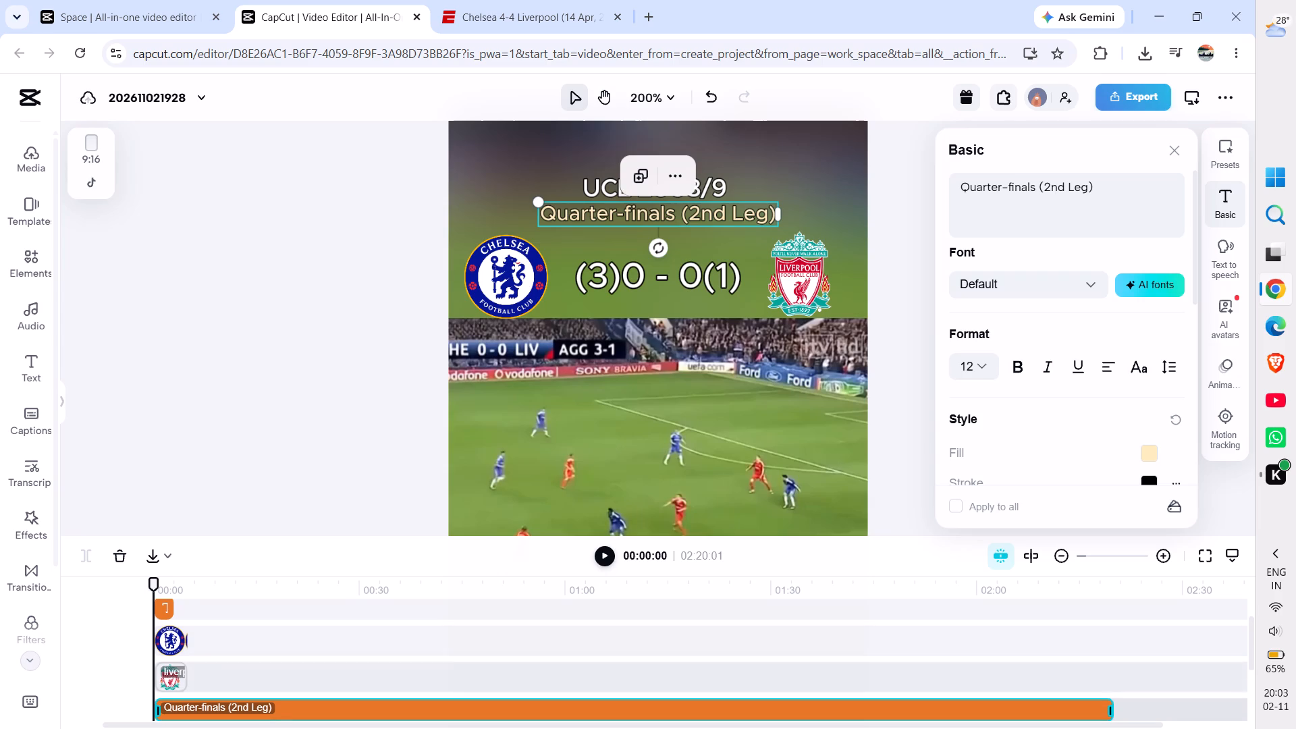
click(169, 678)
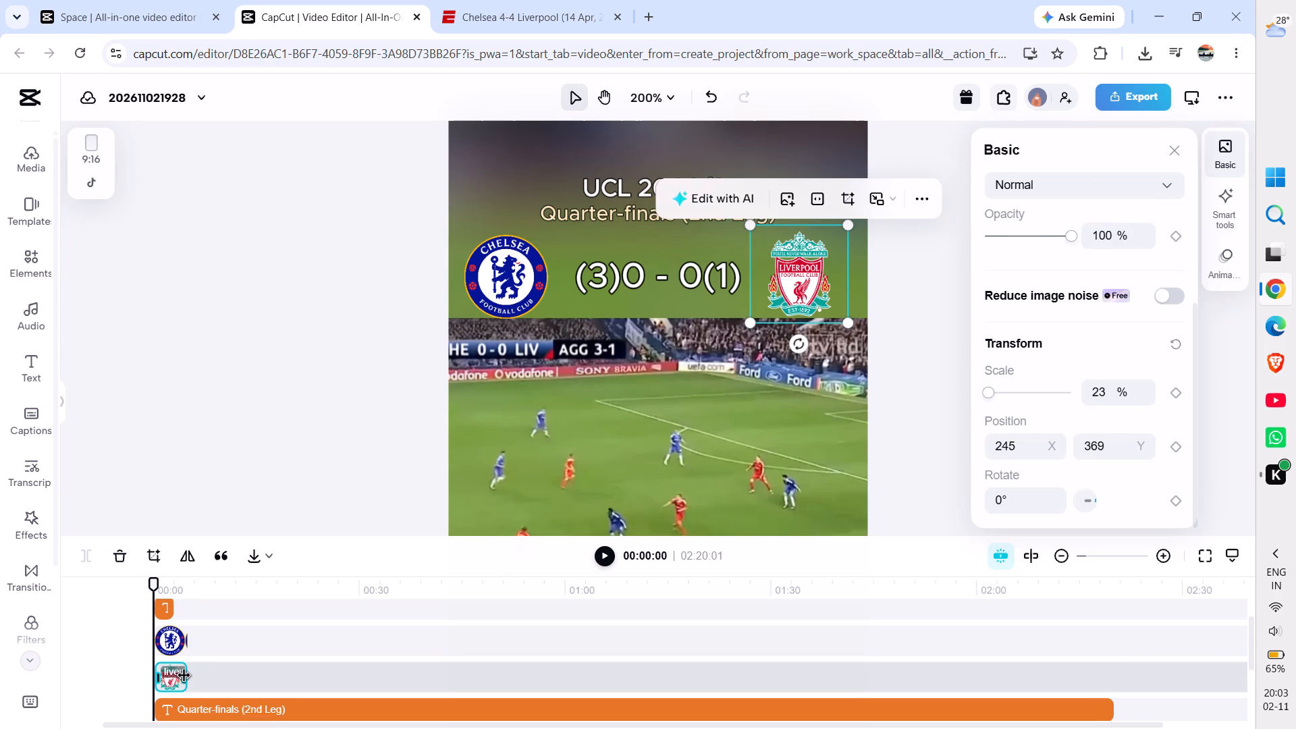
drag(184, 677, 1050, 672)
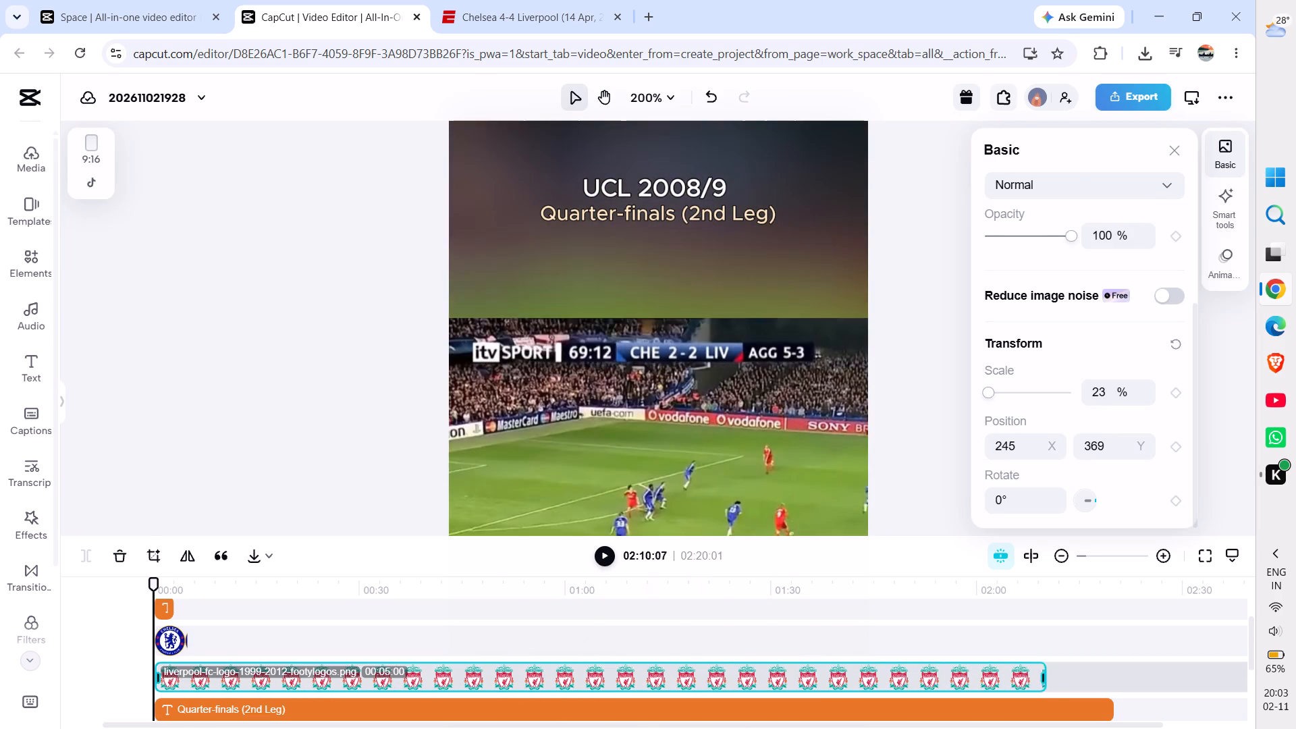
drag(1050, 672, 1195, 672)
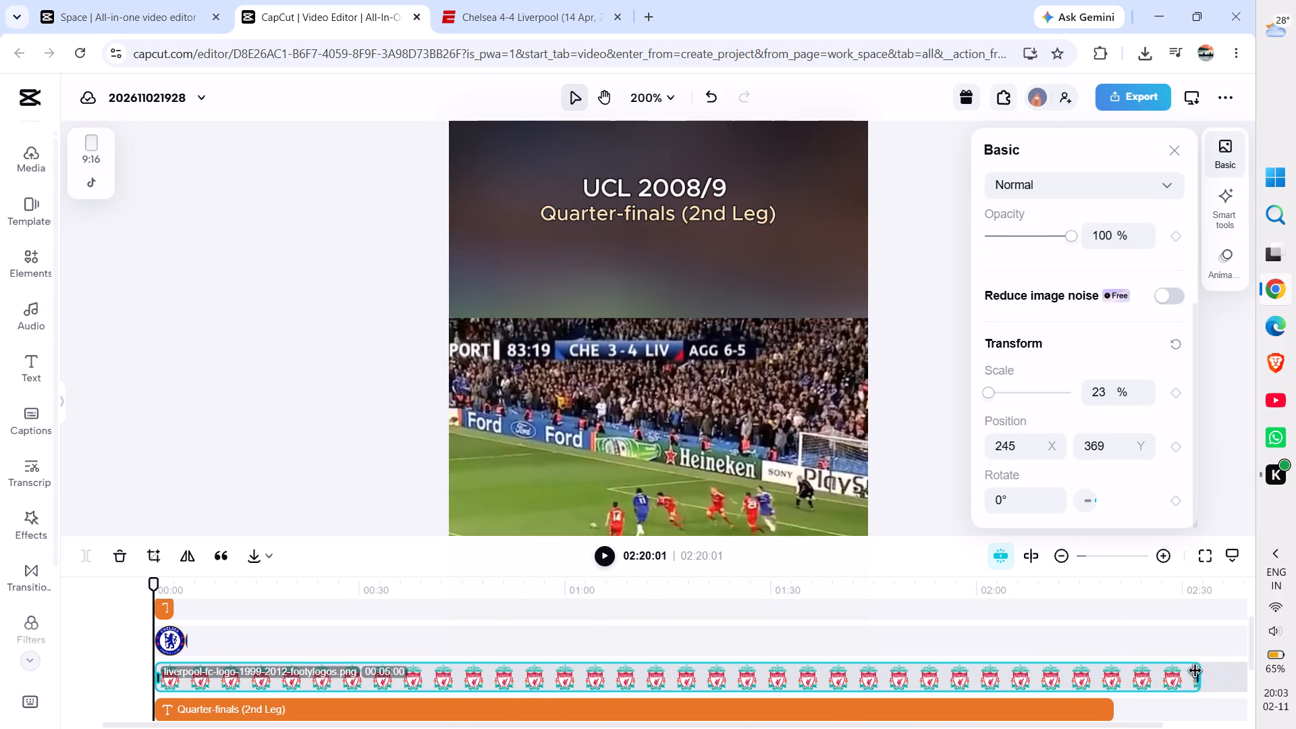
drag(1195, 672, 1113, 671)
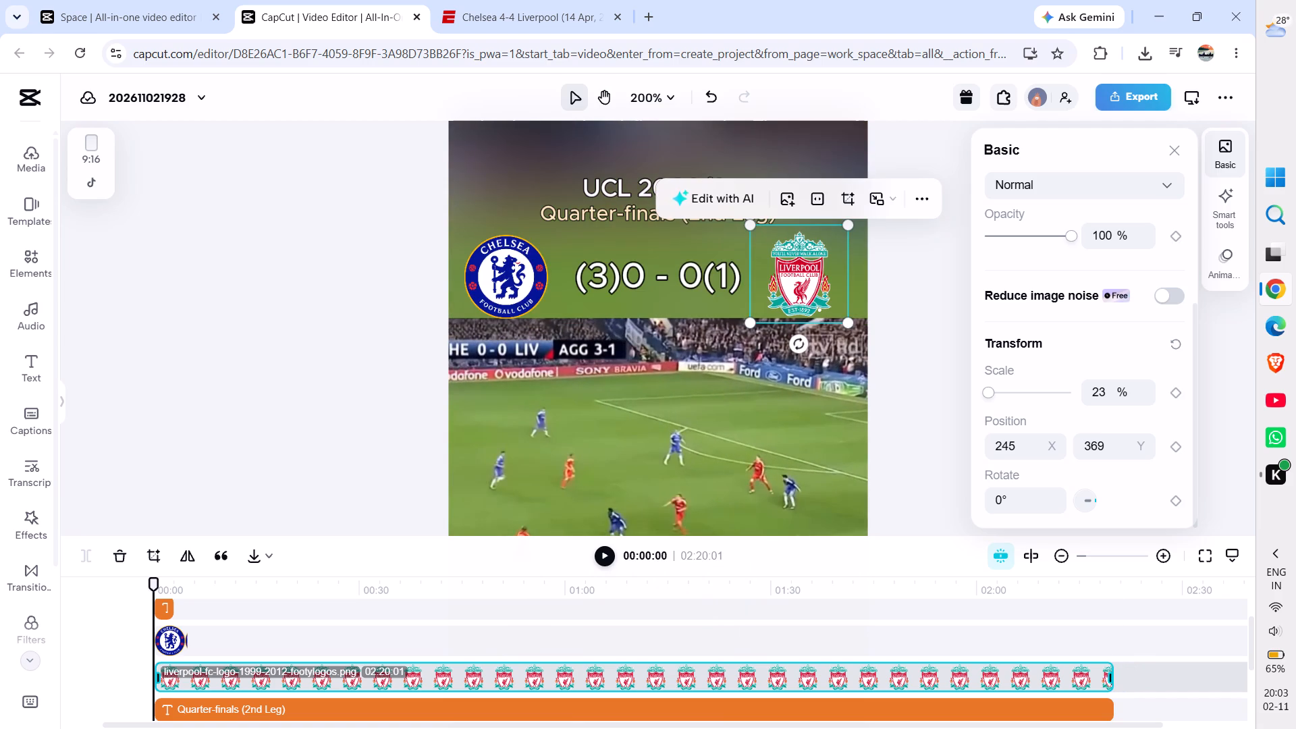
Extend the Chelsea crest clip on the timeline to the end of the match footage, for a duration of 02:20:01.
scroll(1037, 658, up, 1)
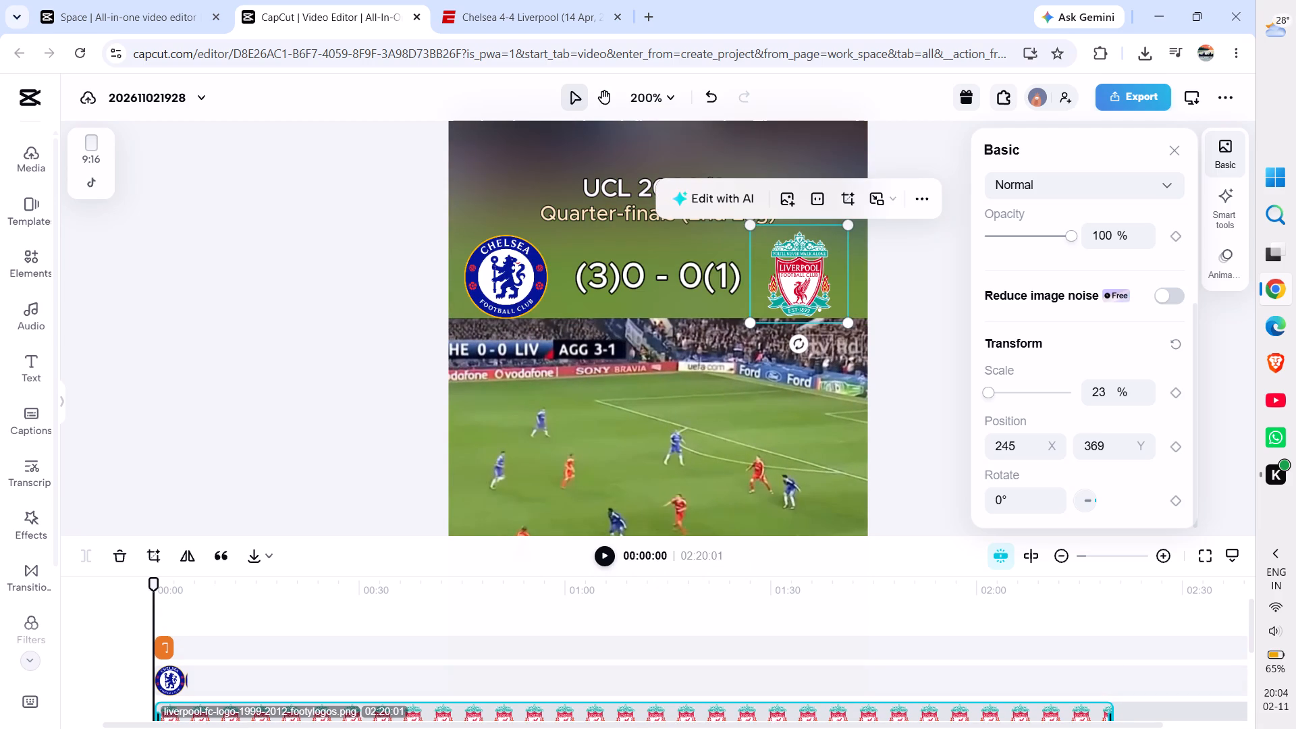
click(181, 684)
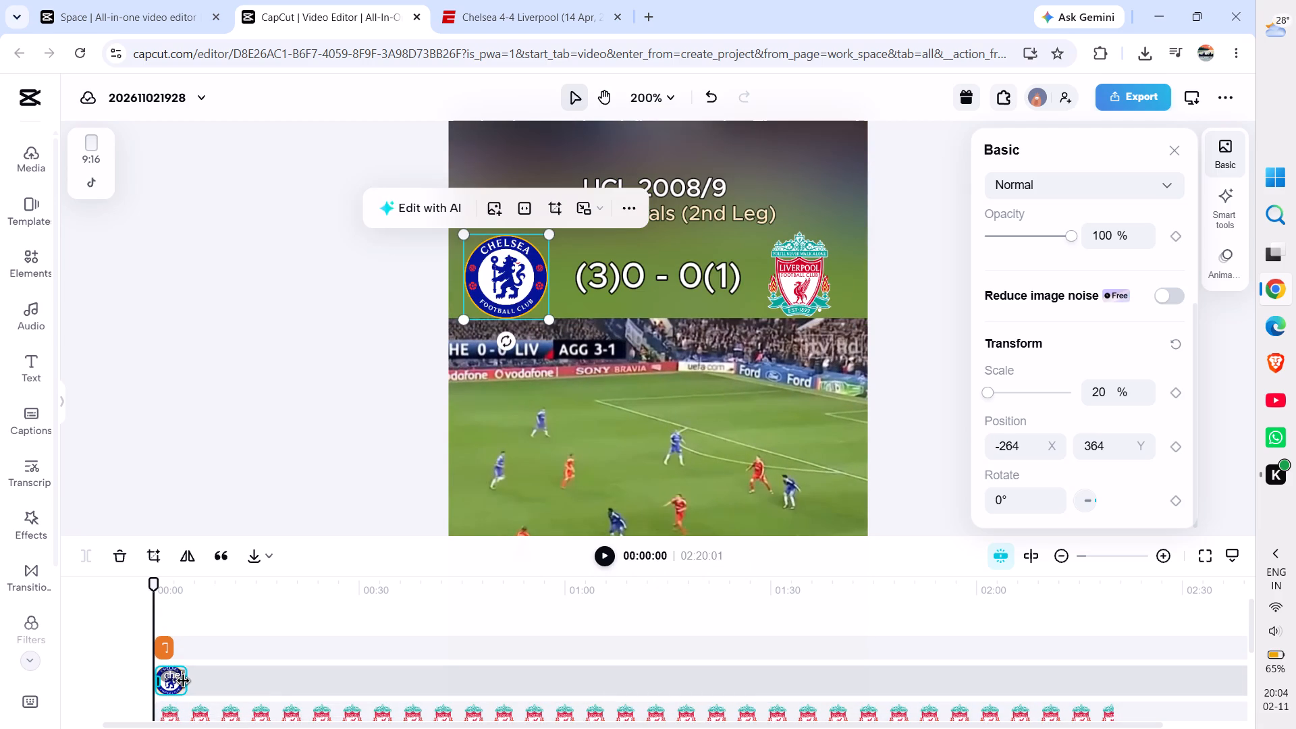
drag(185, 682, 914, 697)
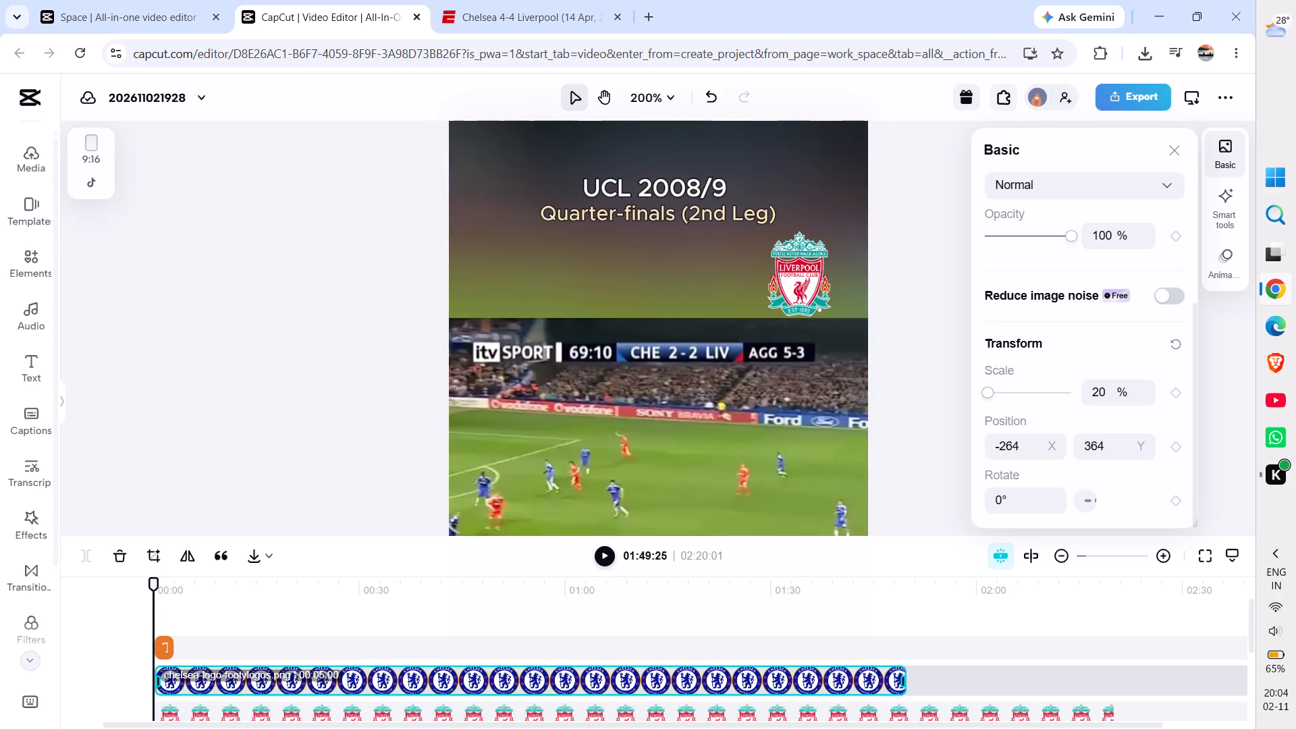
drag(914, 697, 1154, 683)
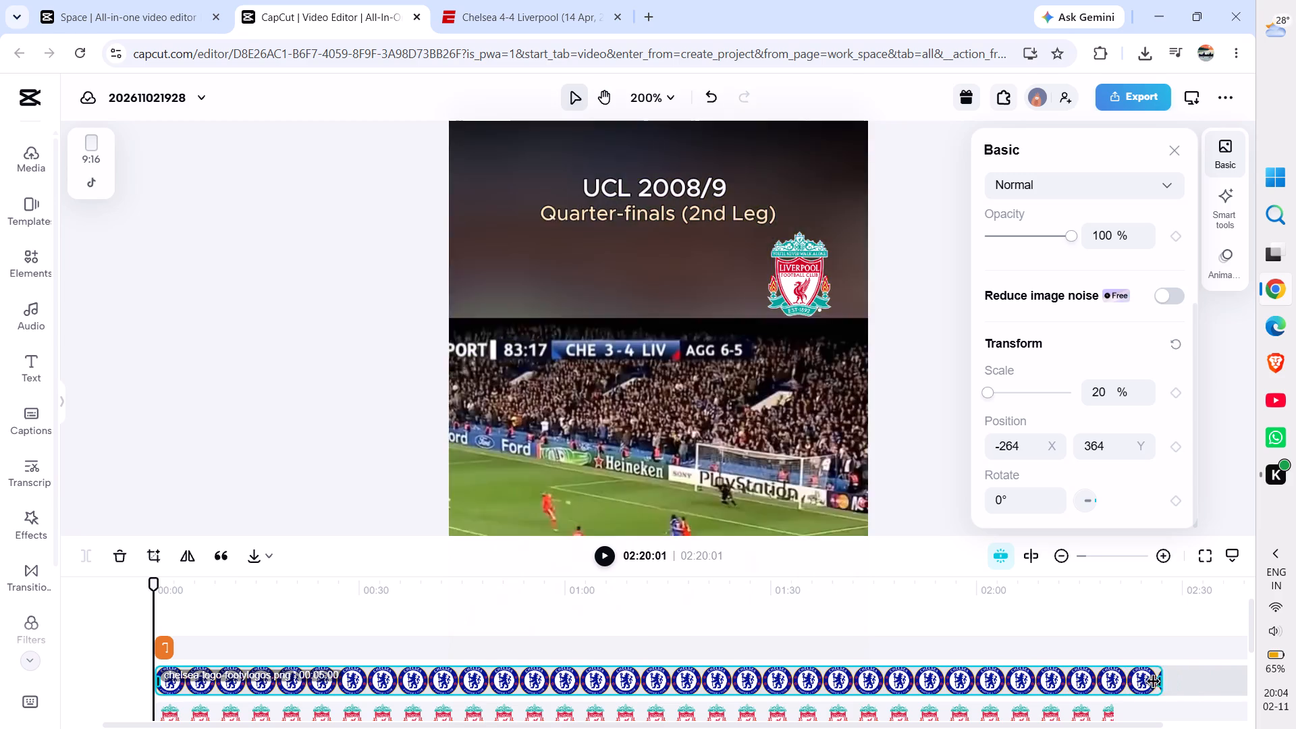
drag(1154, 683, 1114, 681)
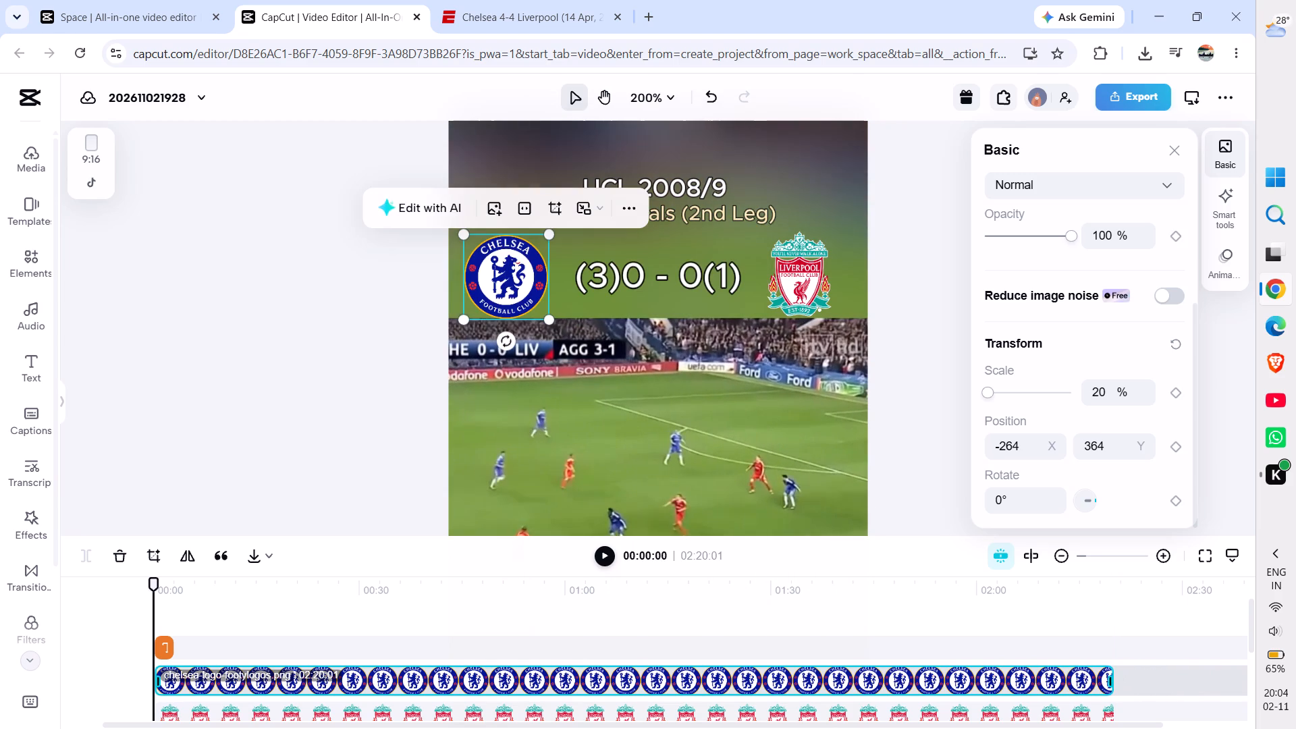
Extend the "(3)0 - 0(1)" score text clip on the timeline to the end of the match footage.
scroll(929, 652, up, 1)
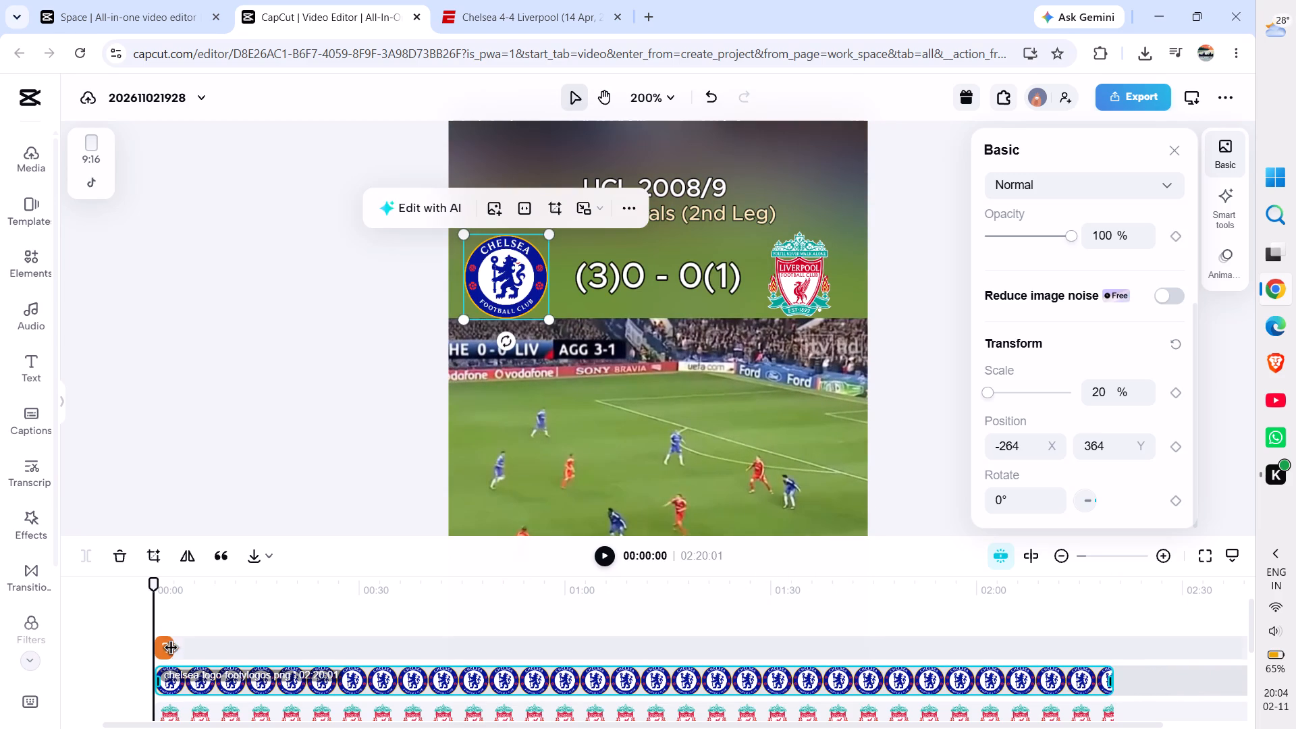
click(161, 645)
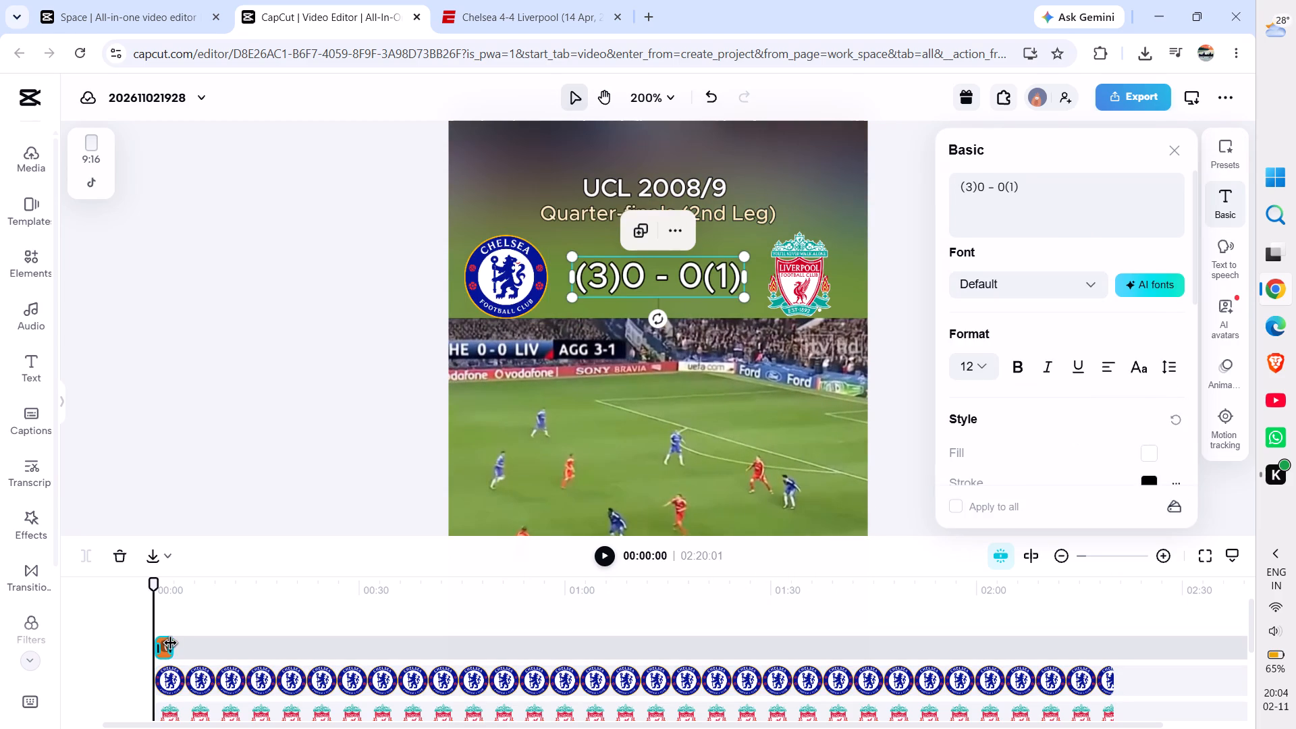
drag(171, 645, 1018, 659)
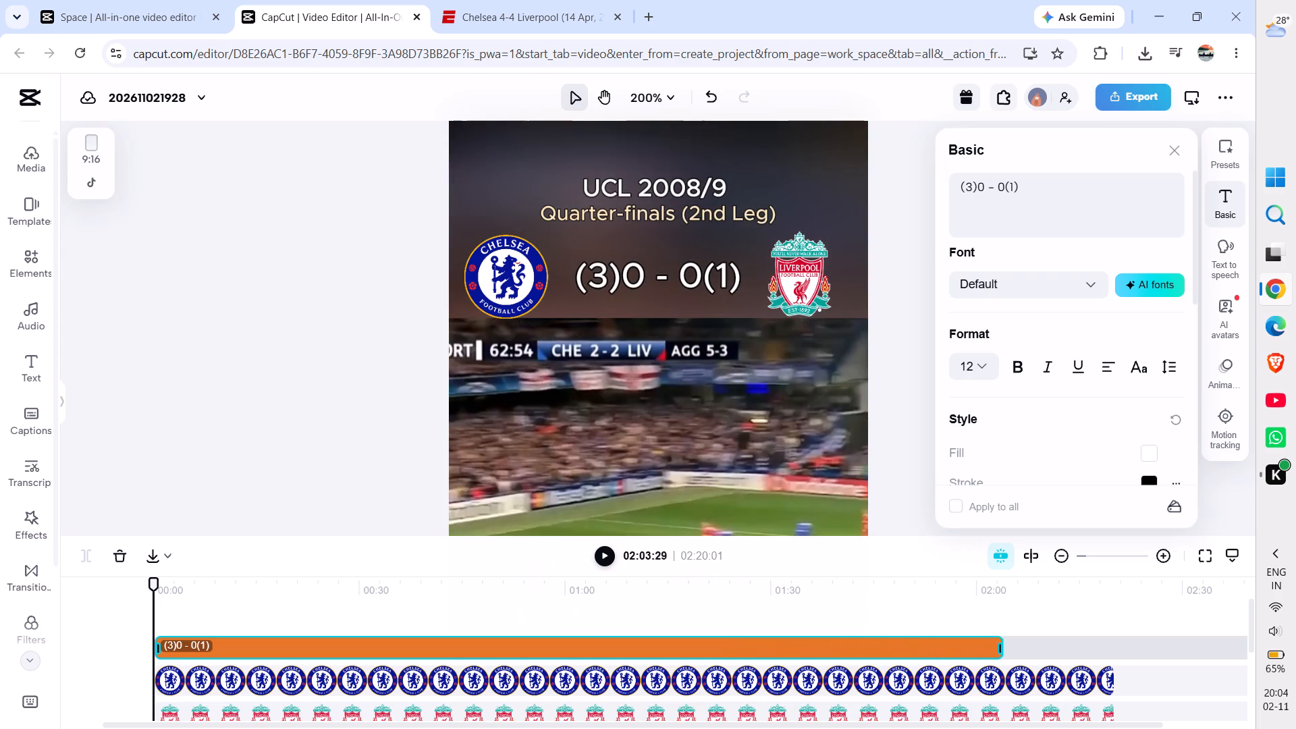
drag(1018, 659, 1234, 653)
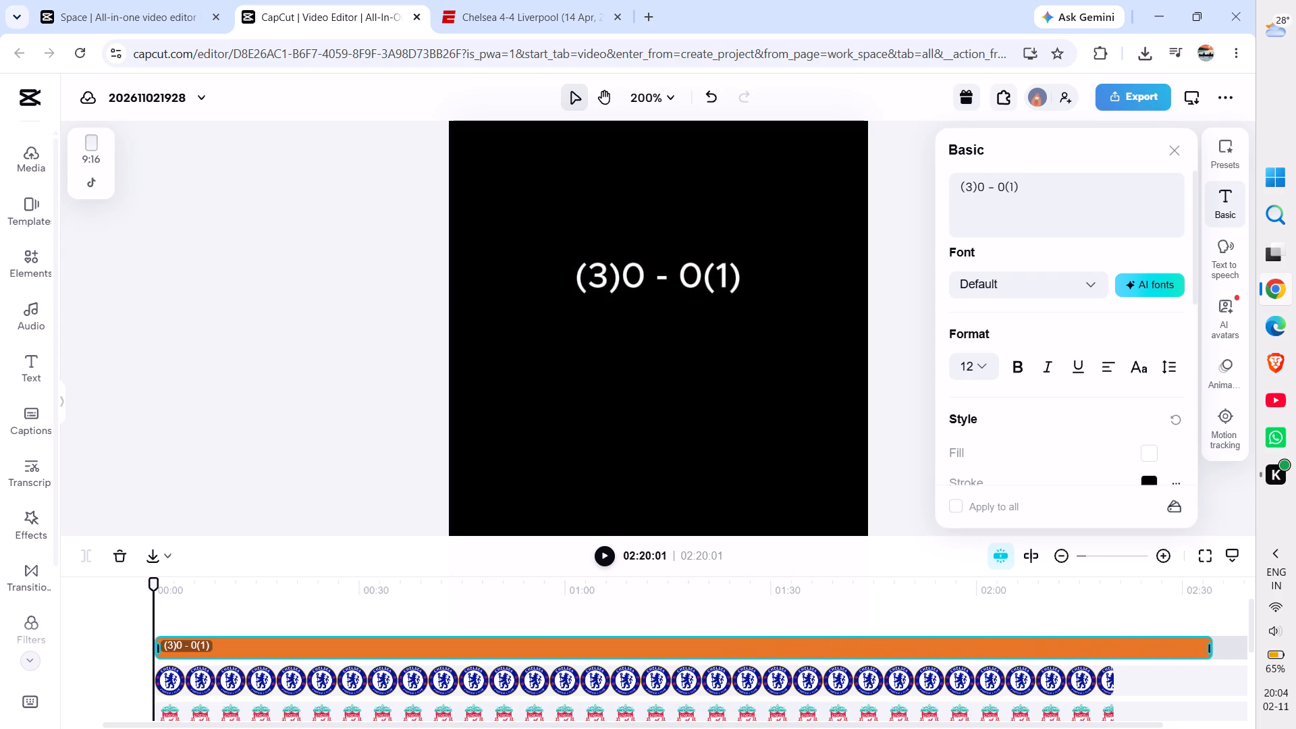
drag(1234, 653, 1116, 653)
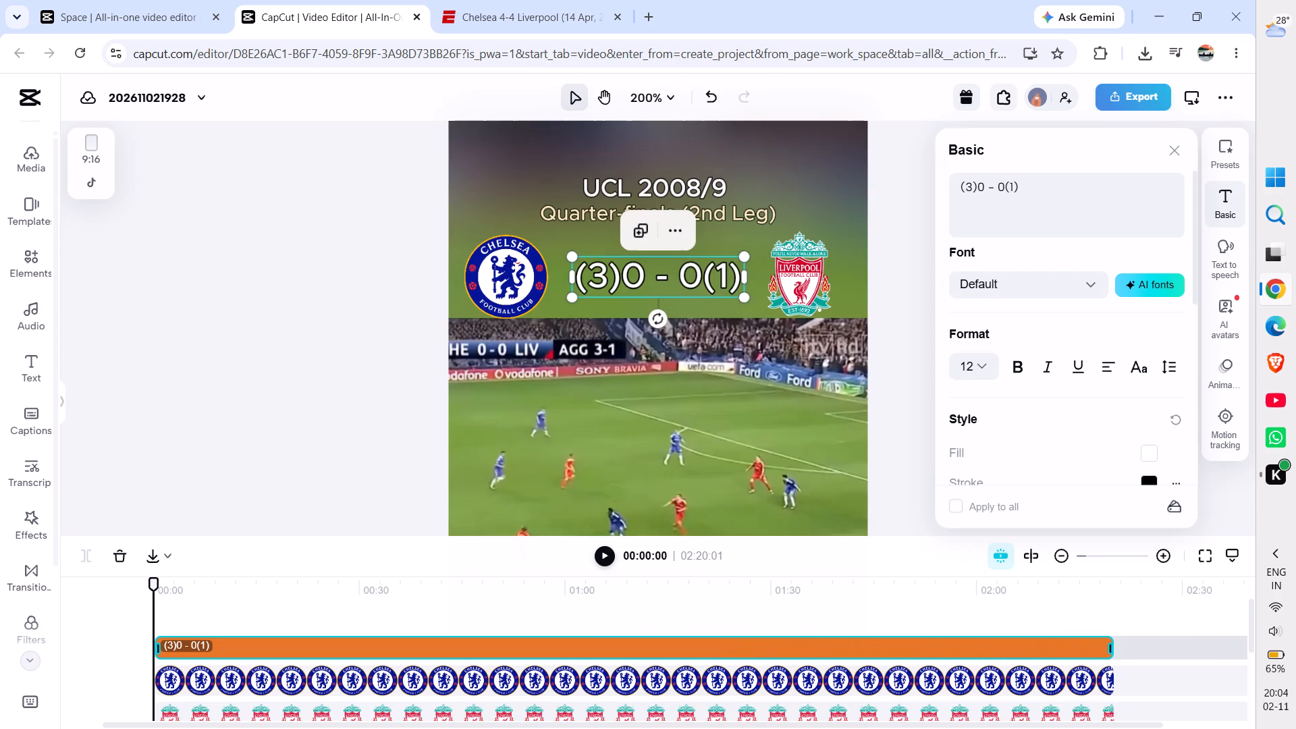
Fit the whole 9:16 frame in the preview and play the first two seconds of the video to check the header.
click(339, 435)
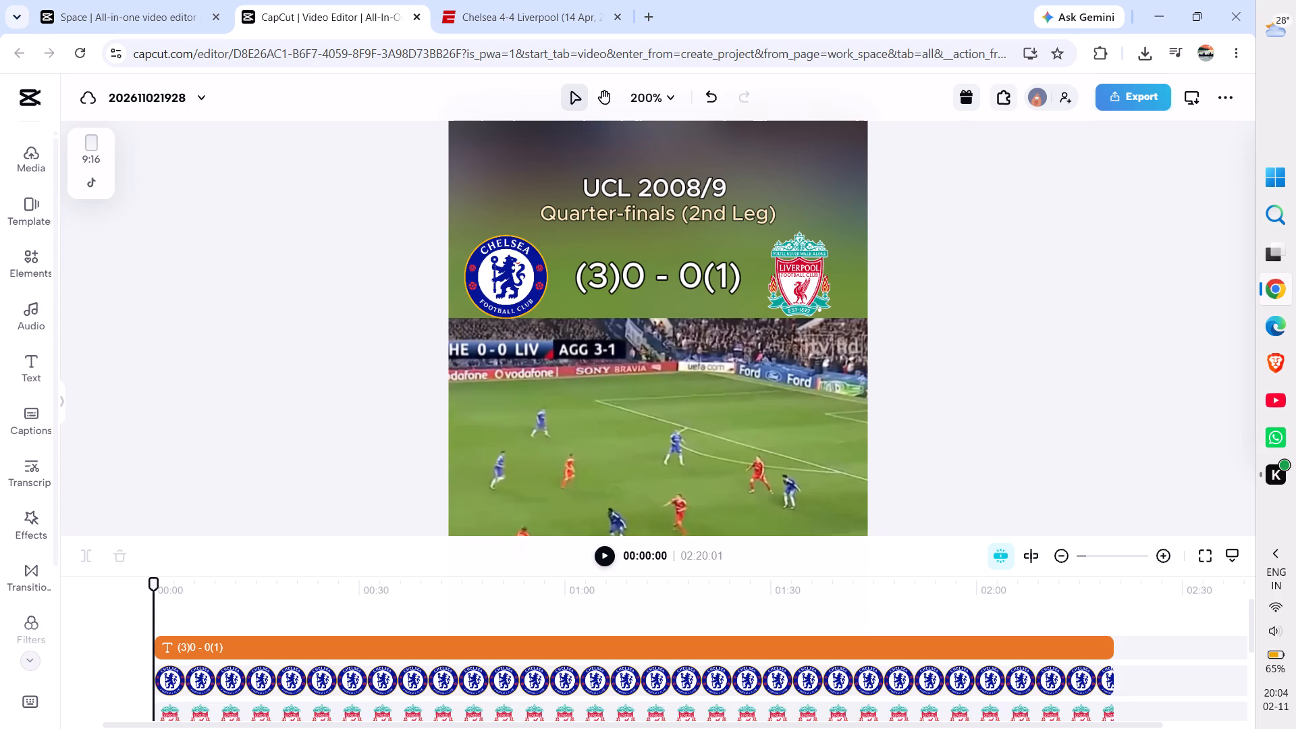
key(shift+f)
key(space)
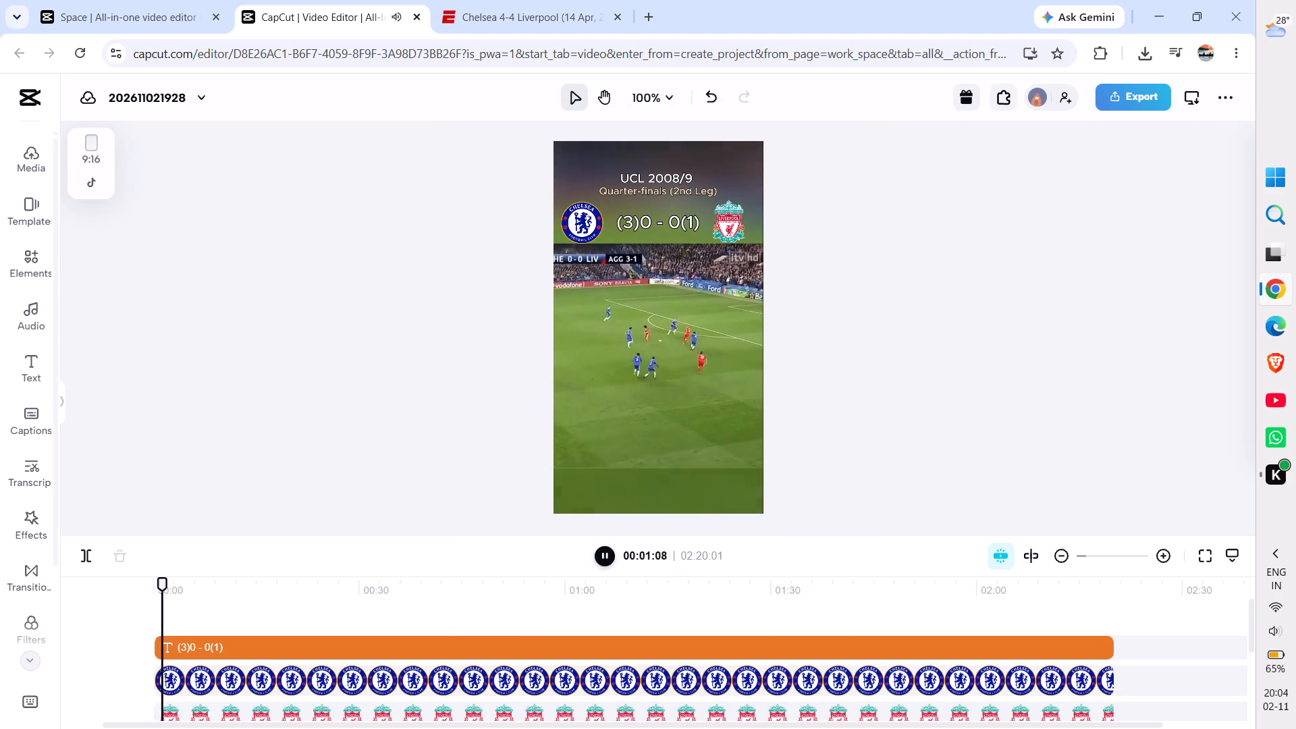
key(space)
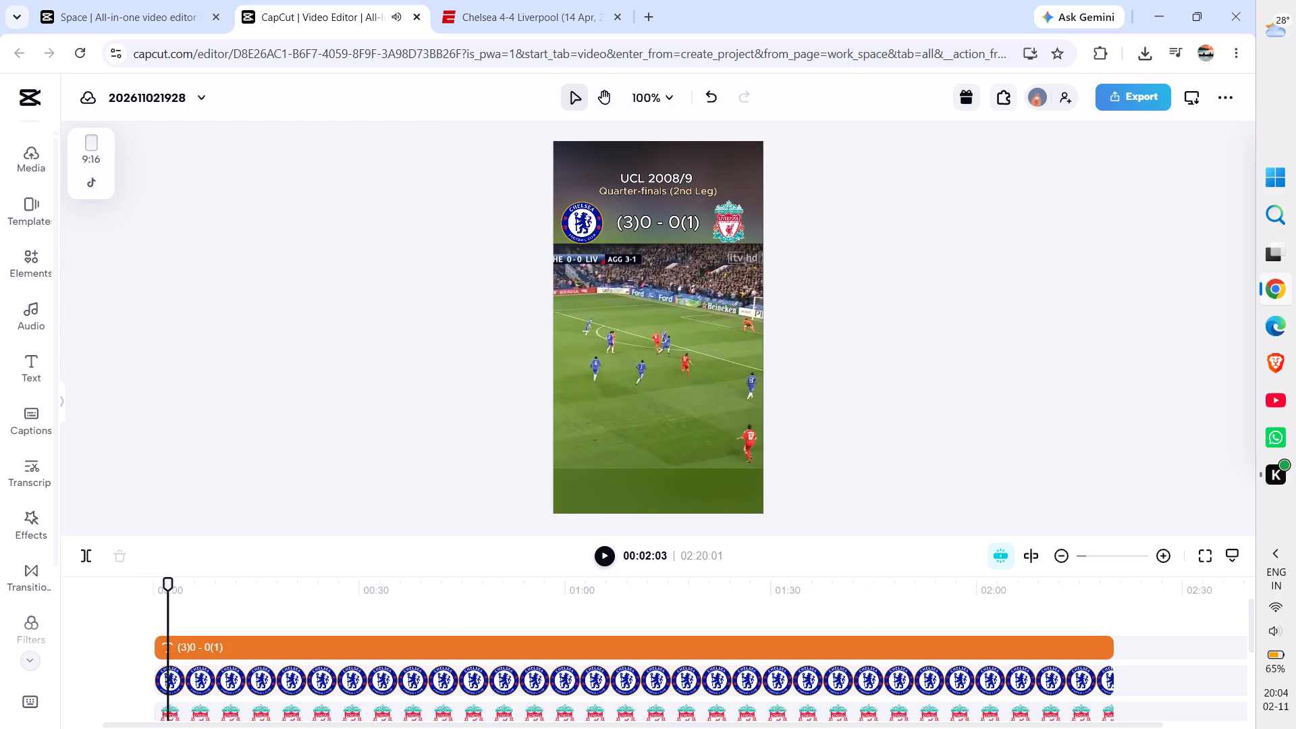
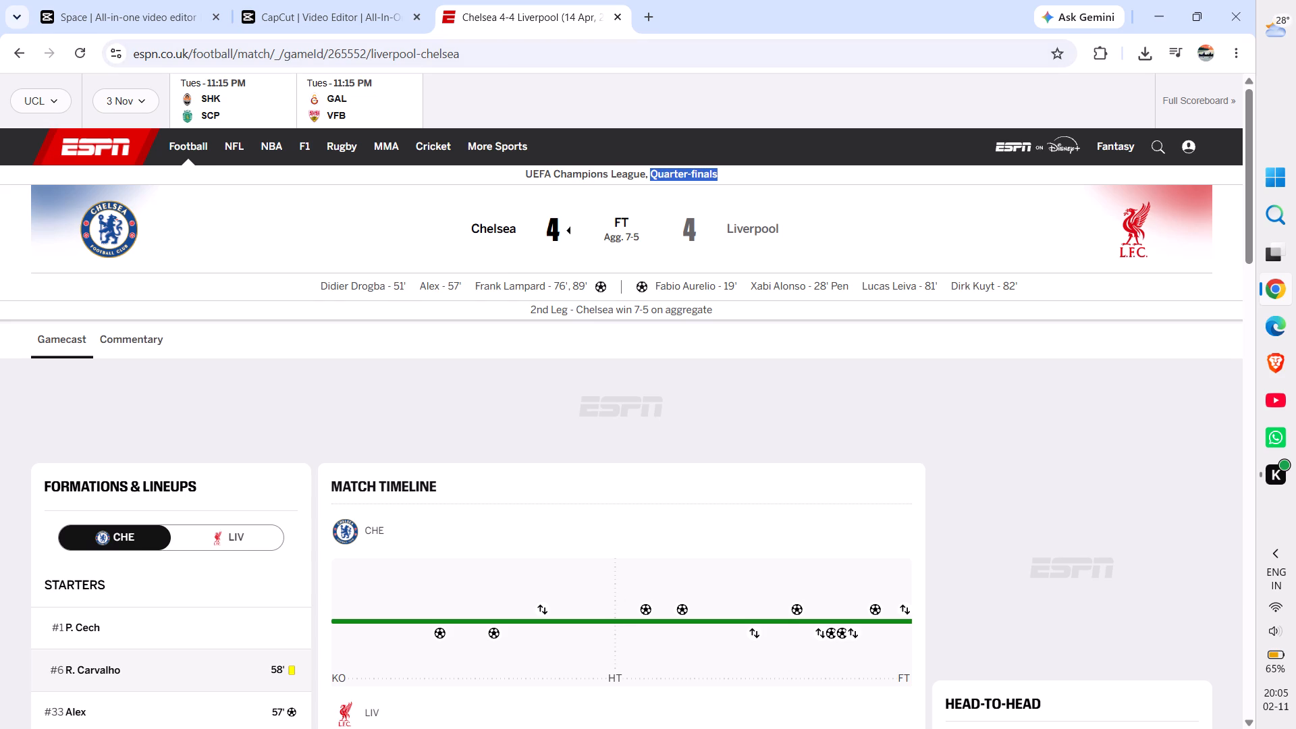
Switch back to the CapCut project and play the footage through Liverpool's first goal to find where the score changes.
click(273, 383)
click(321, 0)
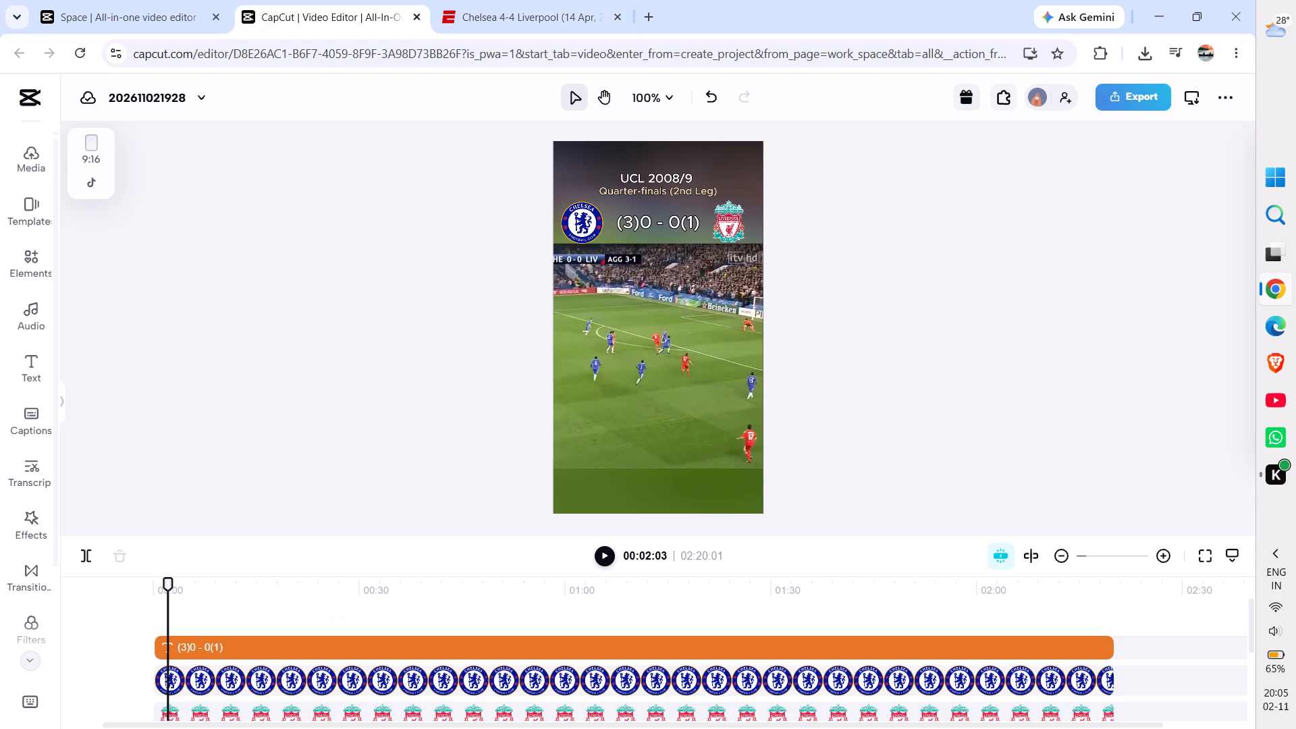
key(space)
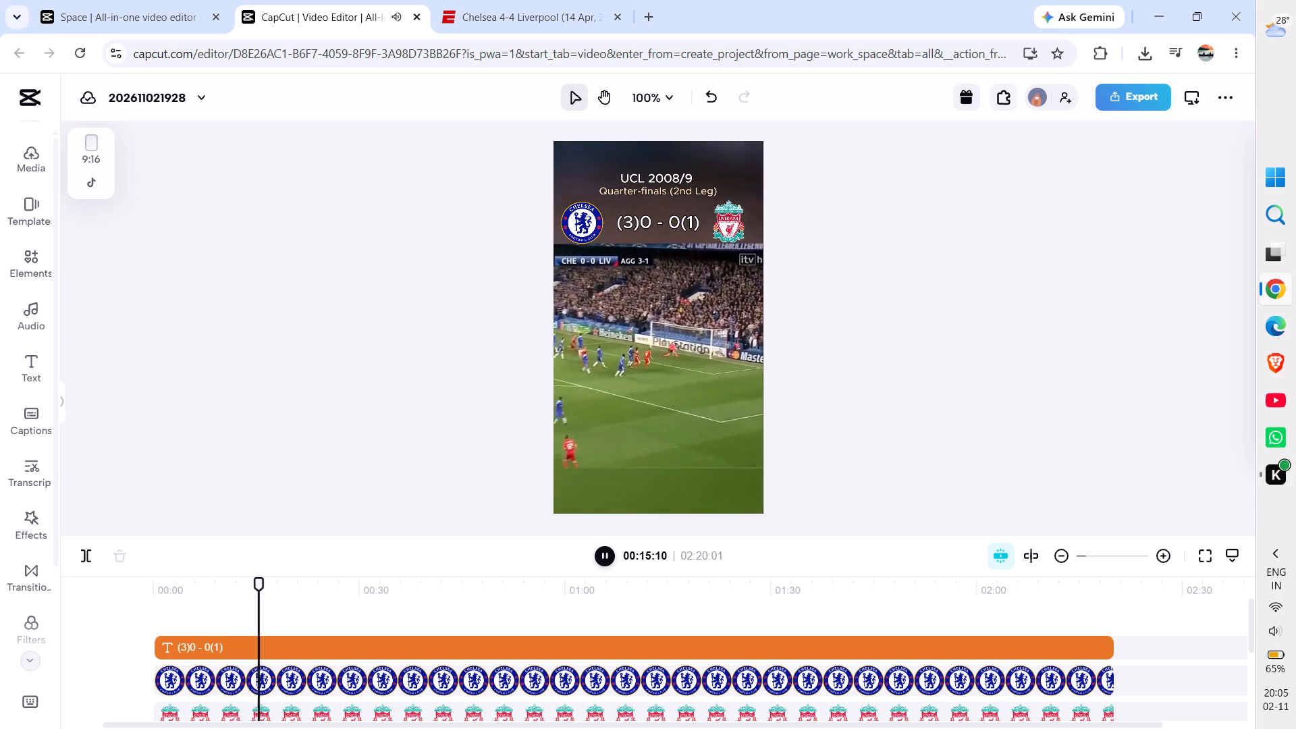
key(space)
key(space)
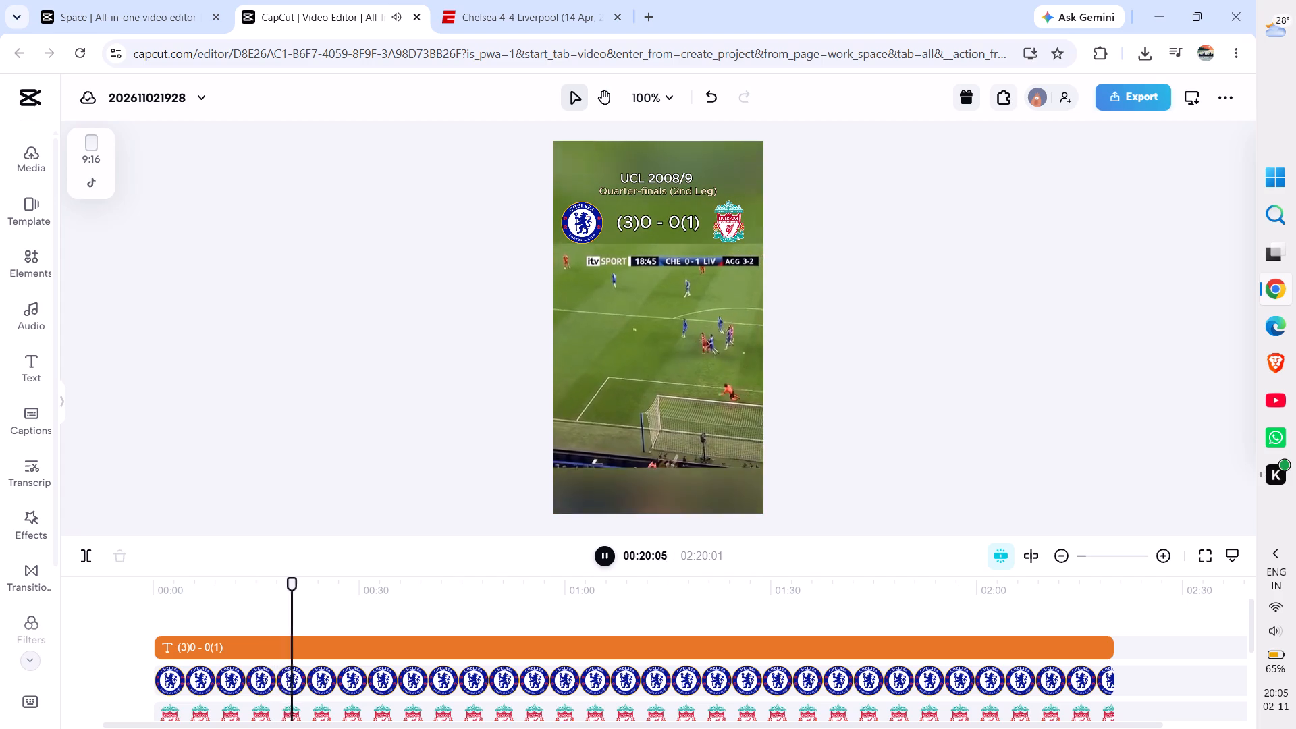
key(space)
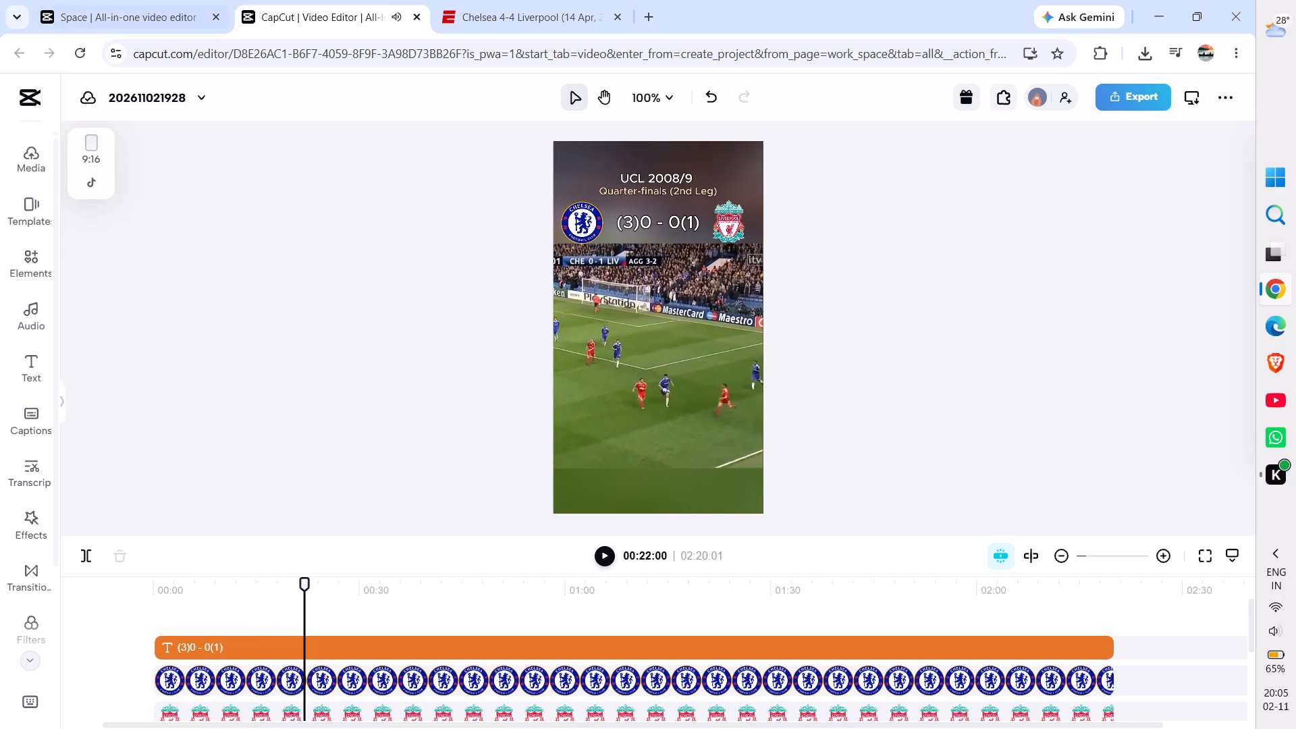
Split the "(3)0 - 0(1)" score text clip at 00:15:27, the moment of Liverpool's first goal.
key(ctrl+equal)
key(ctrl+equal)
key(ctrl+equal)
key(ctrl+equal)
key(ctrl+equal)
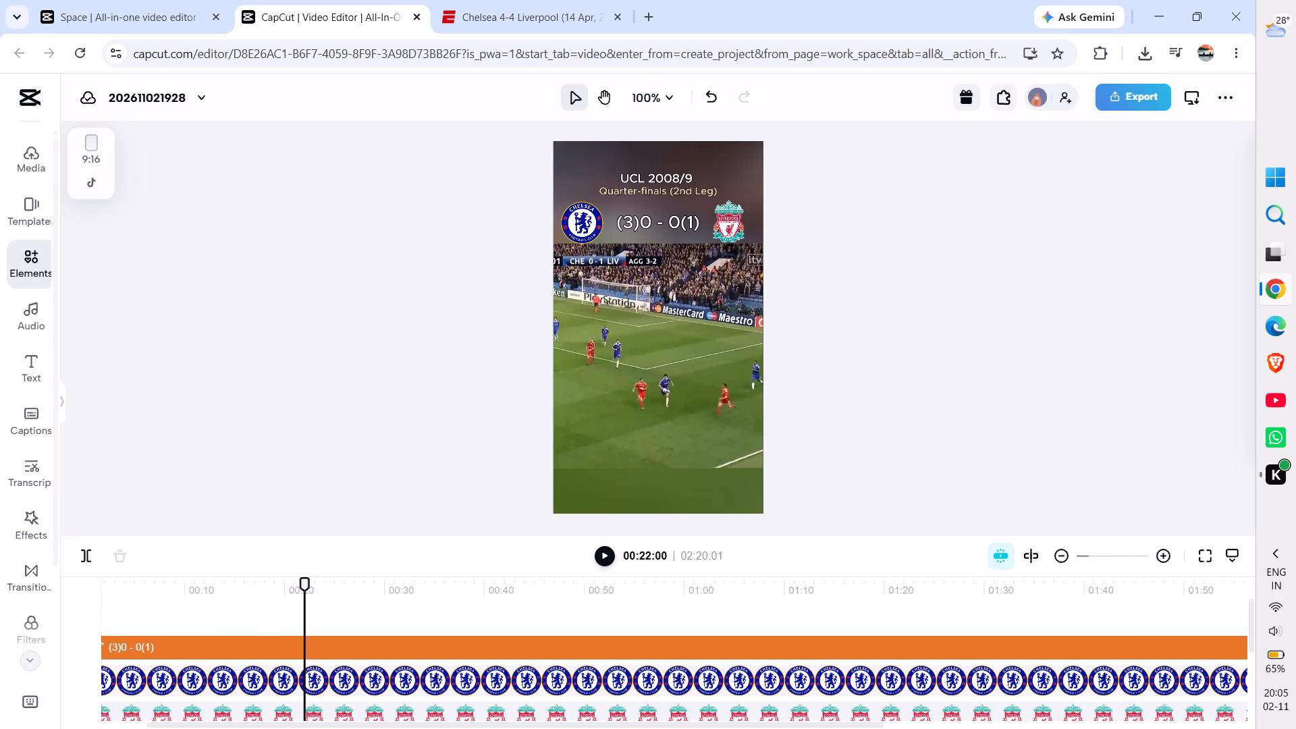
key(ctrl+equal)
key(ctrl+equal)
key(ctrl+equal)
key(ctrl+equal)
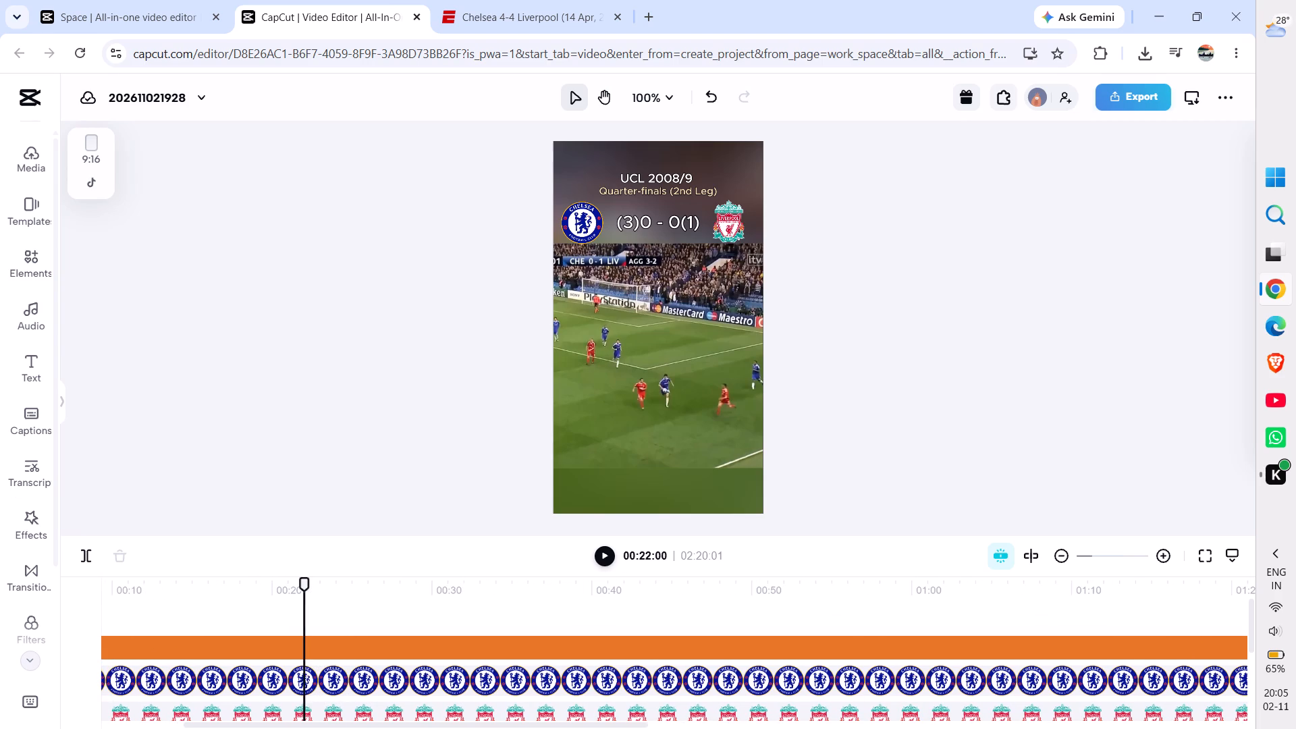
scroll(325, 642, right, 2)
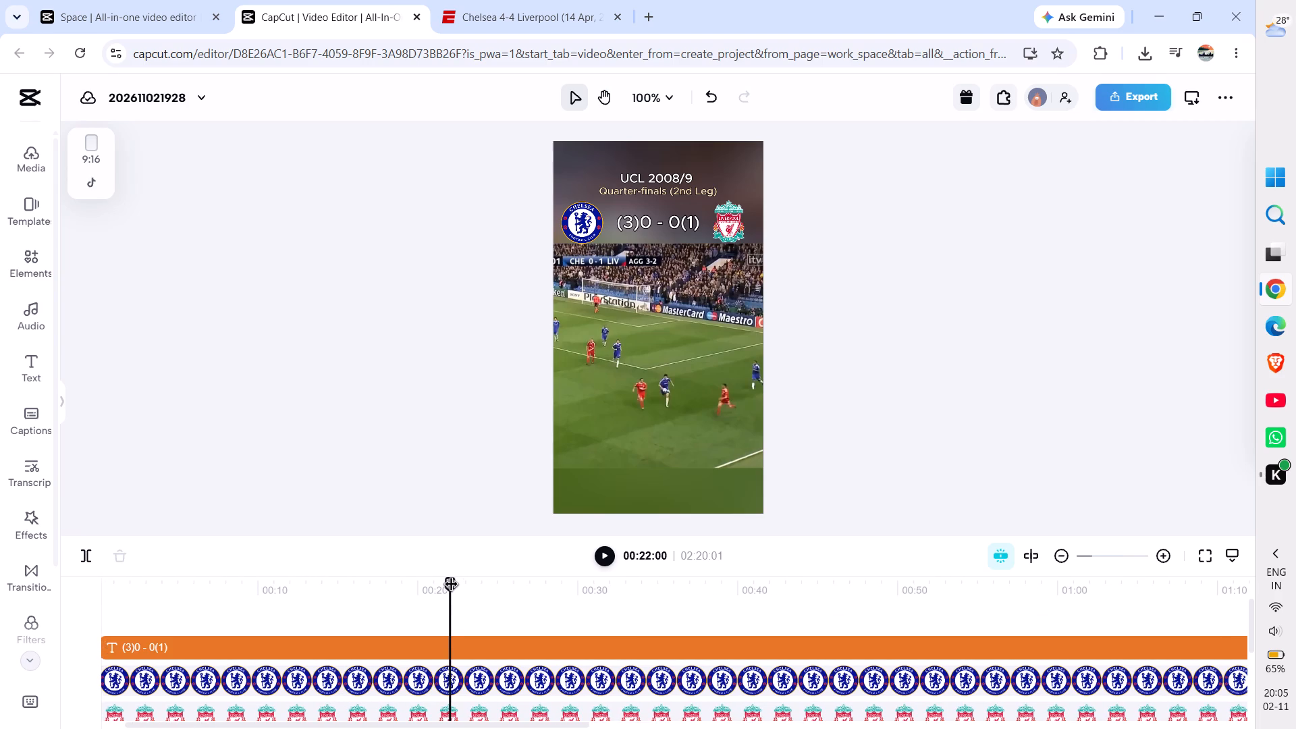
drag(452, 586, 359, 590)
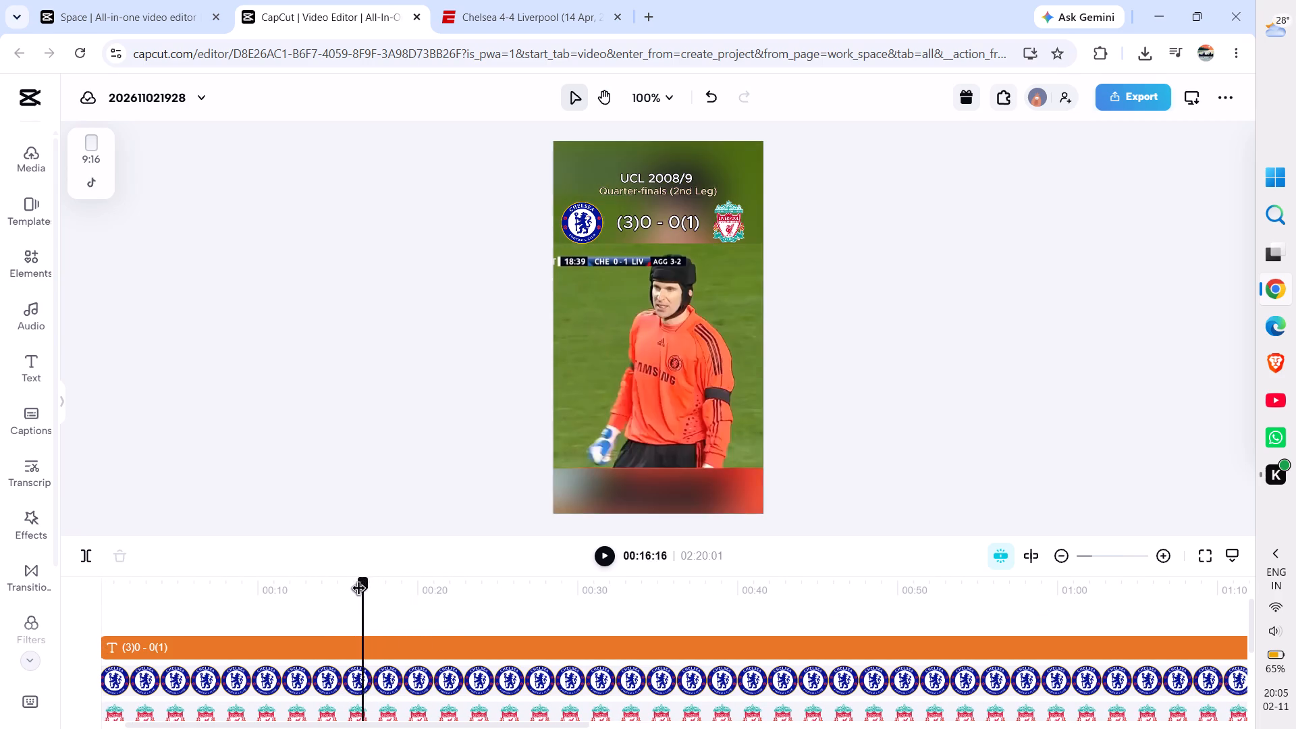
drag(359, 590, 295, 593)
key(space)
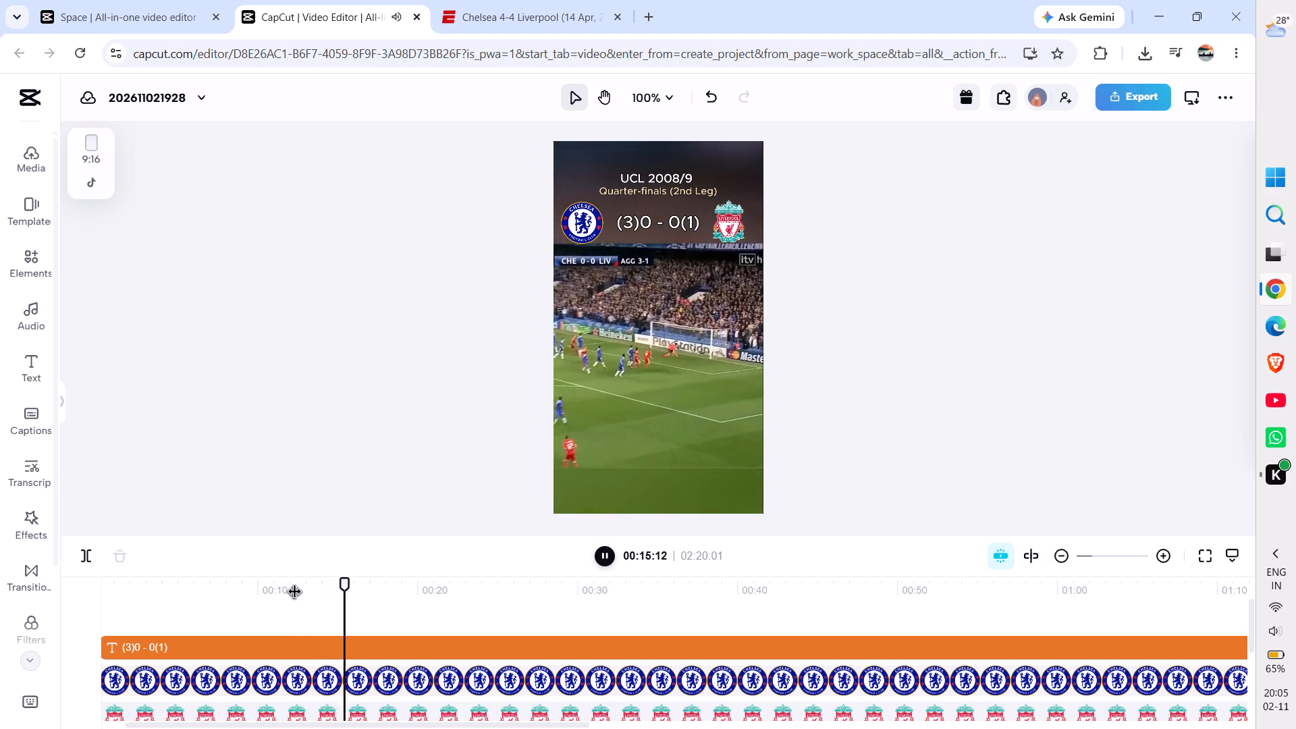
key(space)
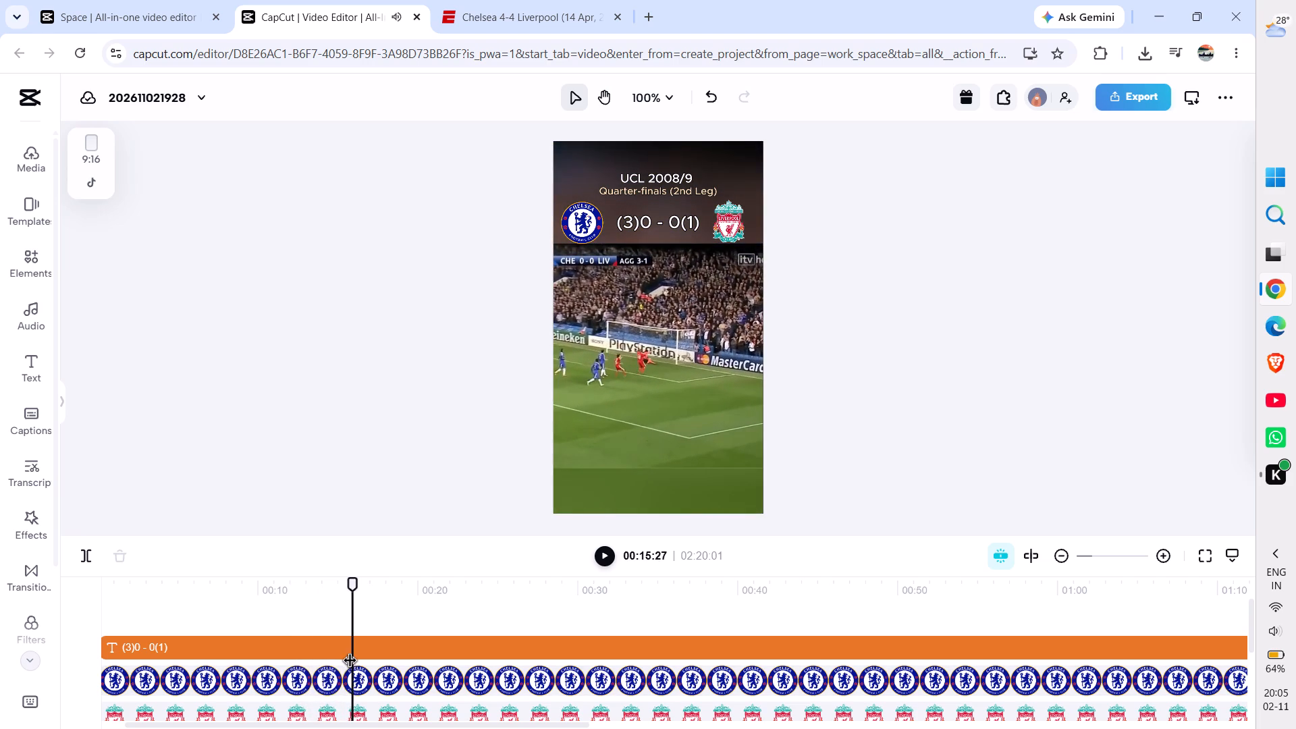
click(352, 658)
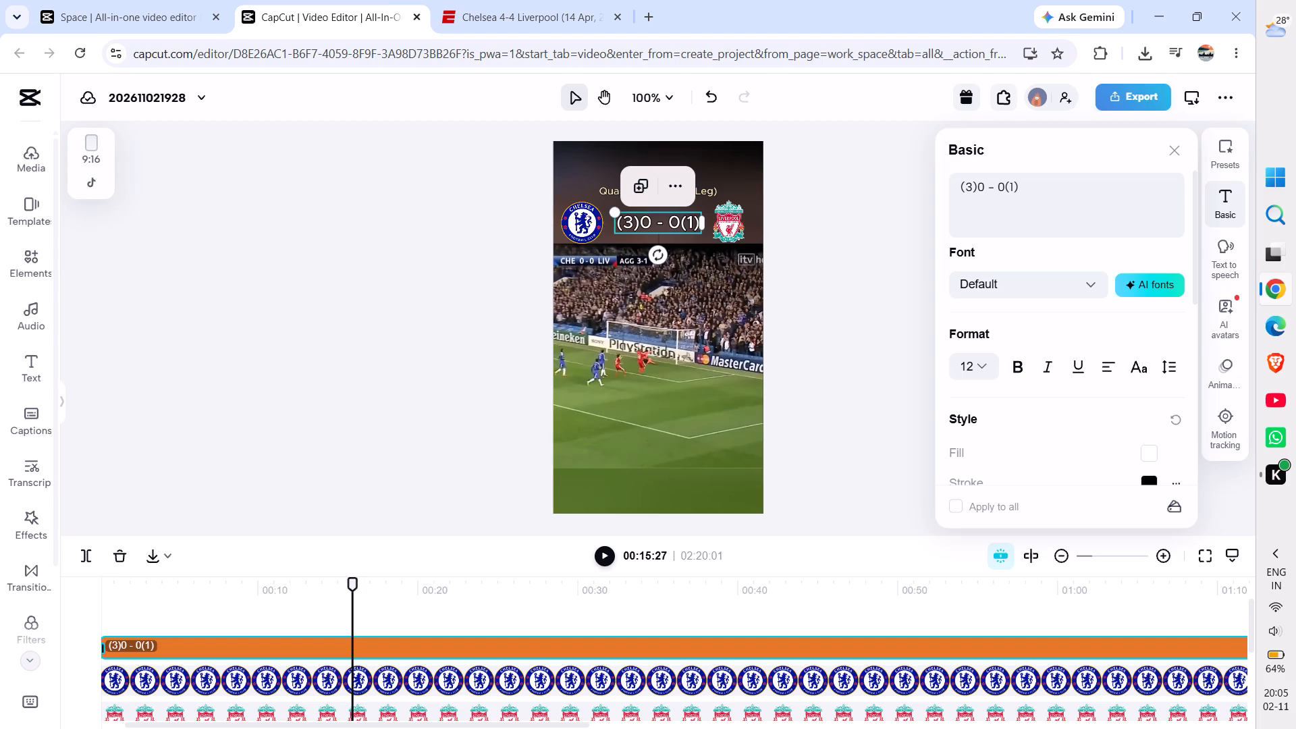
click(348, 645)
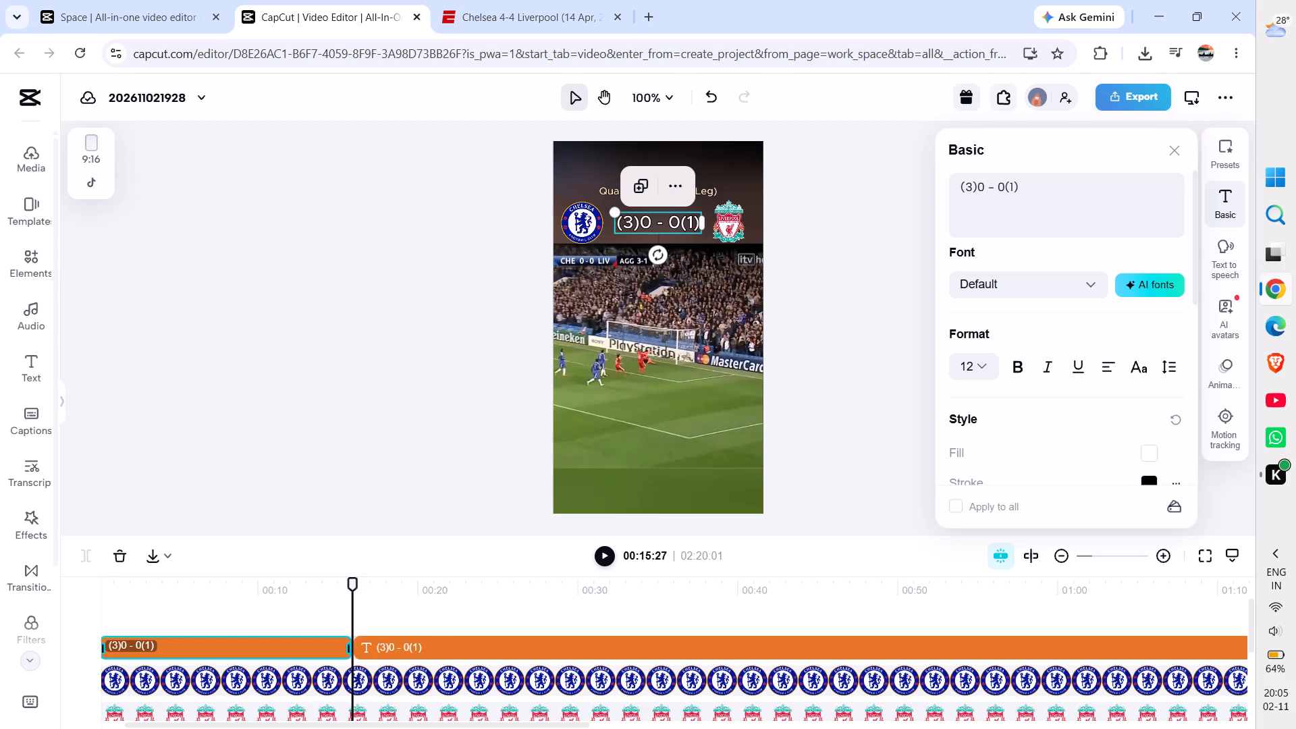
Change the score text in the clip after the split to "(3)0 - 1(2)".
click(395, 644)
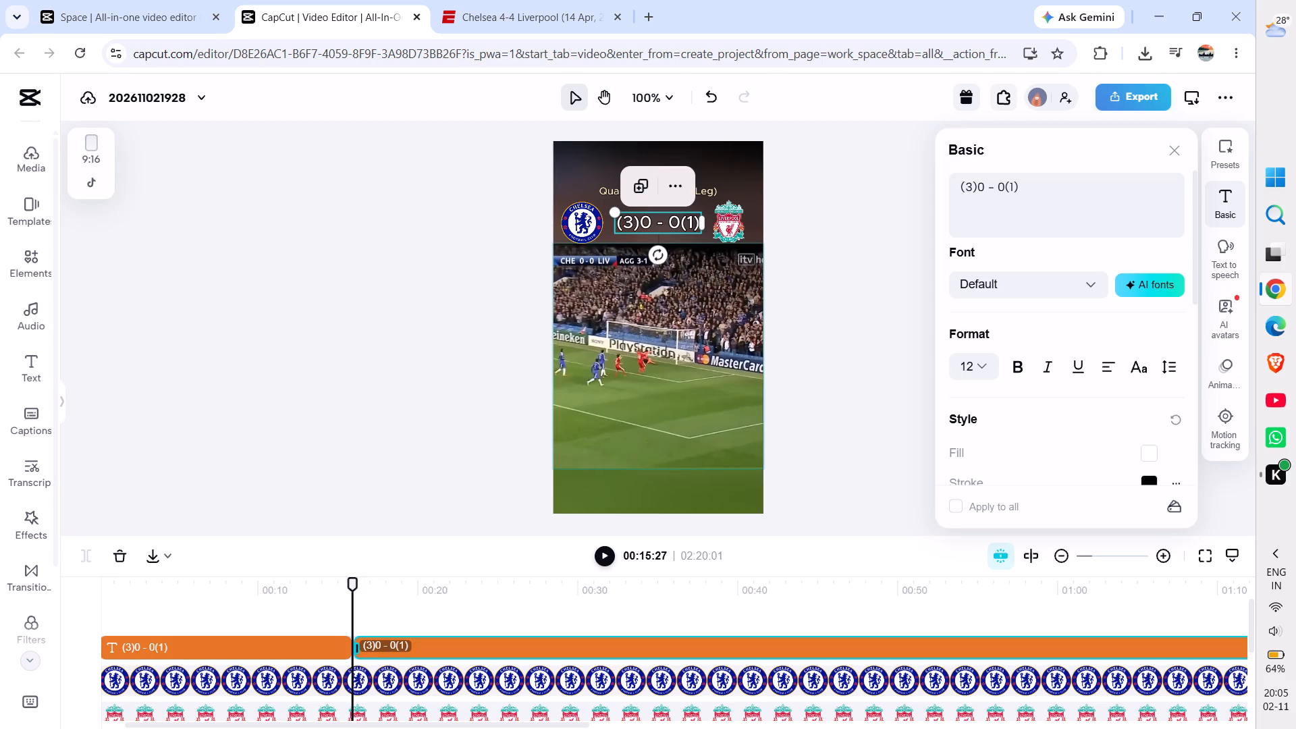
click(1003, 190)
key(BackSpace)
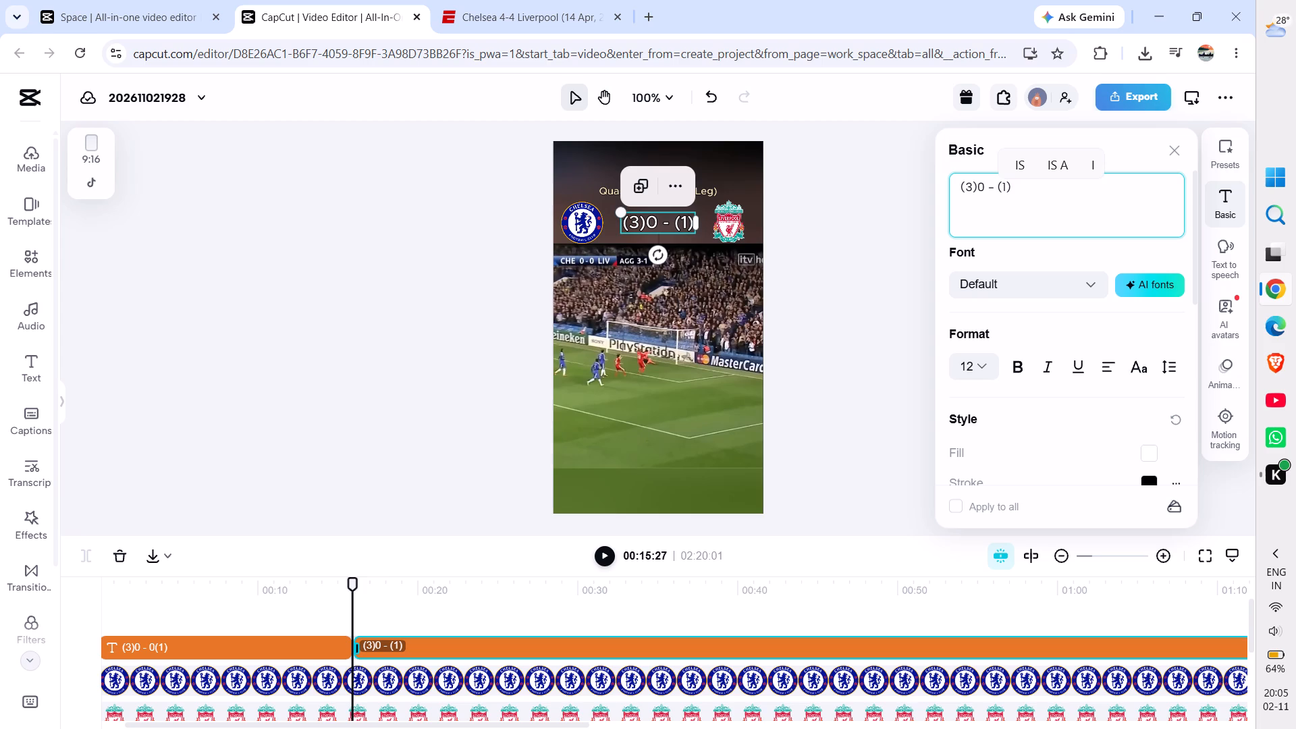
key(1)
click(1007, 191)
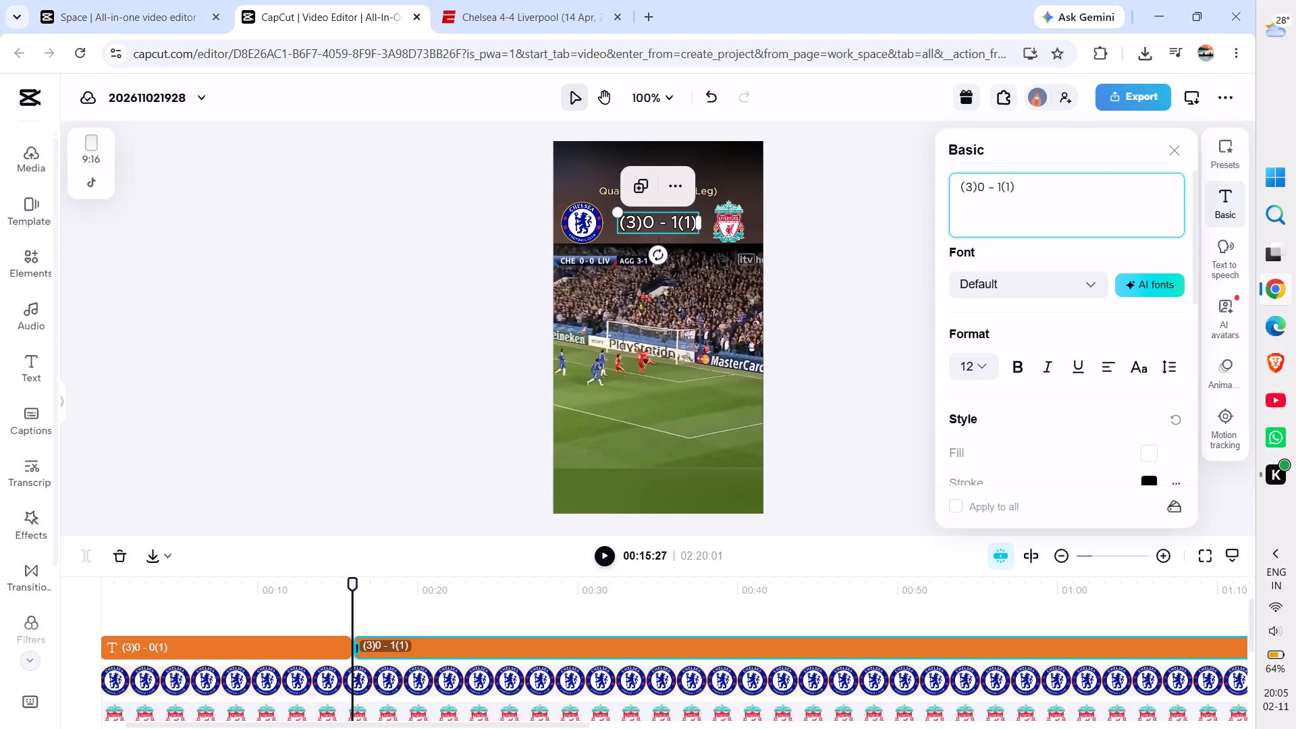
click(1011, 191)
key(BackSpace)
key(2)
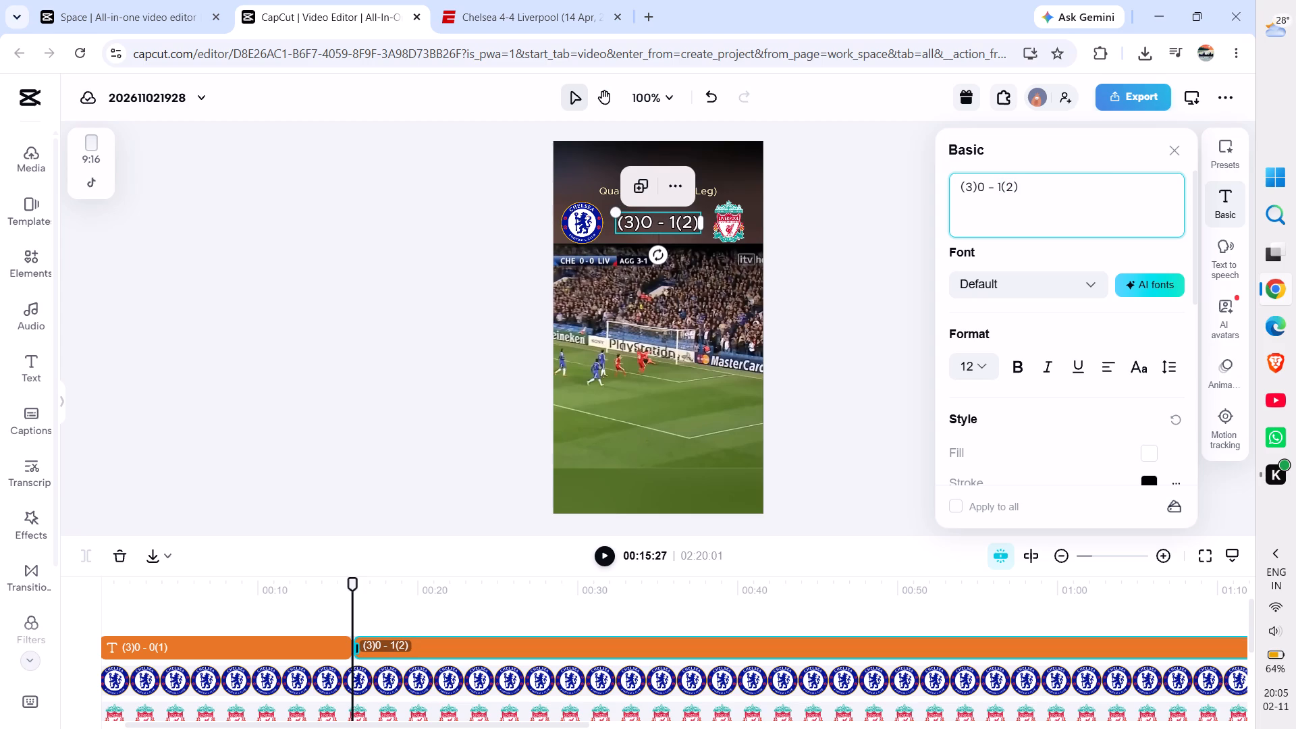
click(809, 280)
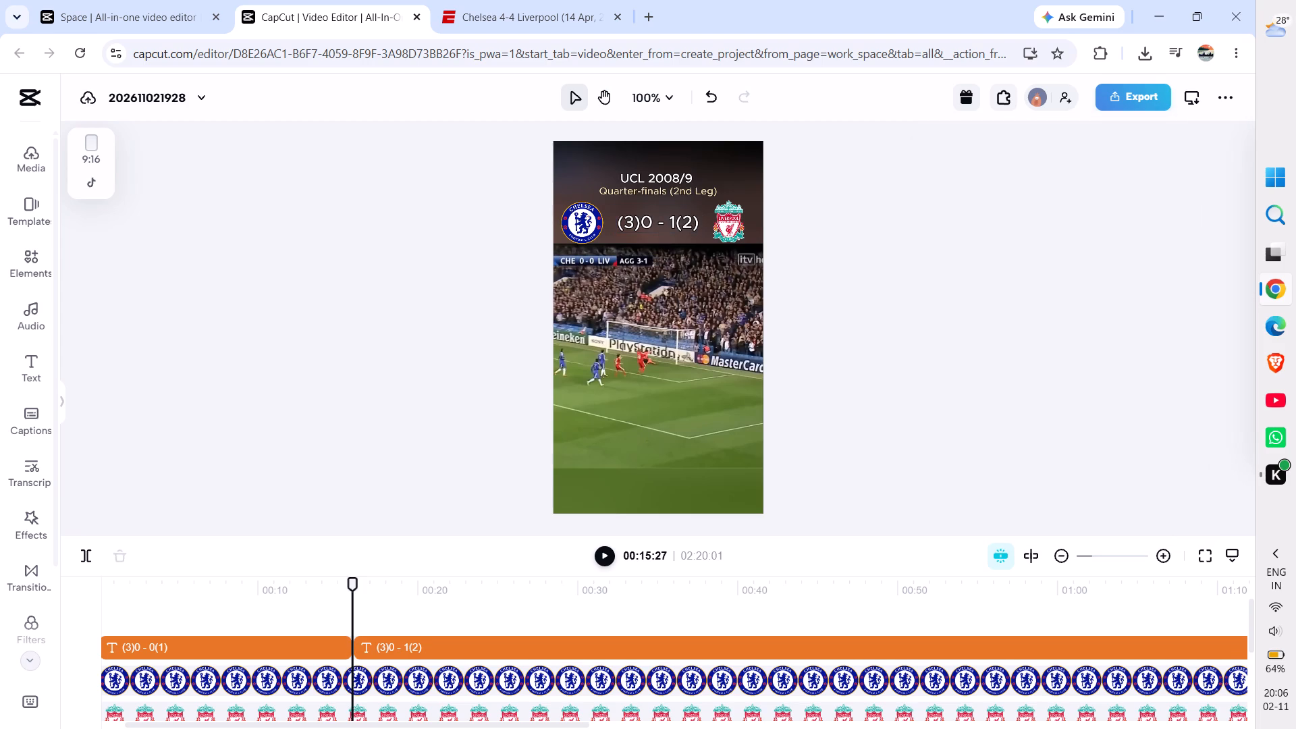
Play the footage onward from the split to 00:34:00 to look for the next goal.
key(space)
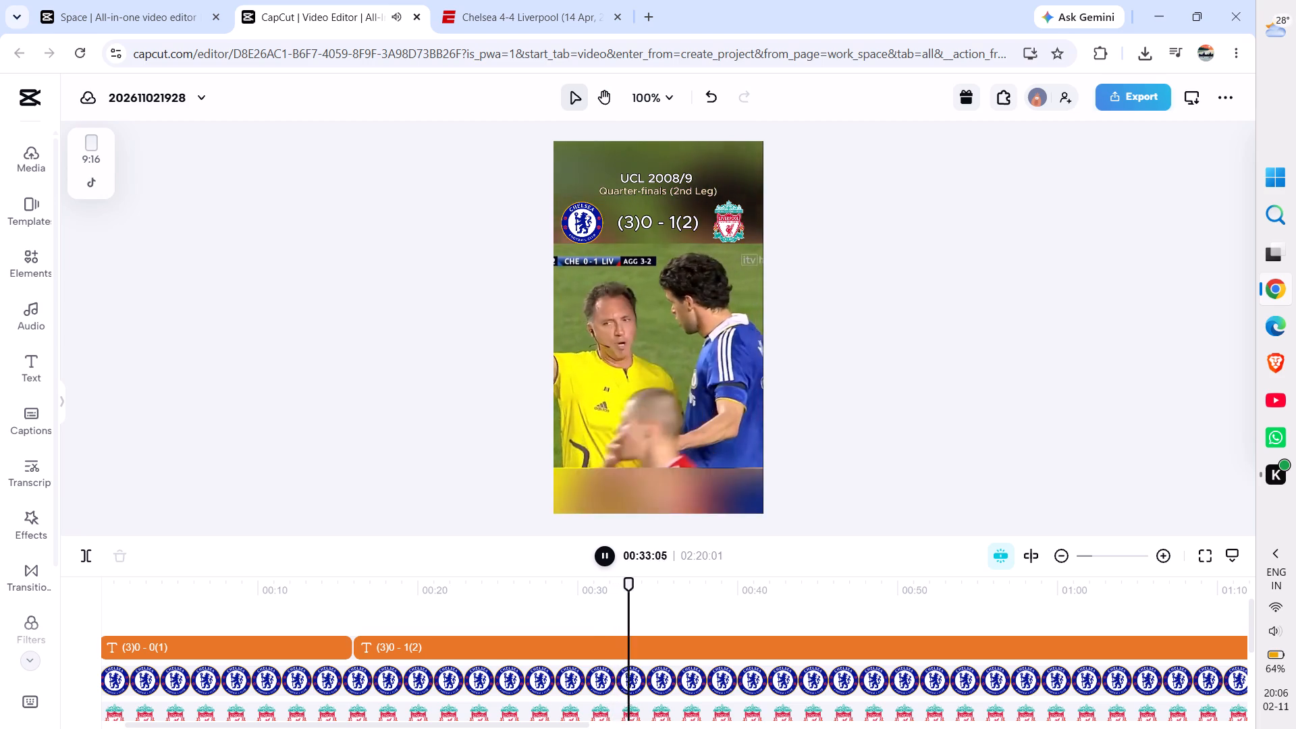
key(space)
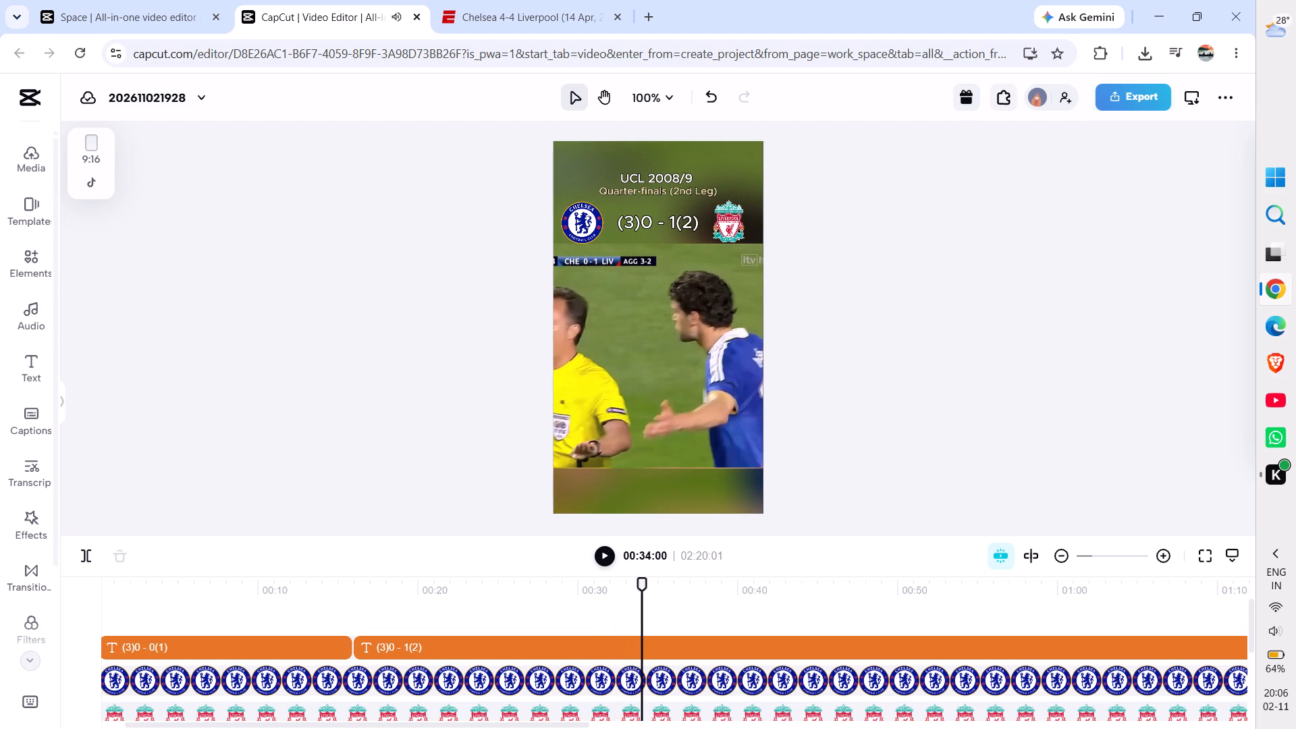
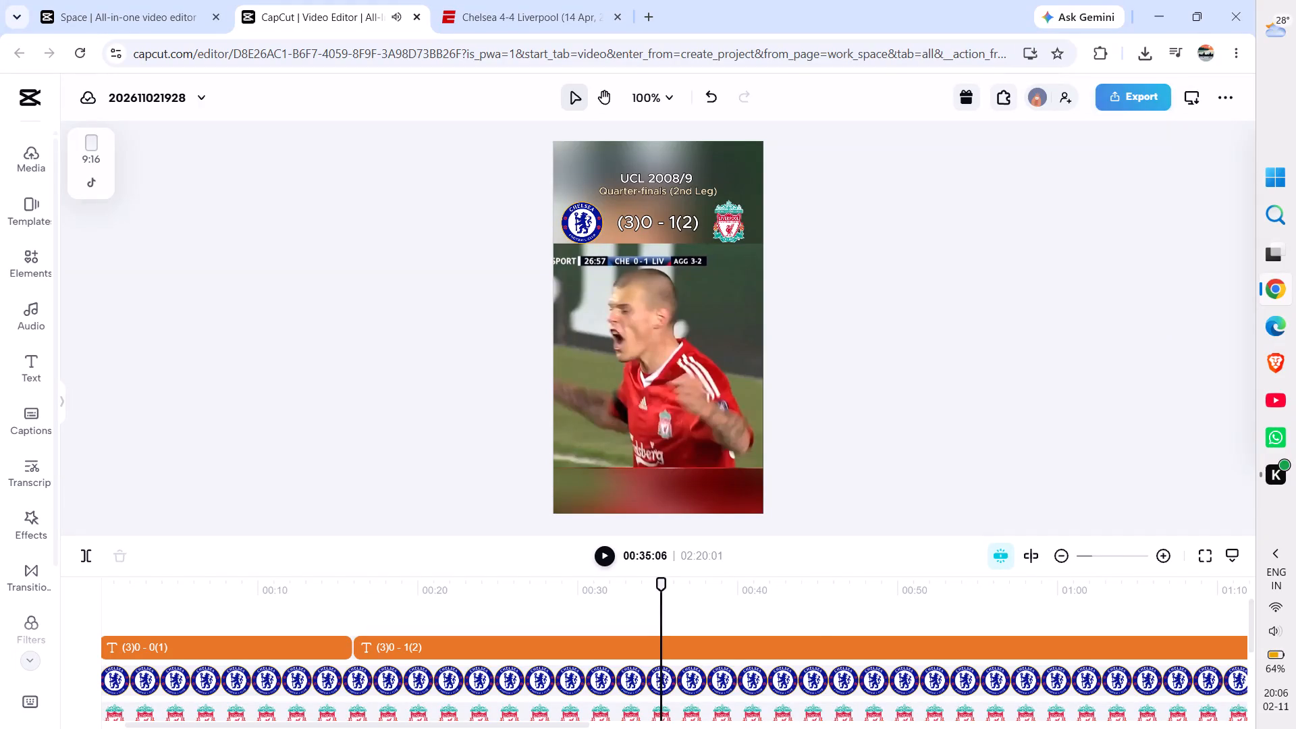
Check the goal times on the ESPN match page, play the CapCut footage to Liverpool's penalty, and split the "(3)0 - 1(2)" score clip at 00:39:18.
click(538, 3)
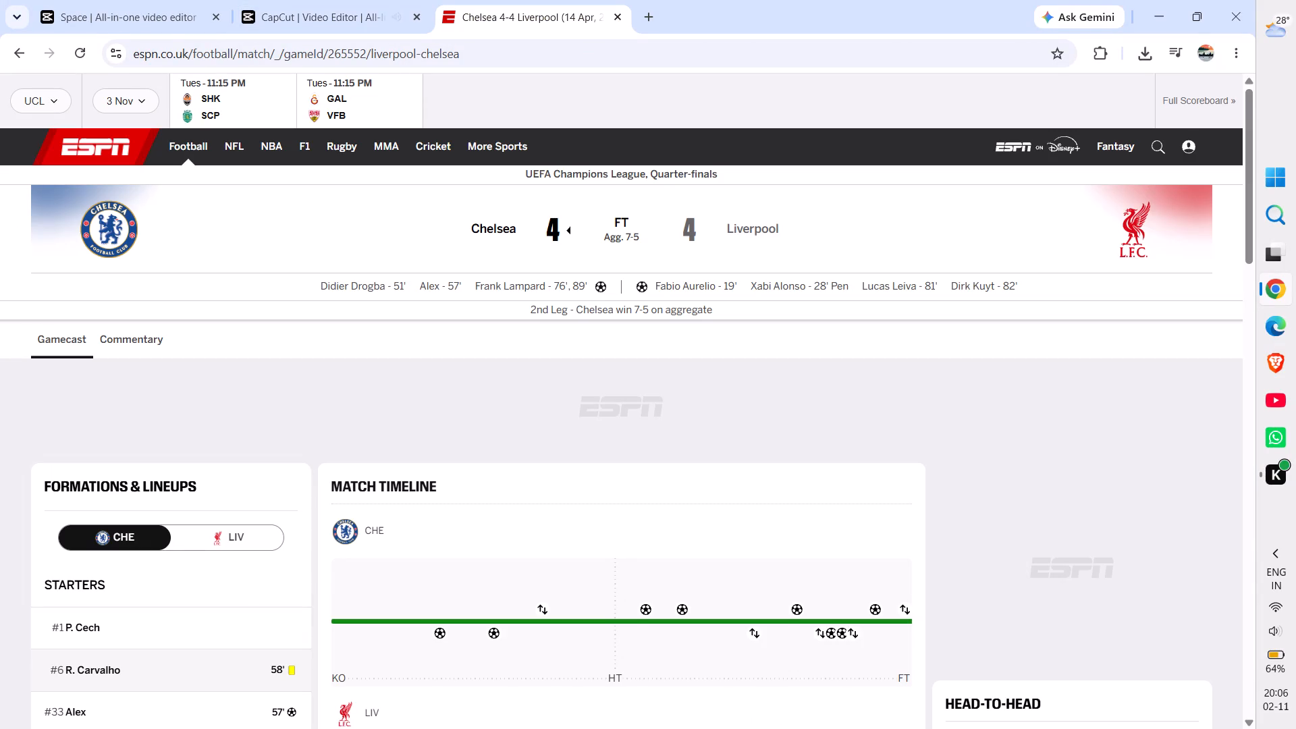
click(360, 7)
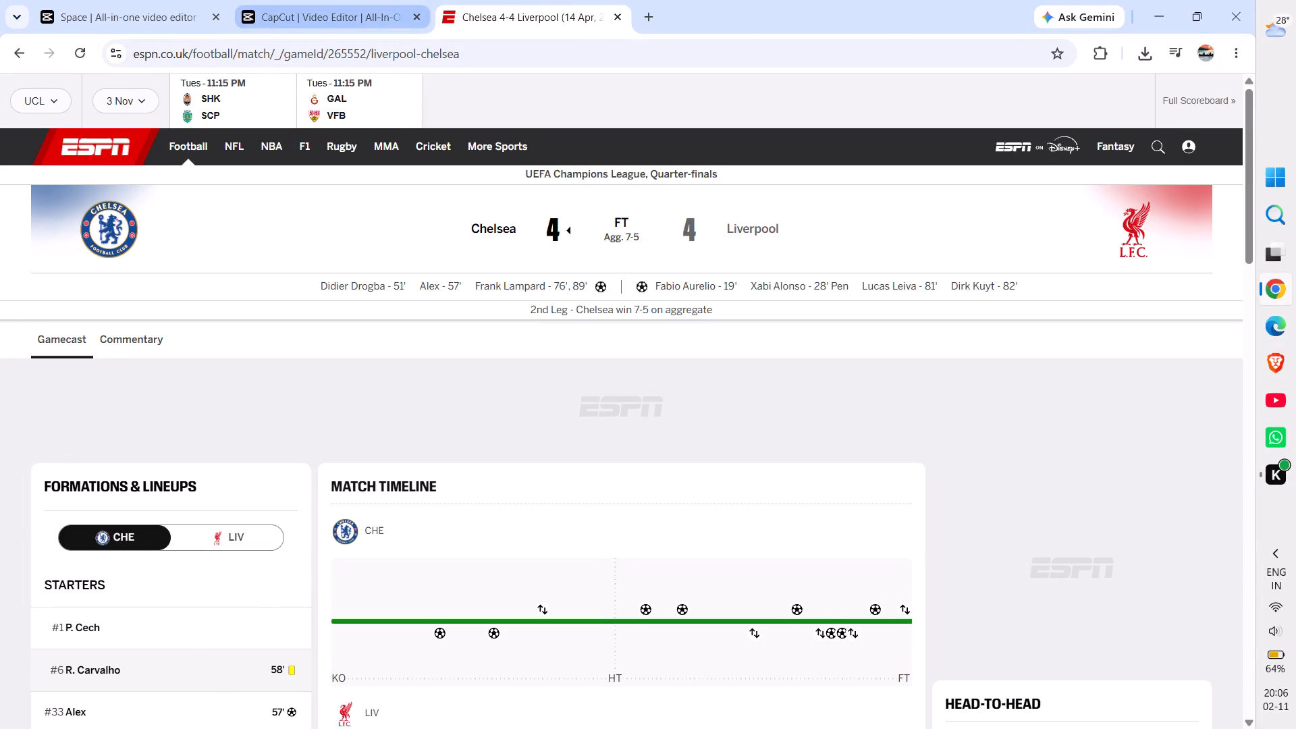
key(space)
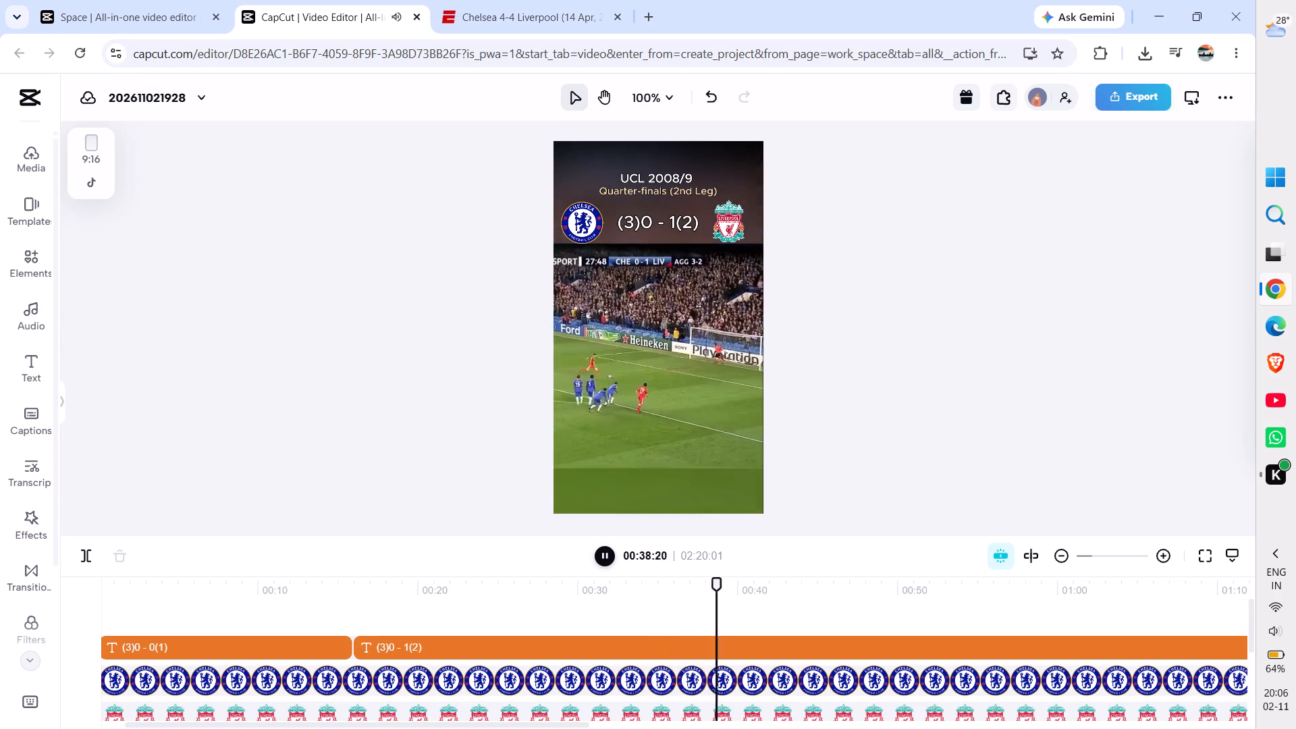
key(space)
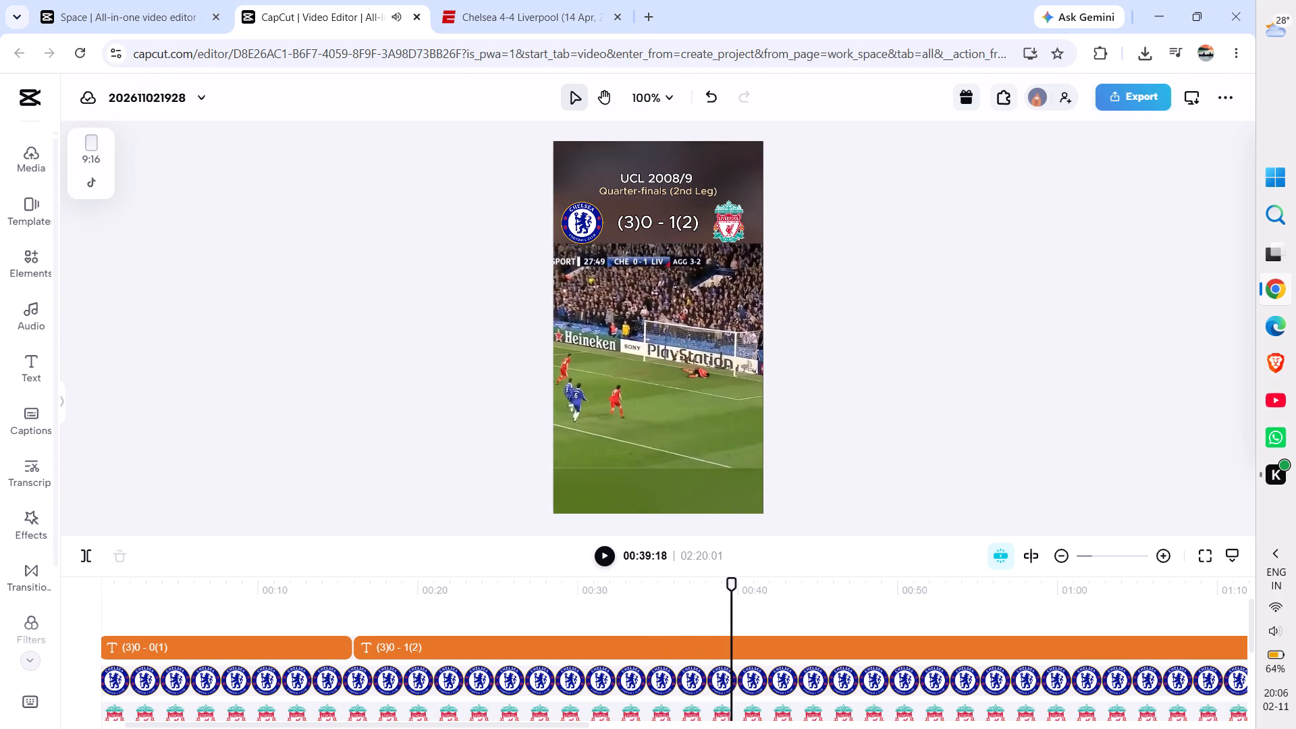
click(734, 653)
Change the score text in the clip after the 00:39:18 split to "(3)0 - 2(3)".
click(786, 646)
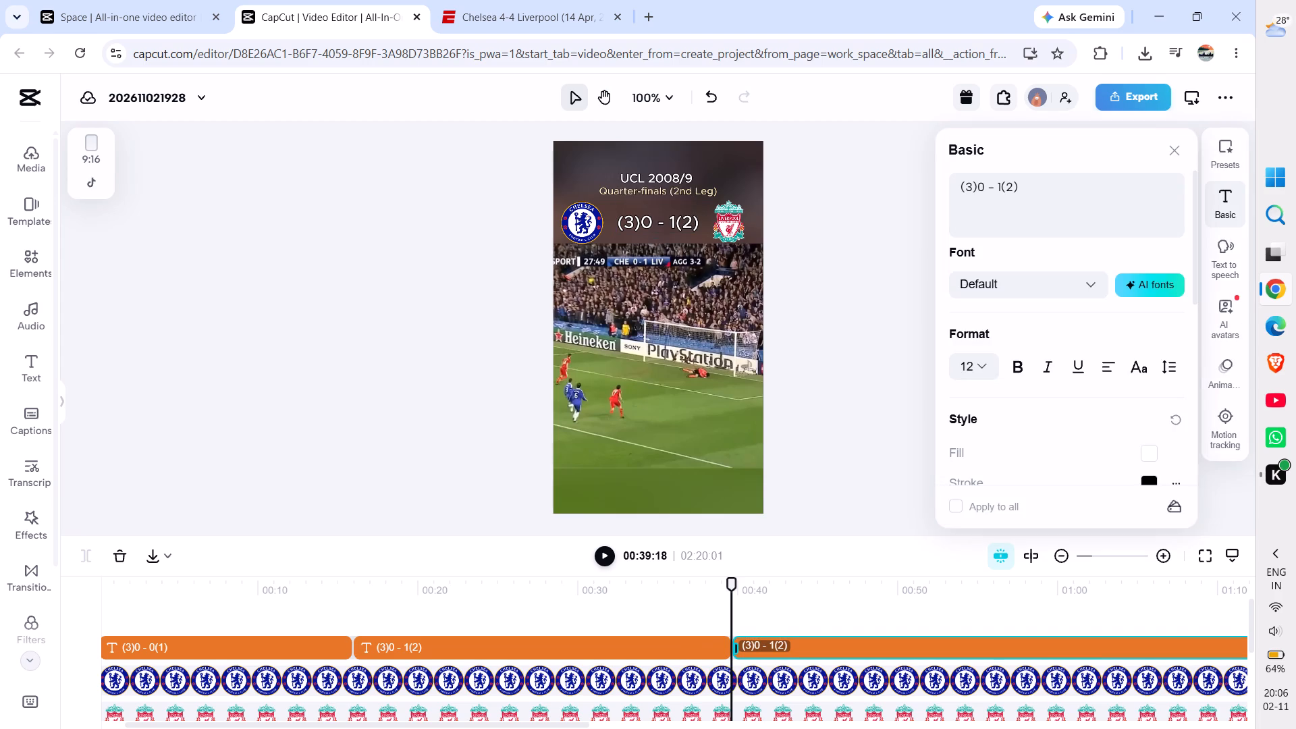
click(1002, 196)
key(BackSpace)
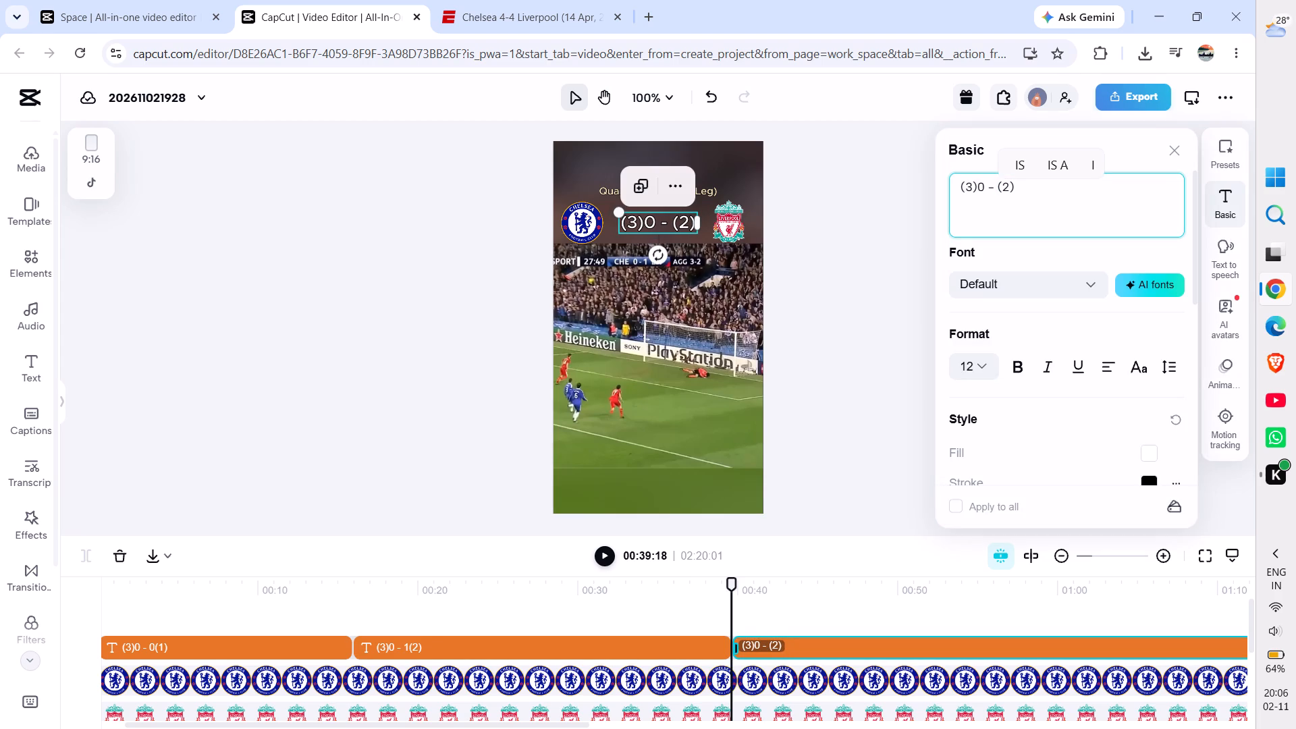
key(2)
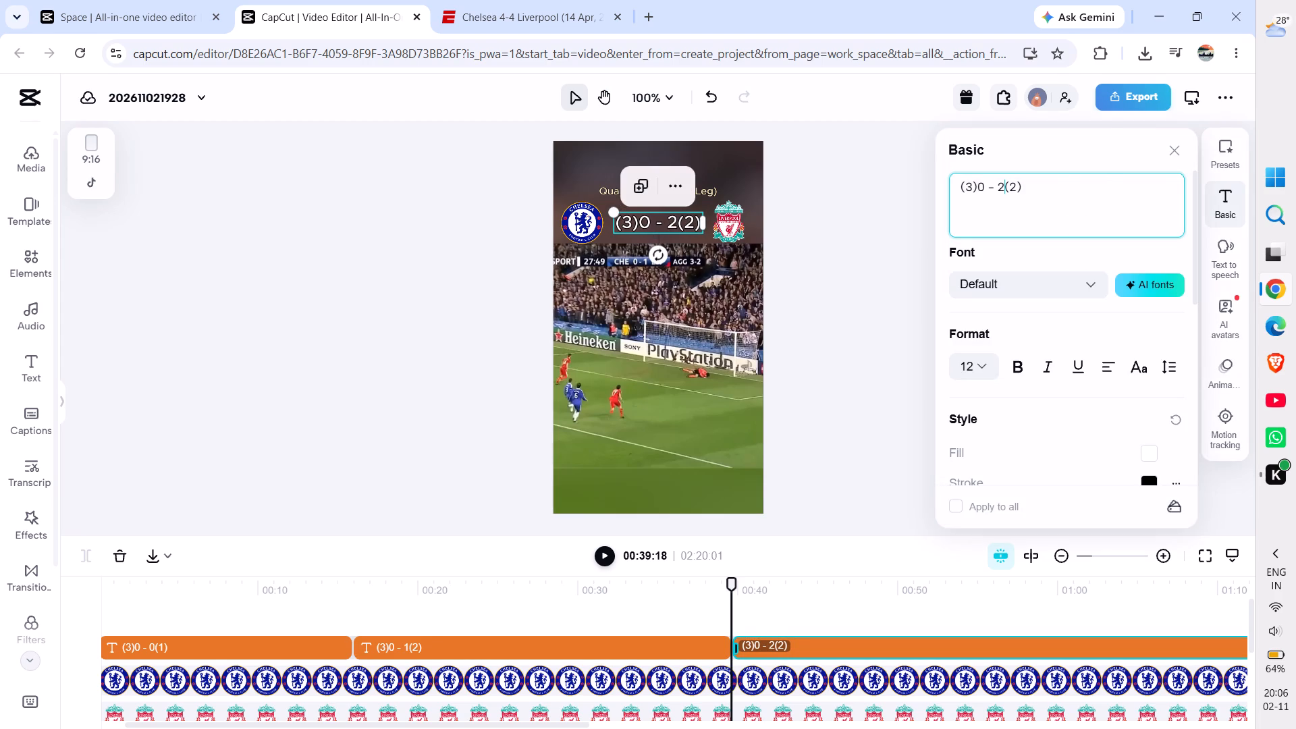
click(1012, 193)
click(1016, 192)
key(BackSpace)
key(3)
click(809, 252)
Find Chelsea's first goal in the footage and split the "(3)0 - 2(3)" score text clip at 01:02:08.
key(space)
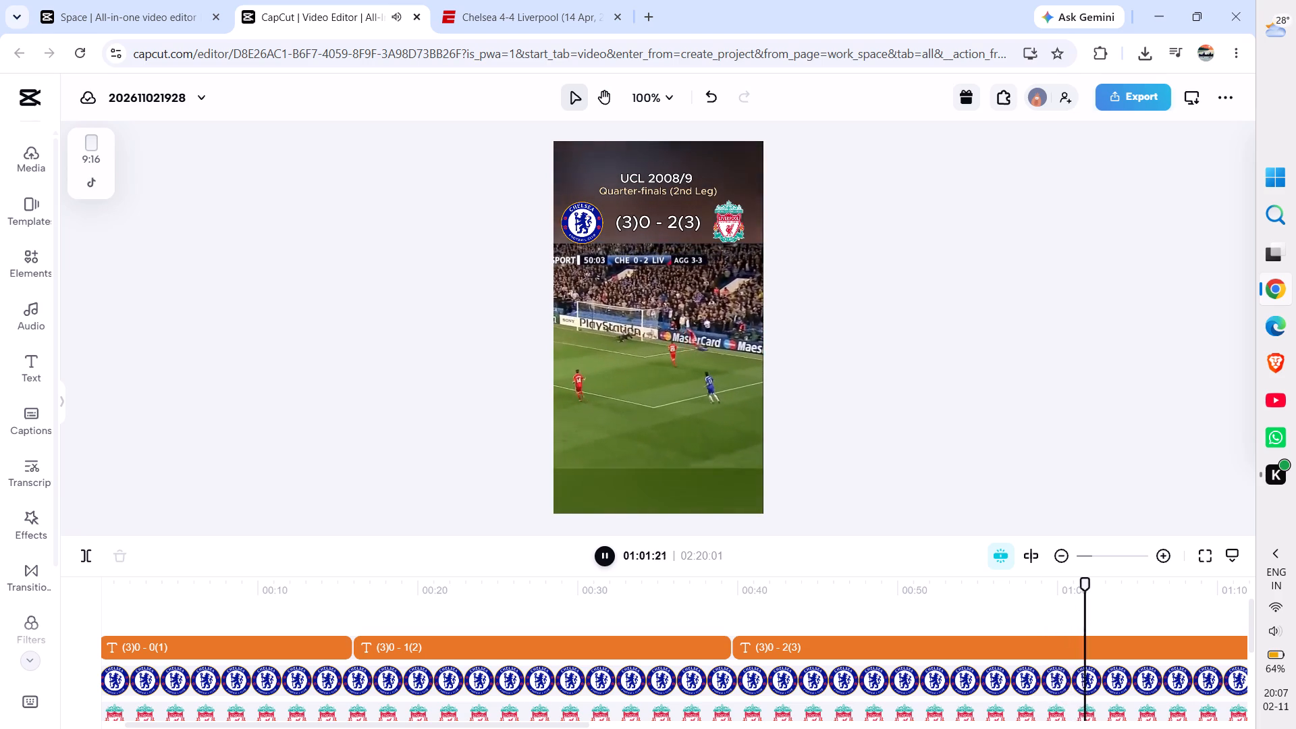
key(space)
key(space)
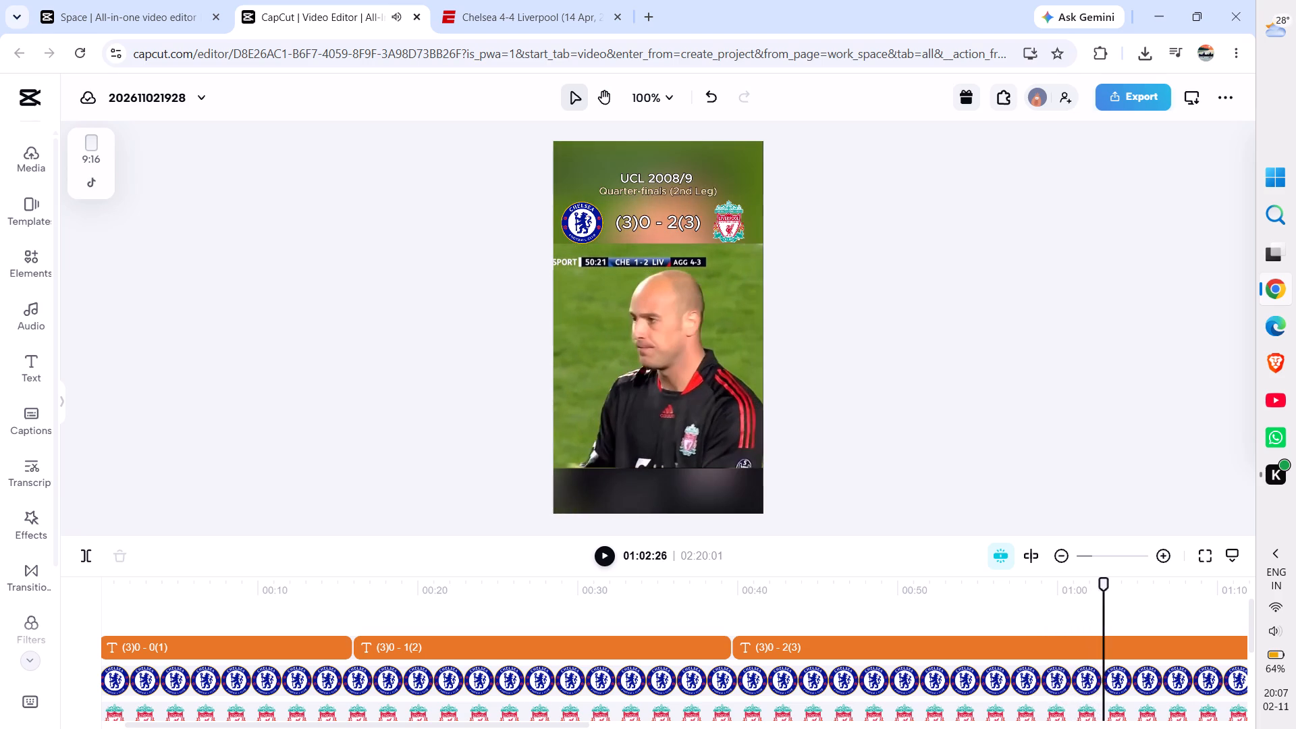
key(space)
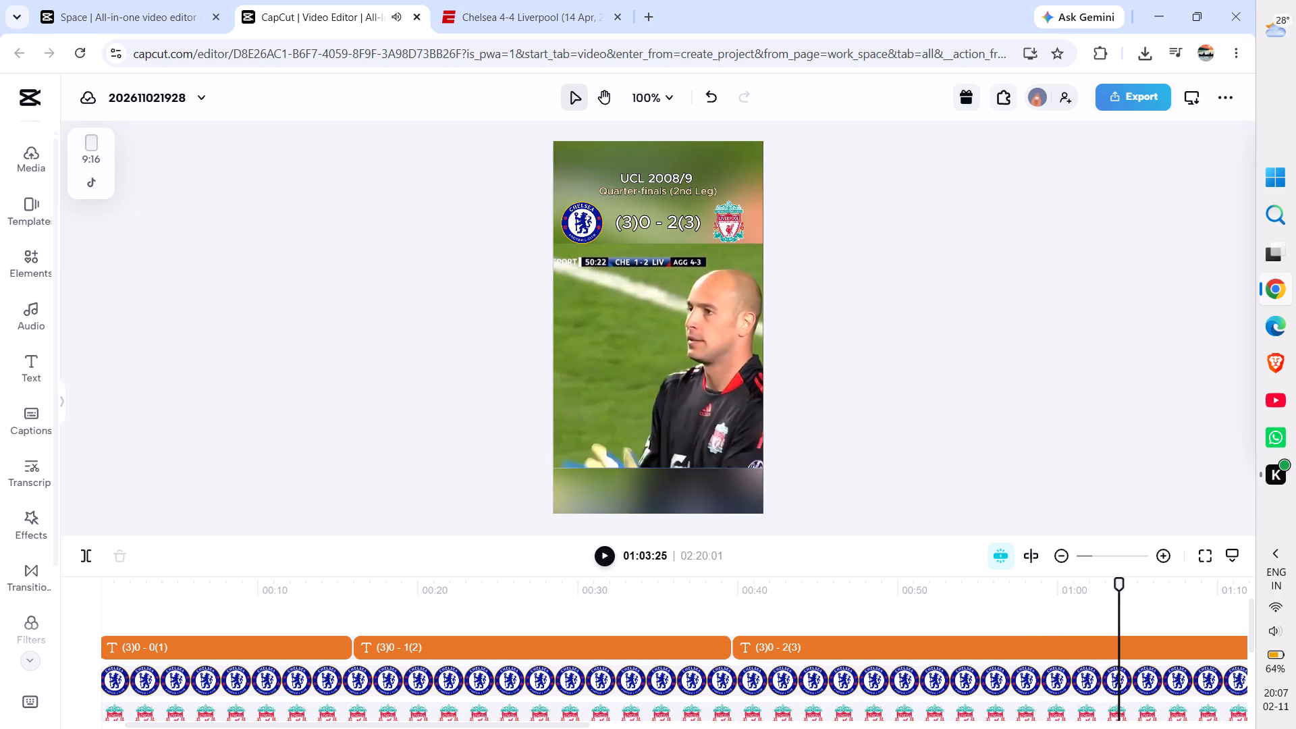
scroll(935, 601, left, 4)
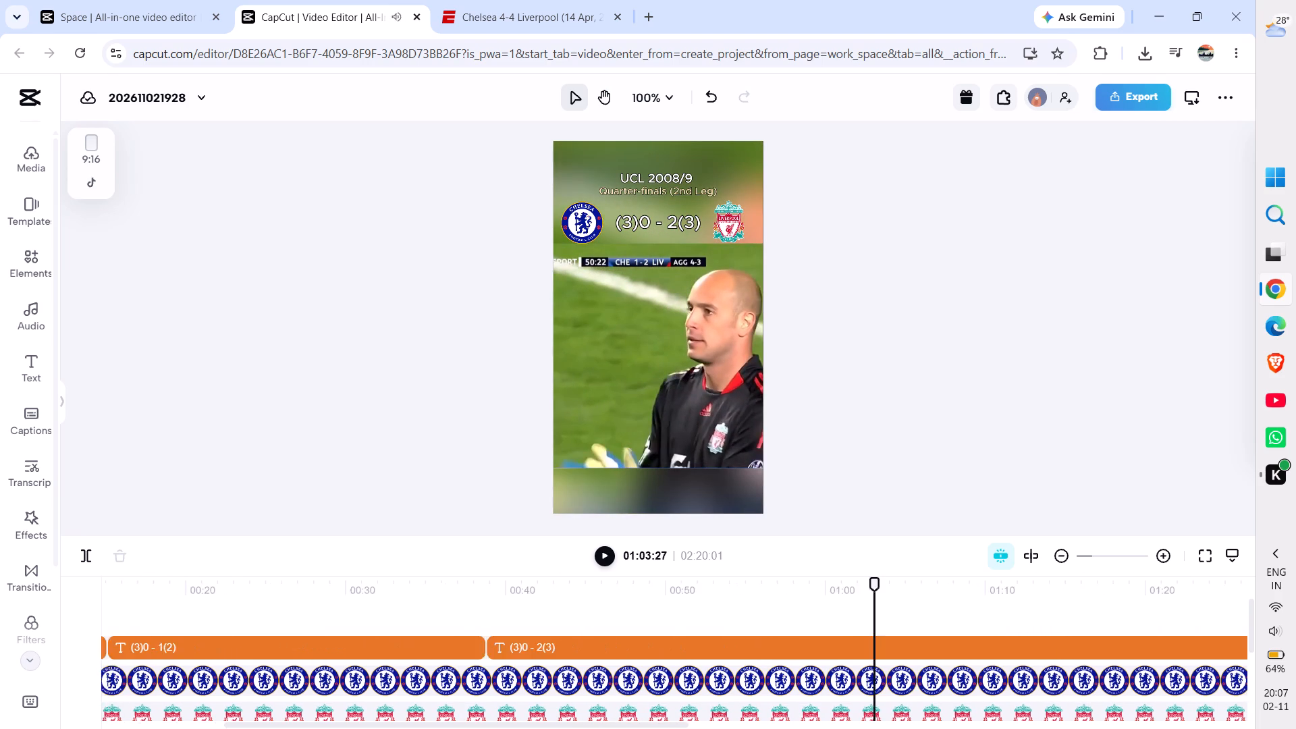
scroll(935, 601, left, 1)
drag(838, 587, 834, 587)
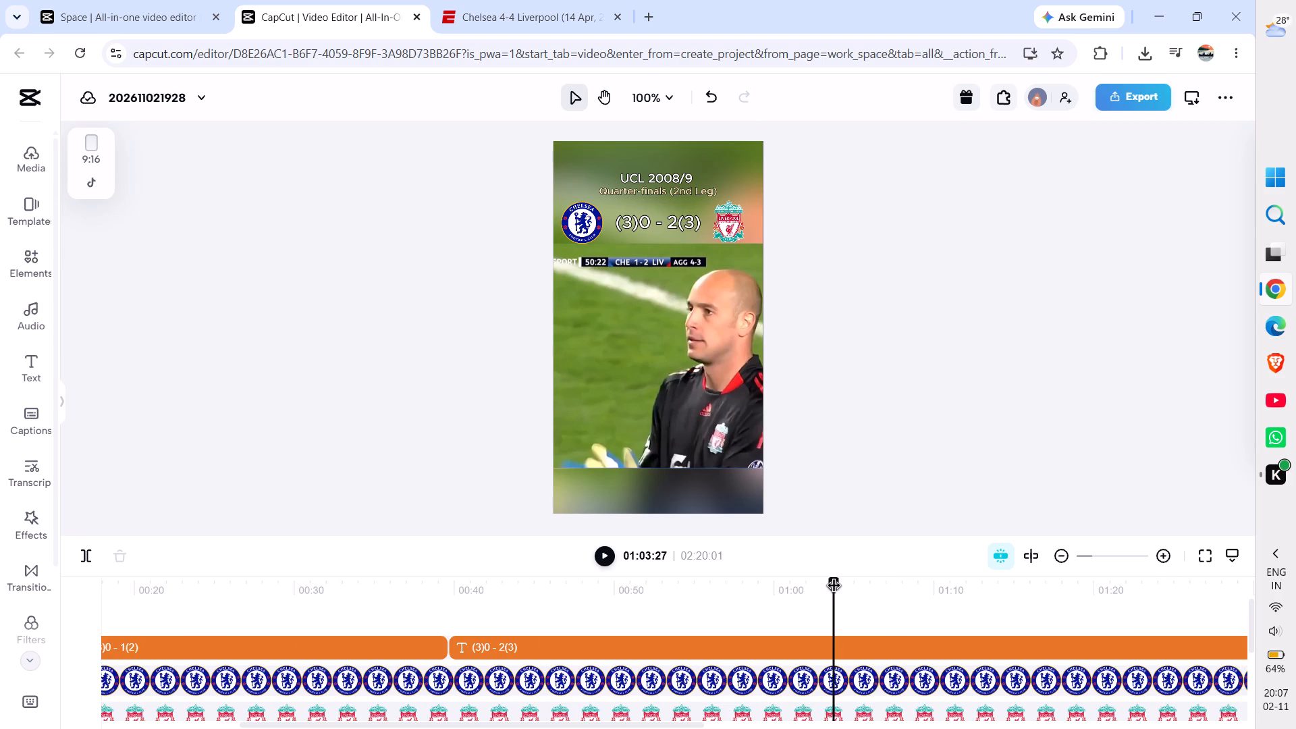
drag(834, 587, 807, 587)
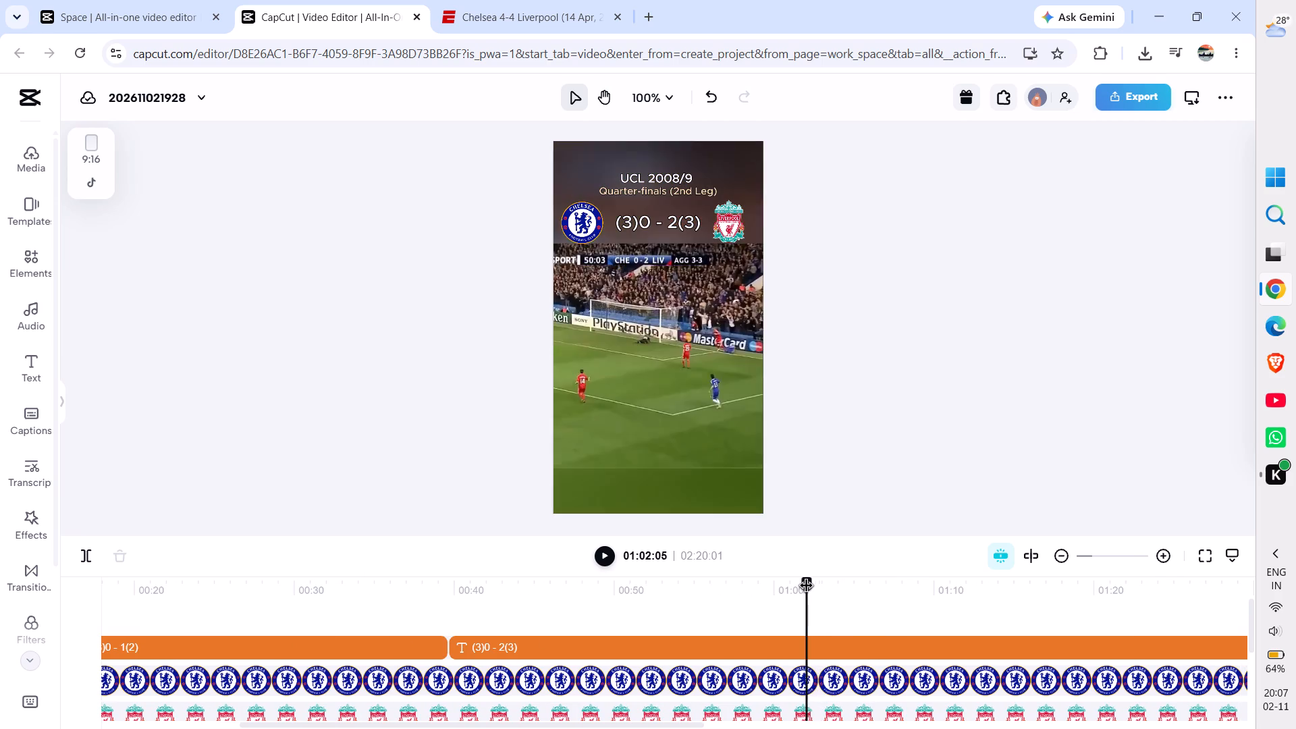
drag(807, 587, 790, 587)
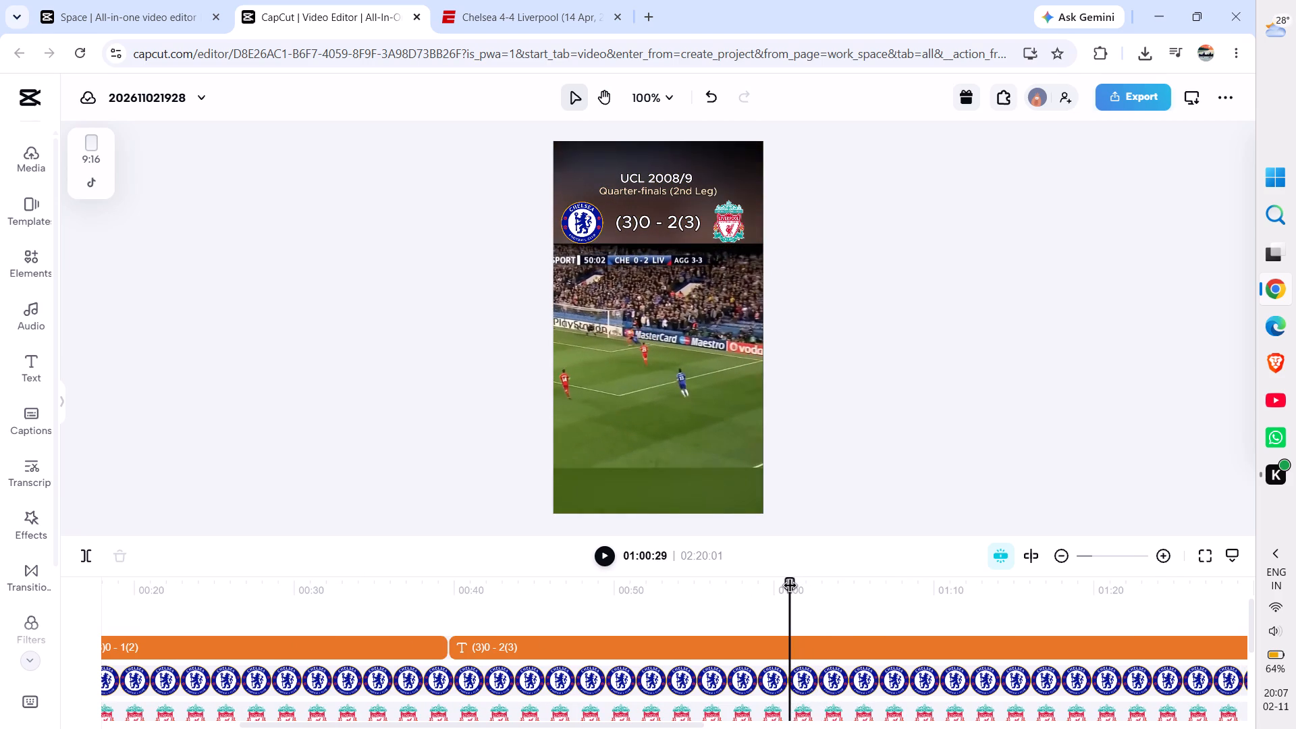
key(space)
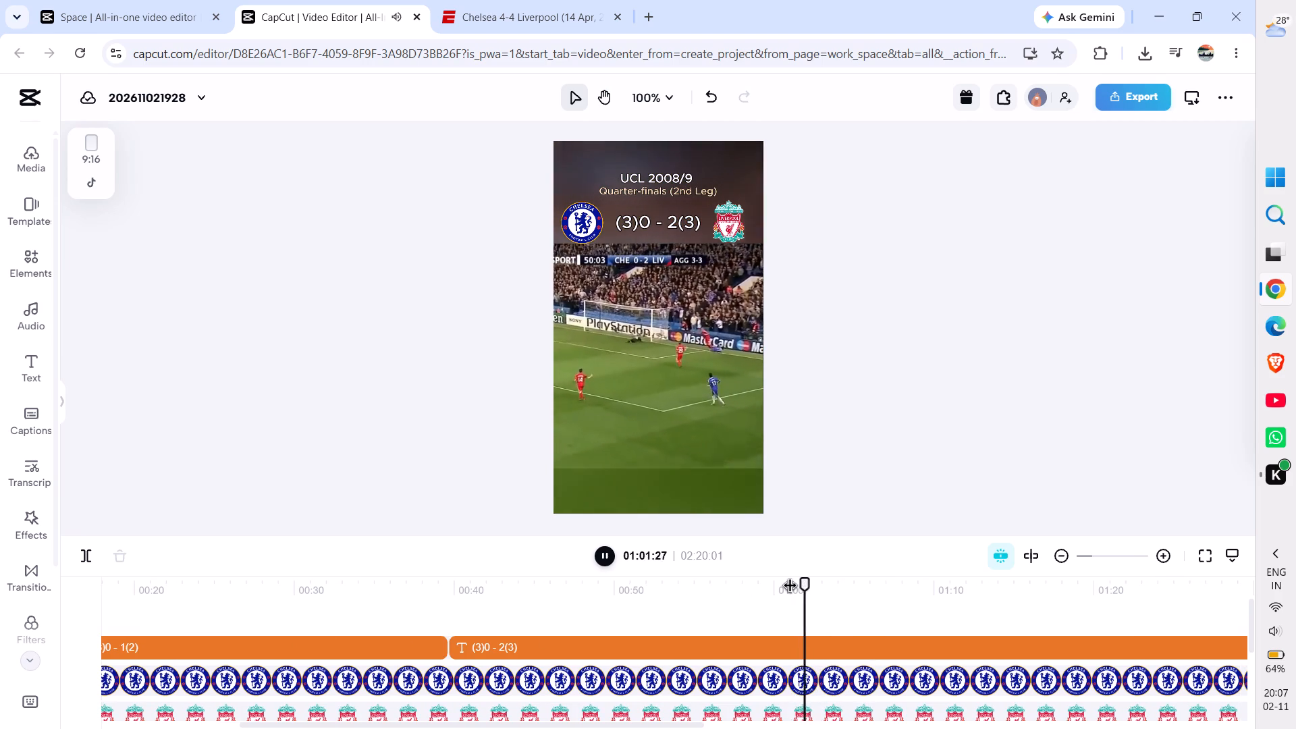
key(space)
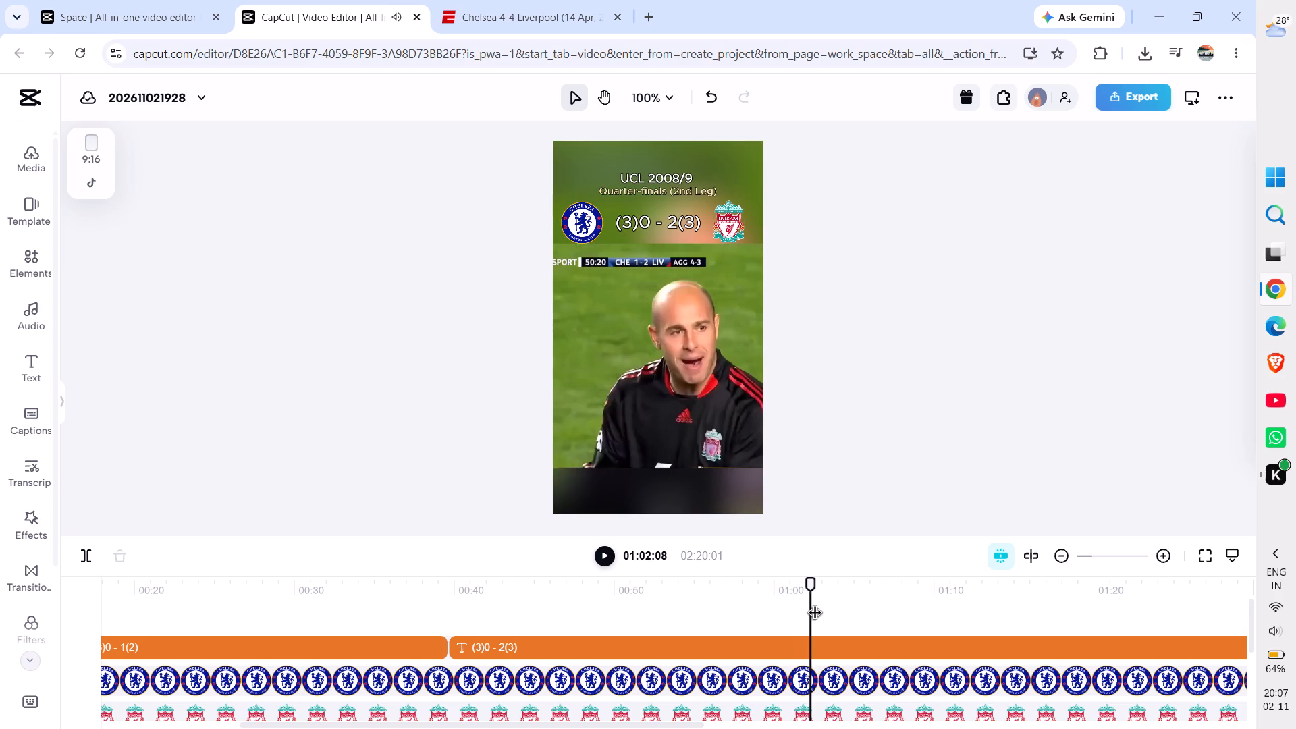
click(808, 647)
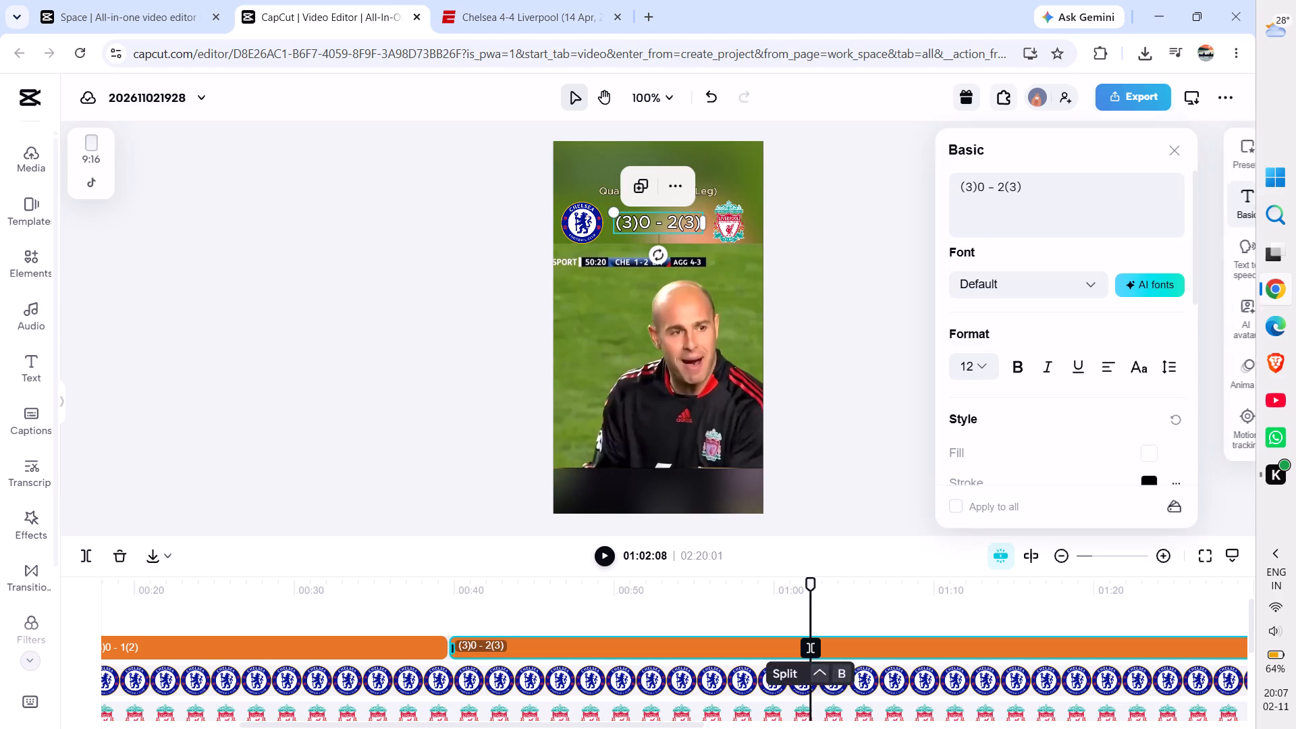
Change the score text in the clip after the 01:02:08 split to "(4)1 - 2(3)".
click(845, 647)
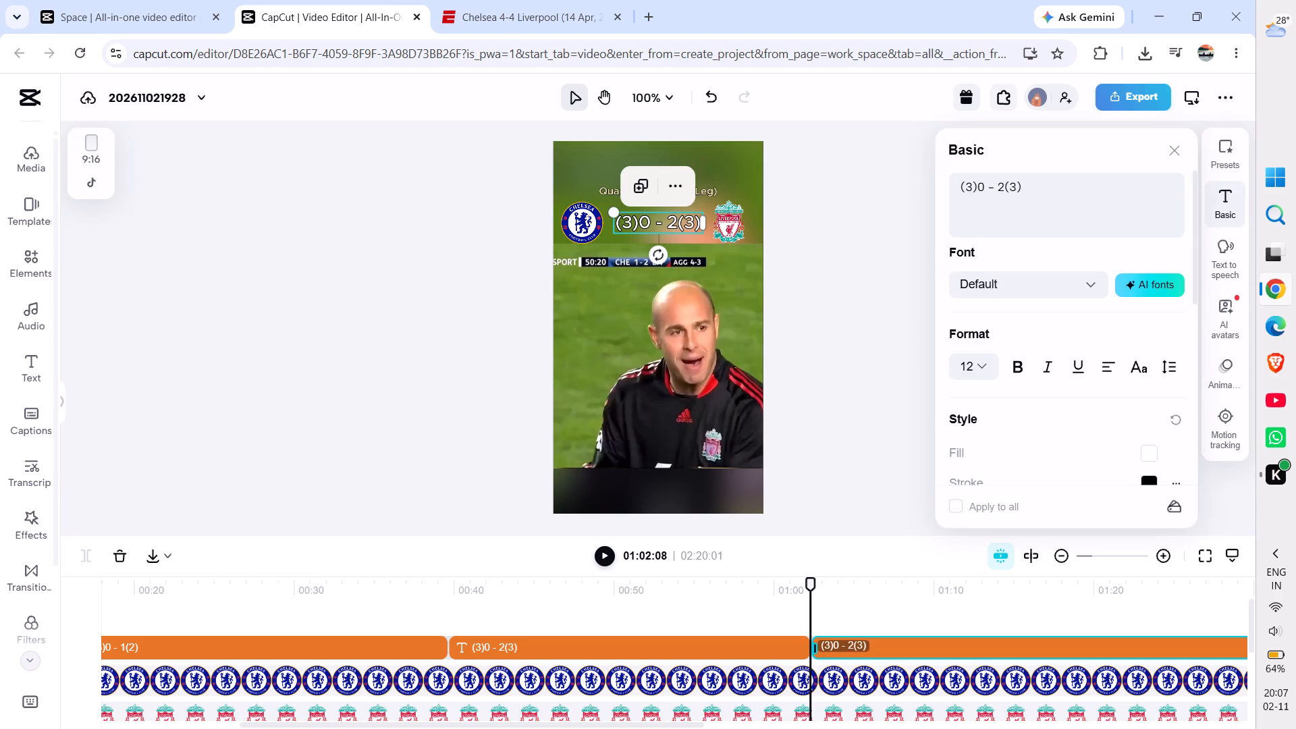
click(983, 192)
key(BackSpace)
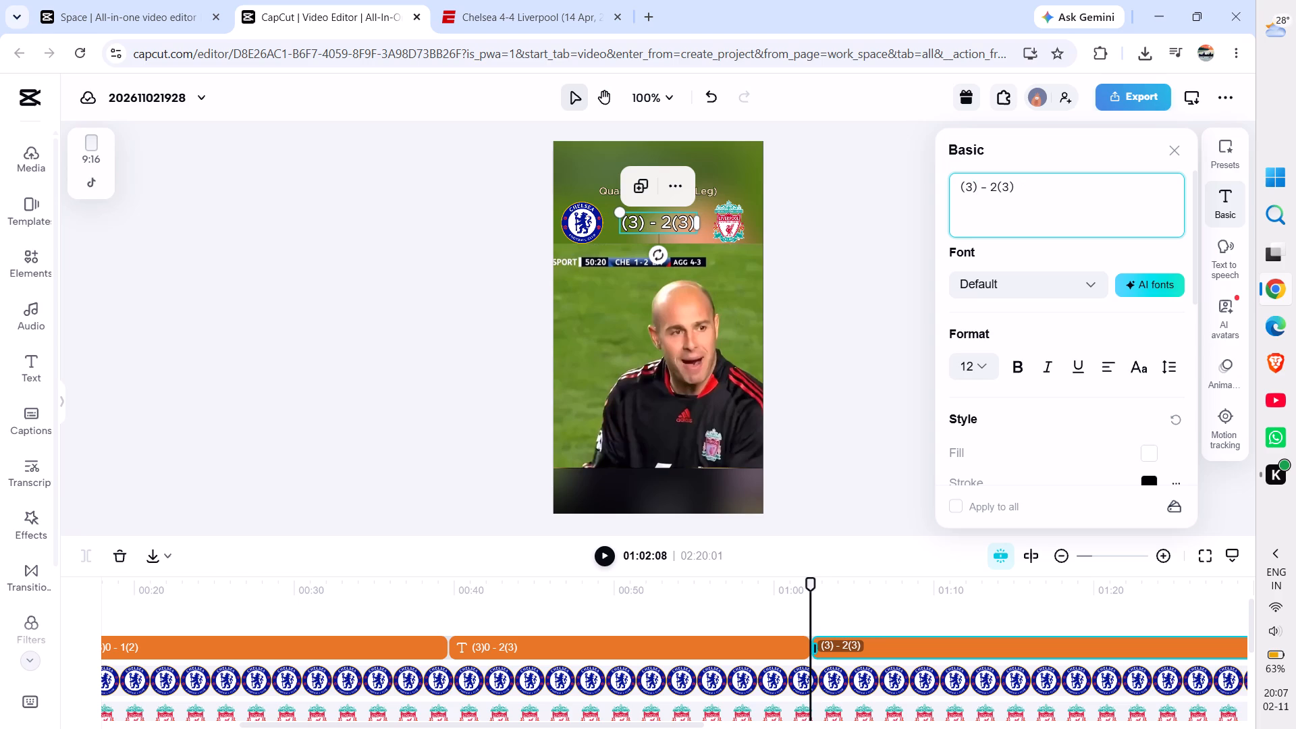
key(1)
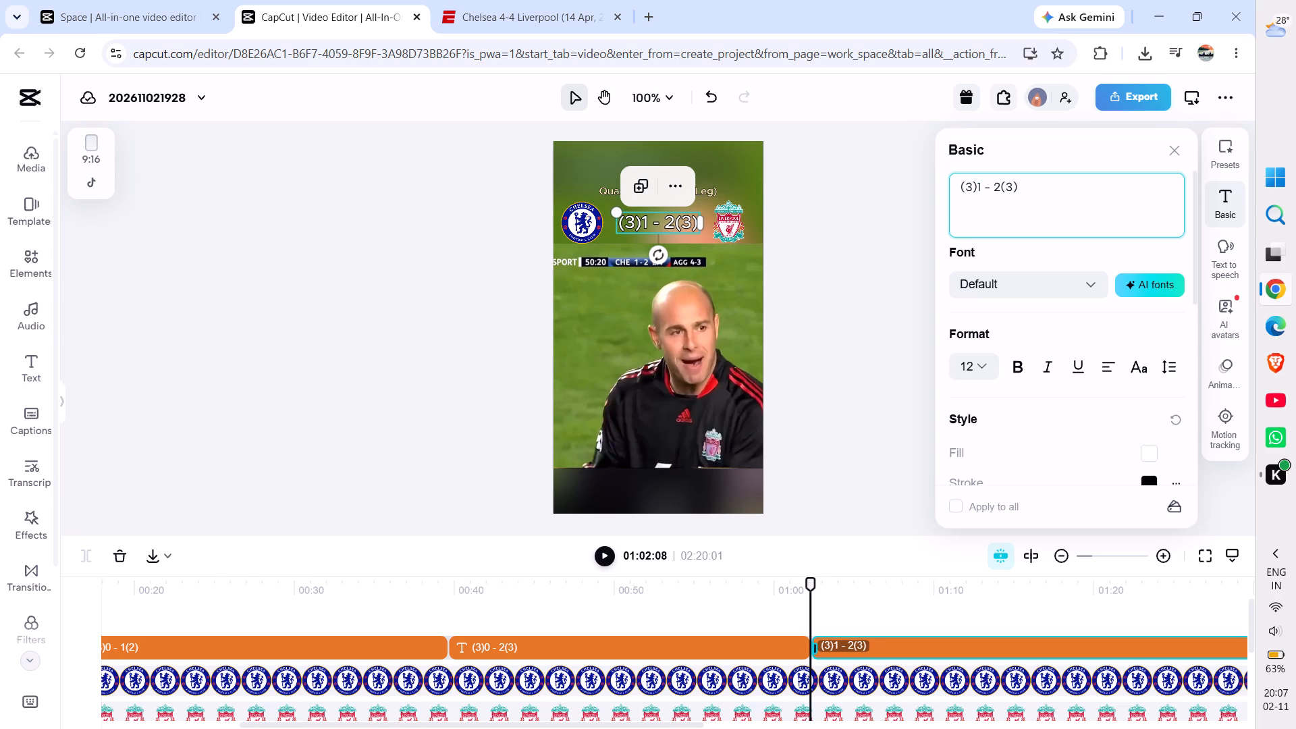
click(971, 198)
key(BackSpace)
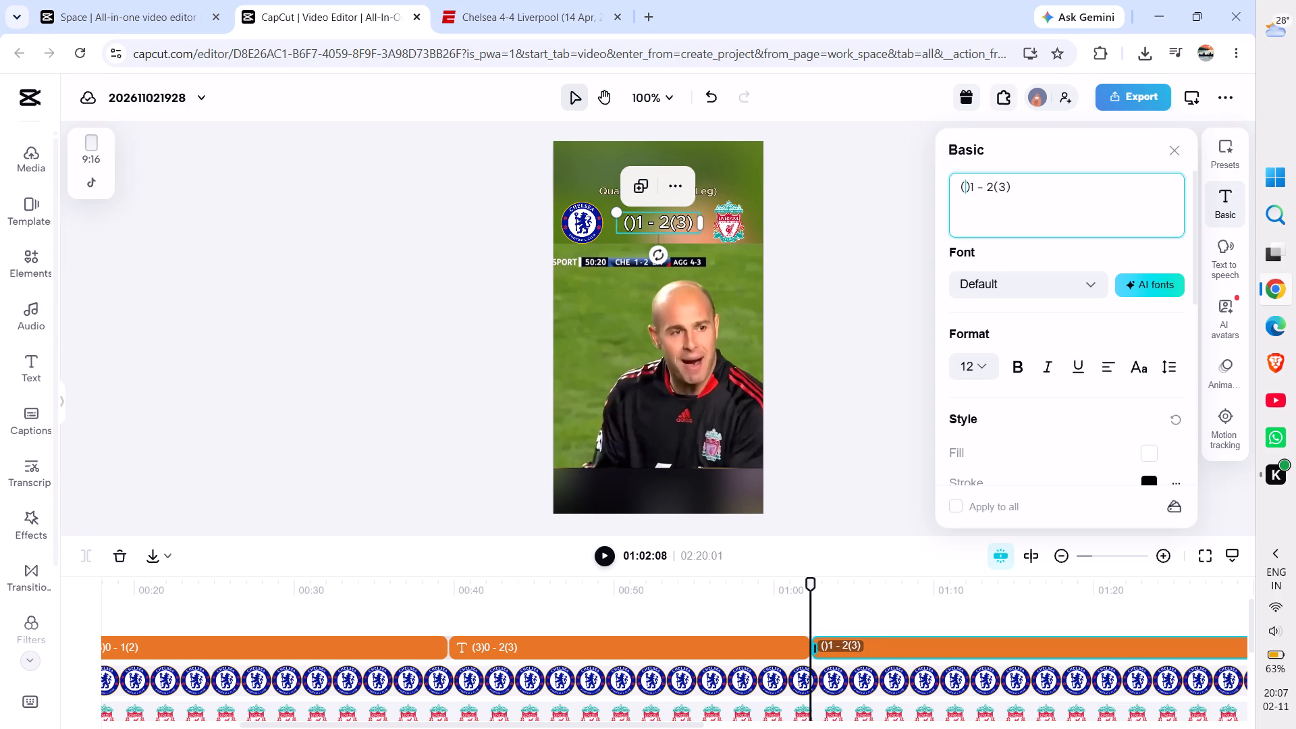
key(4)
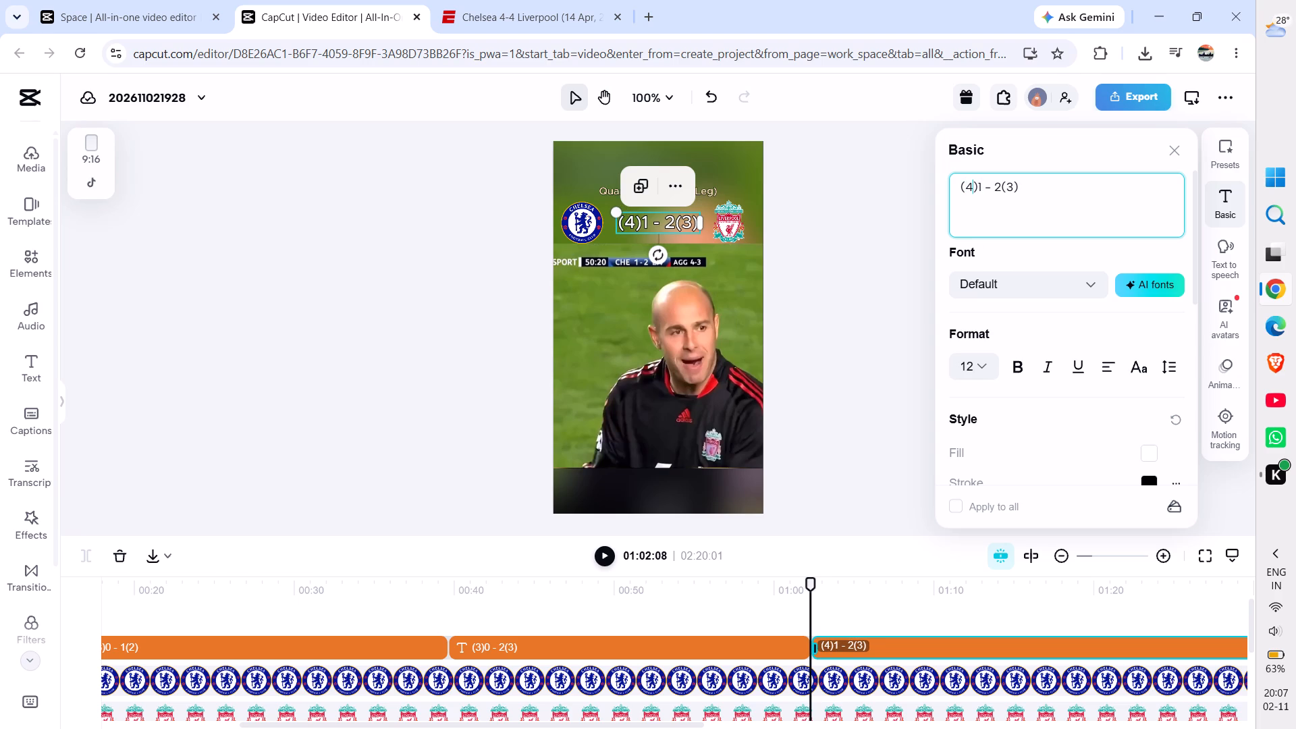
click(861, 241)
Play and scrub the footage onward to Chelsea's second goal, positioning the playhead at 01:21:27.
key(space)
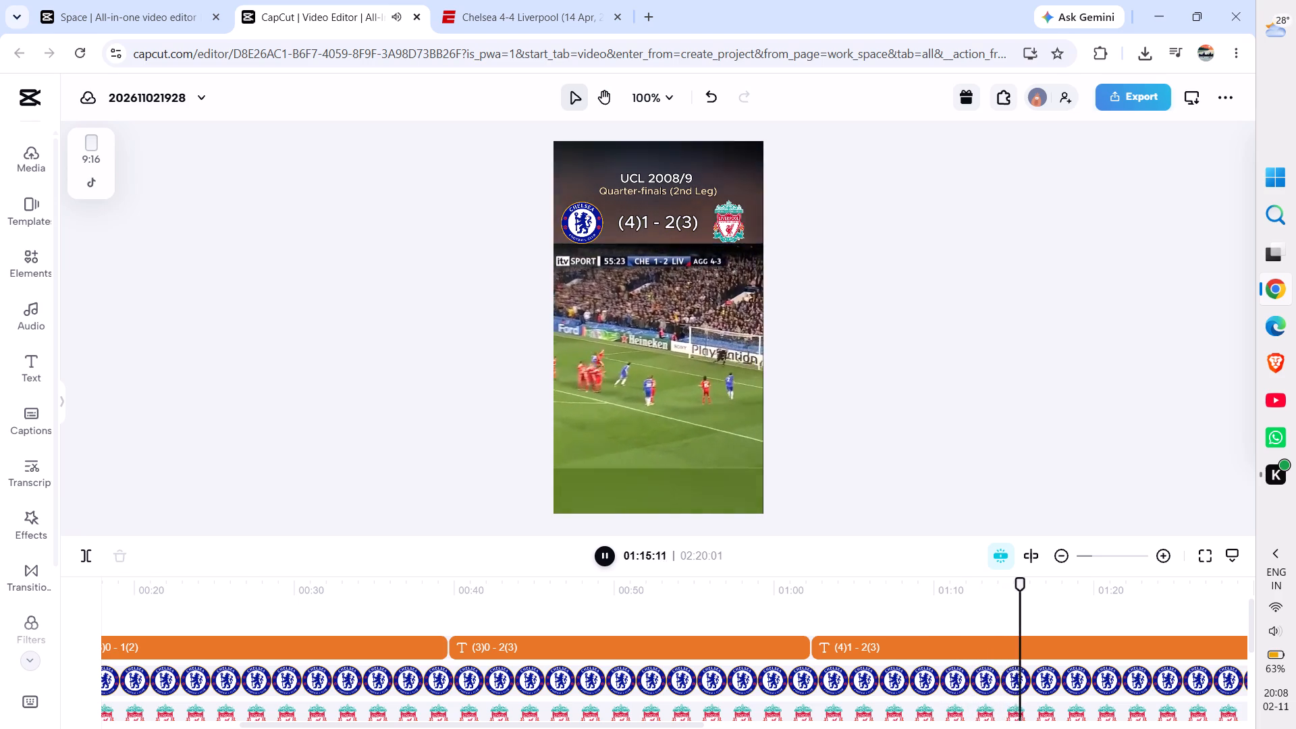
key(space)
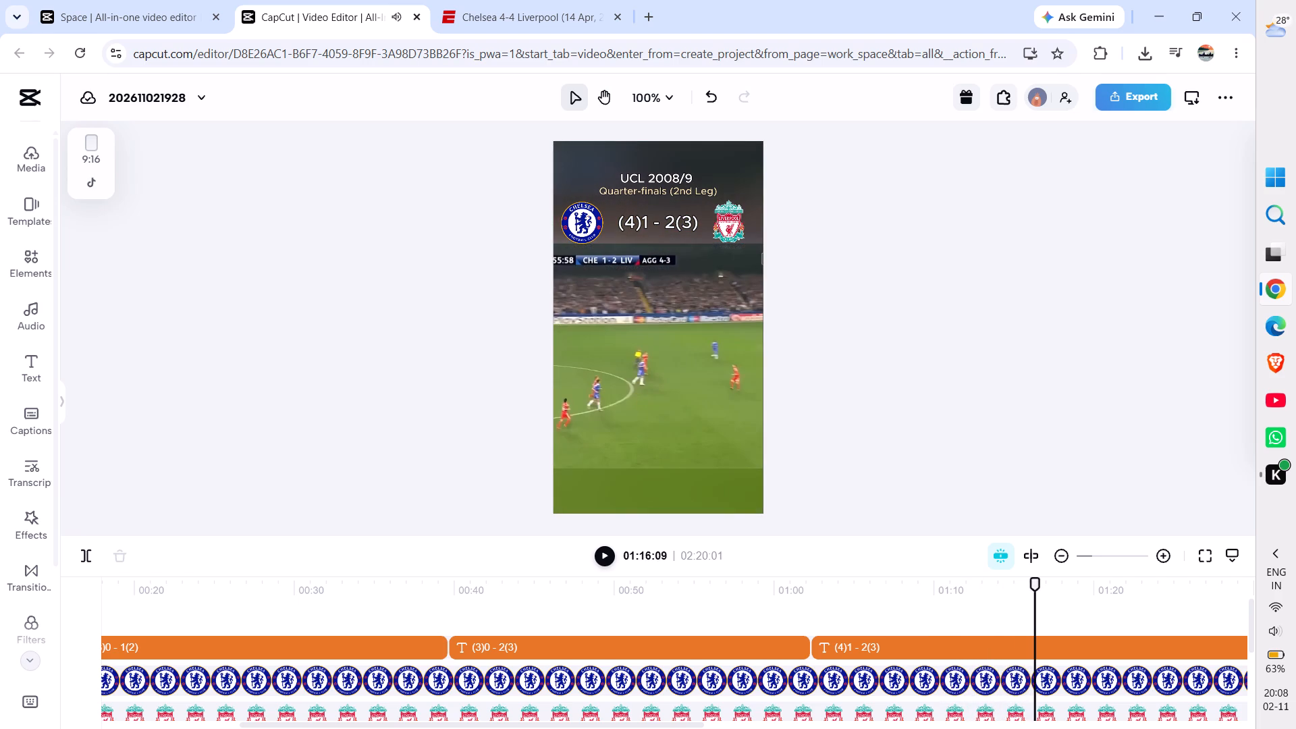
key(space)
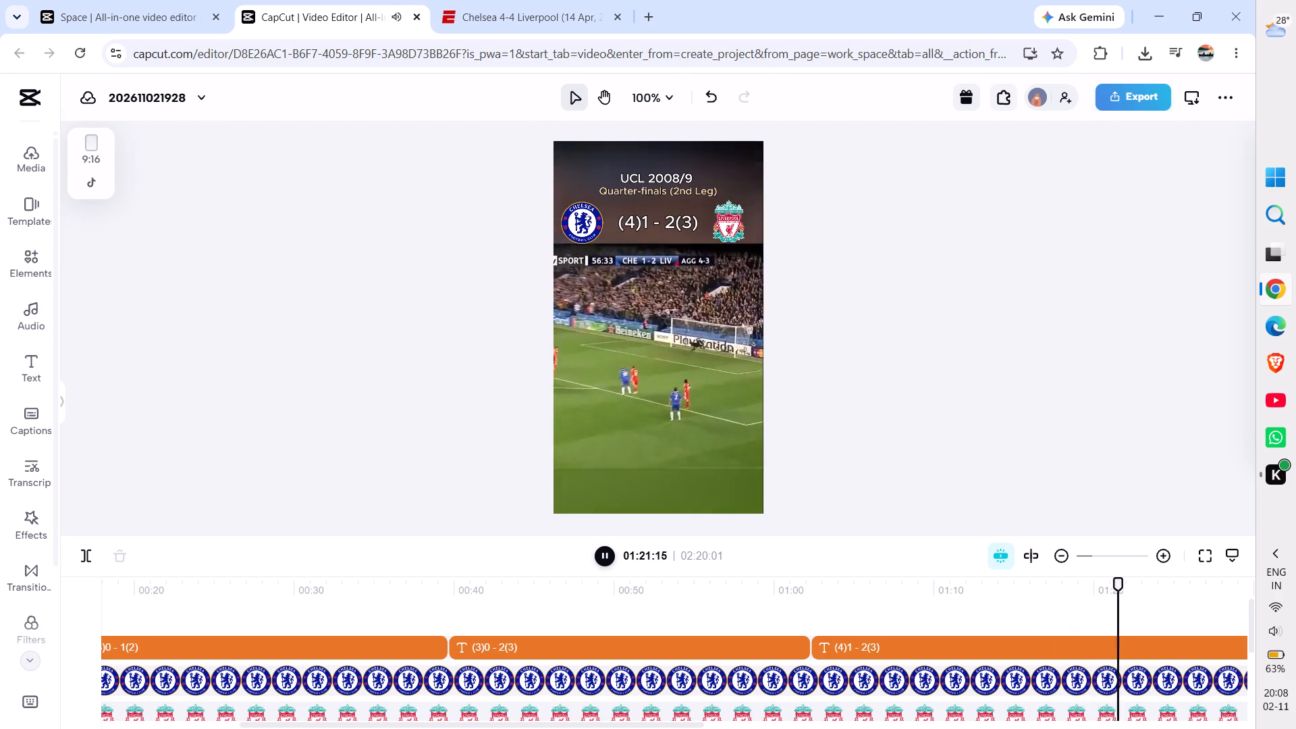
key(space)
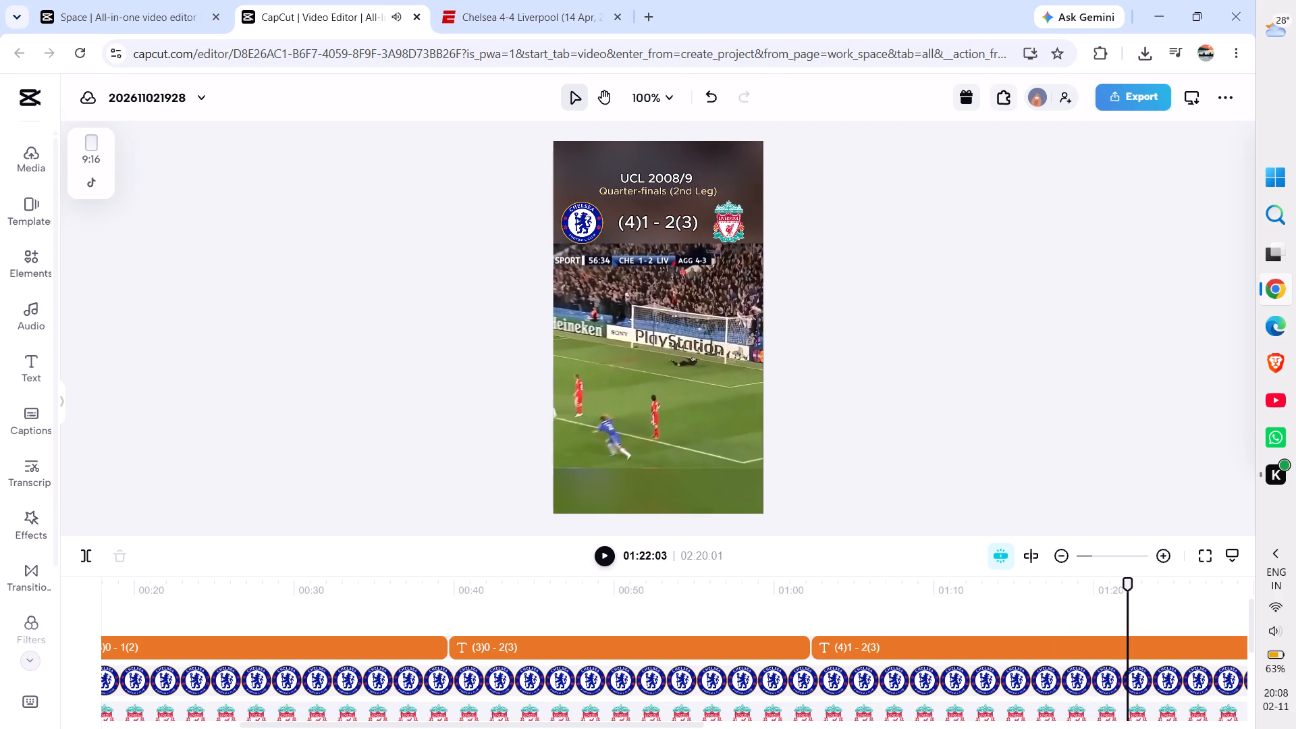
key(space)
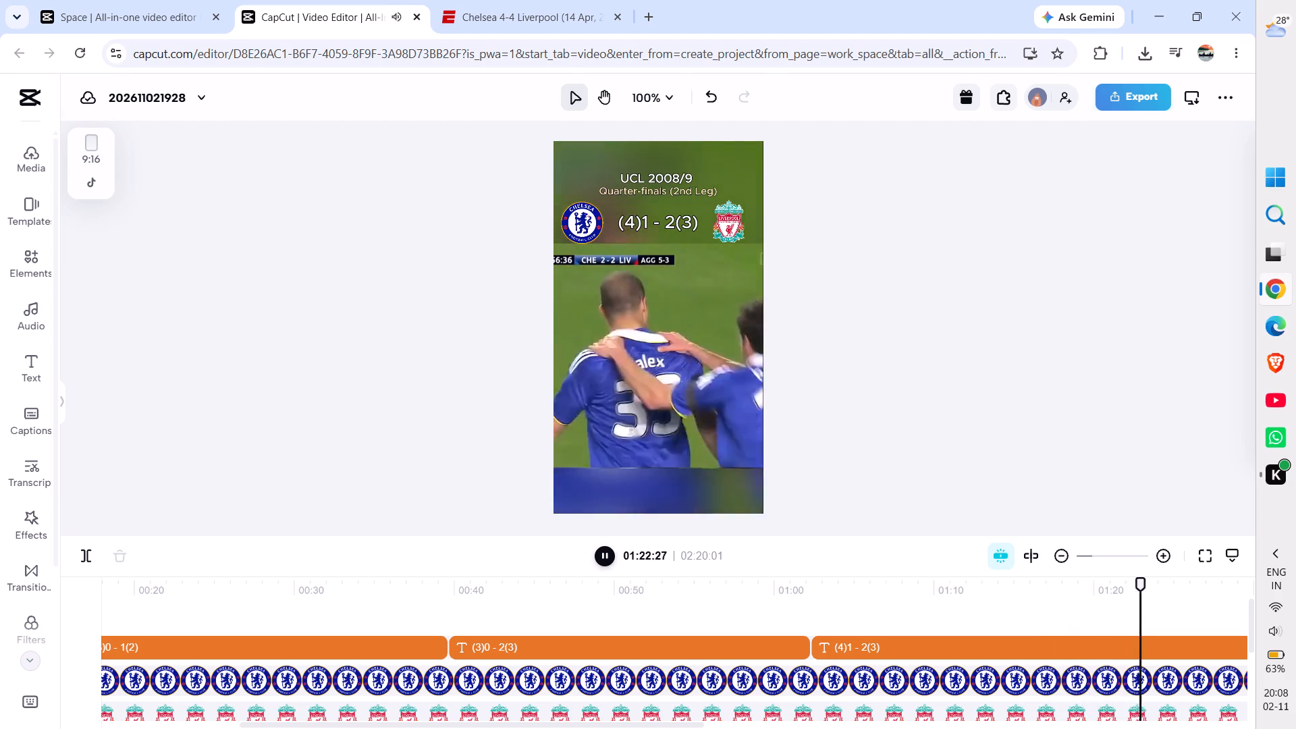
key(space)
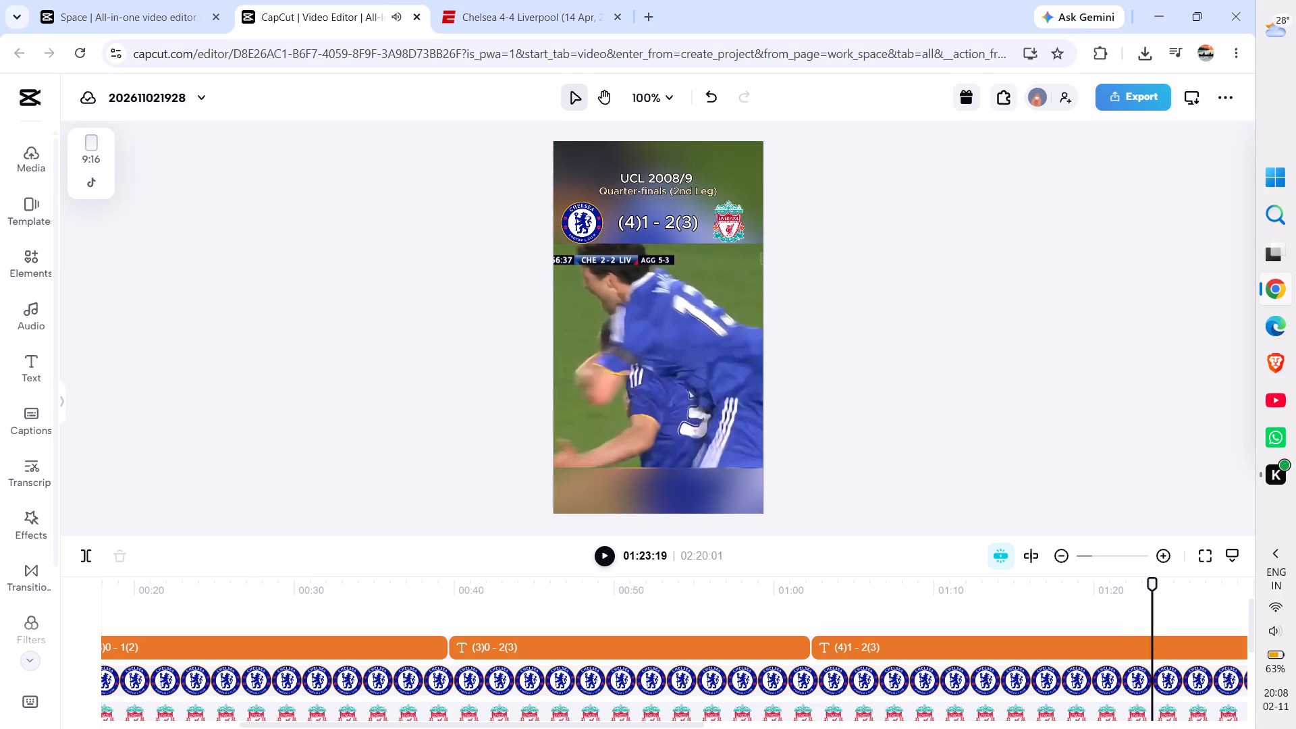
scroll(951, 576, left, 4)
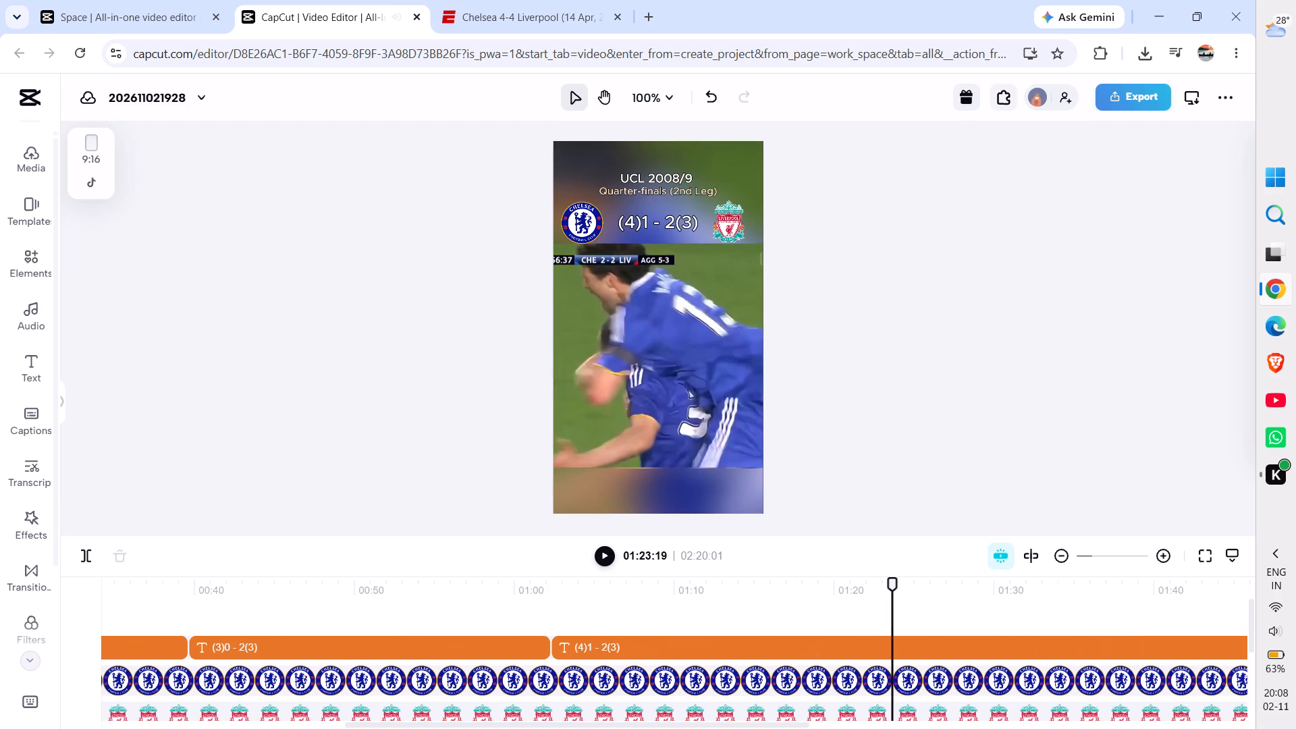
drag(893, 585, 867, 585)
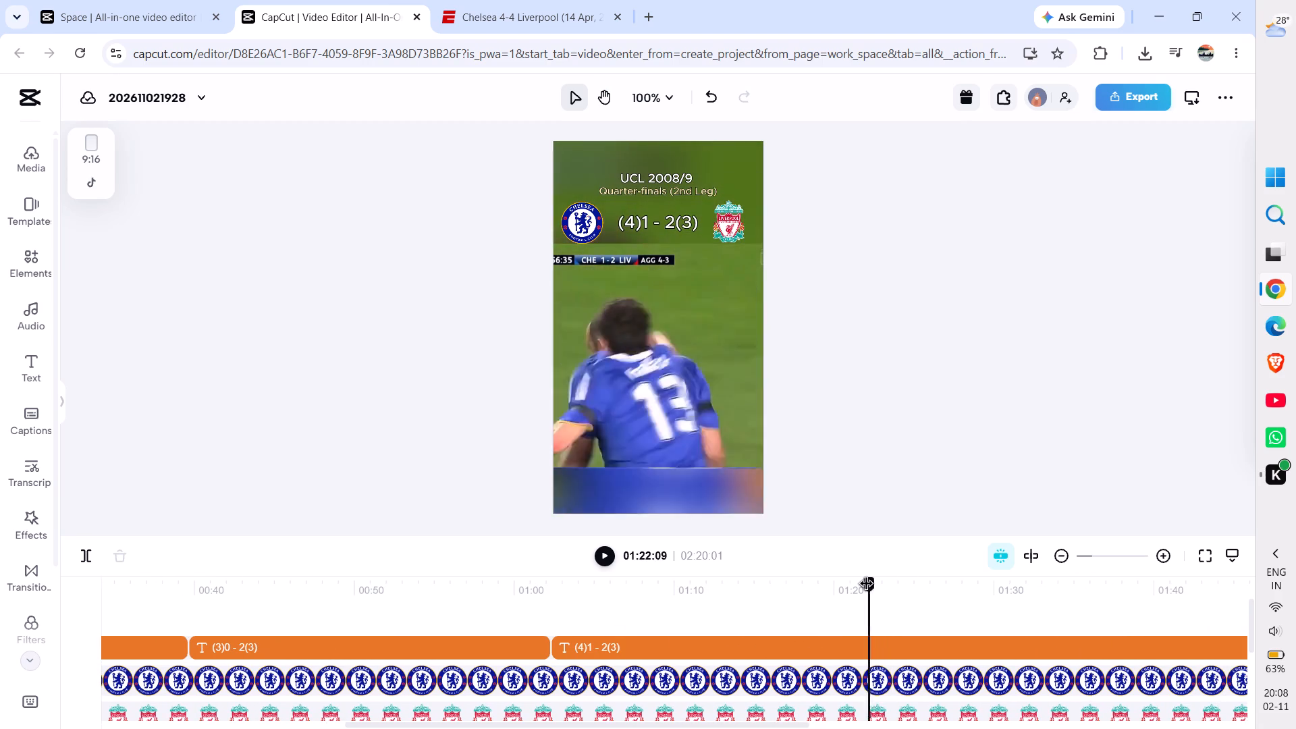
drag(867, 585, 841, 589)
key(space)
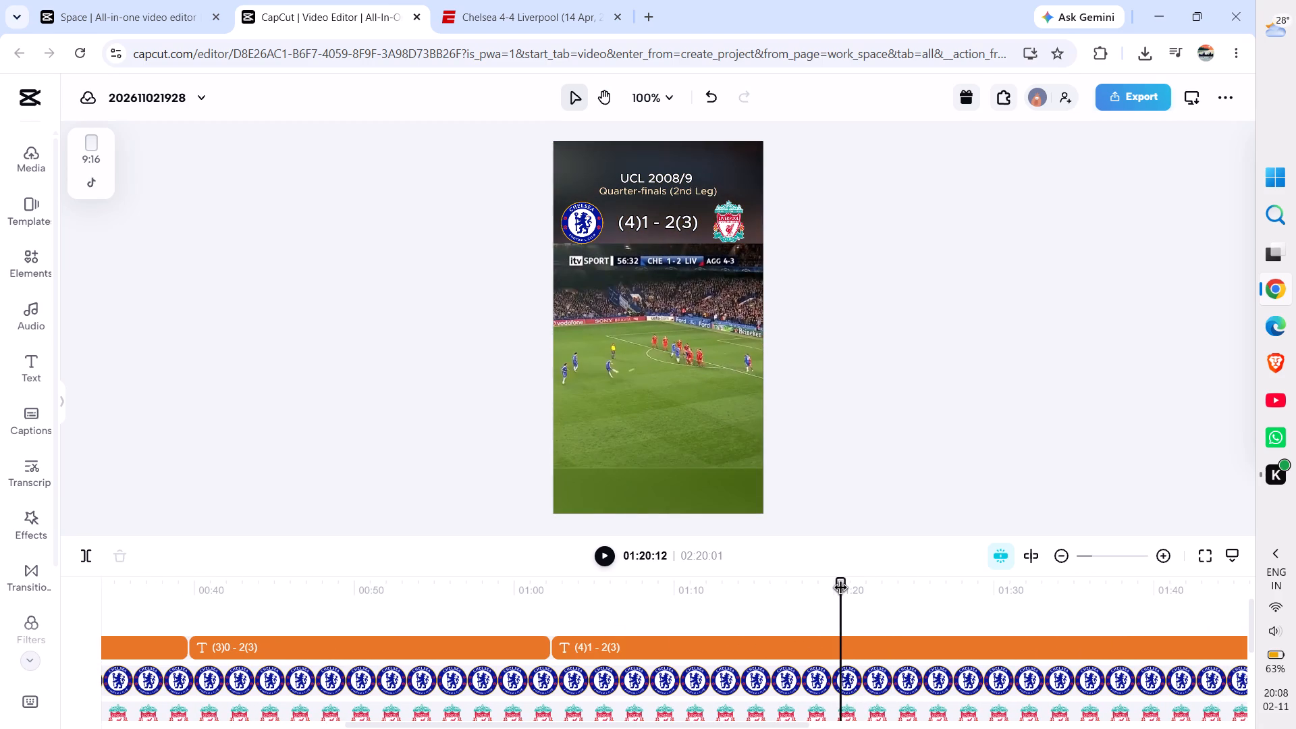
key(space)
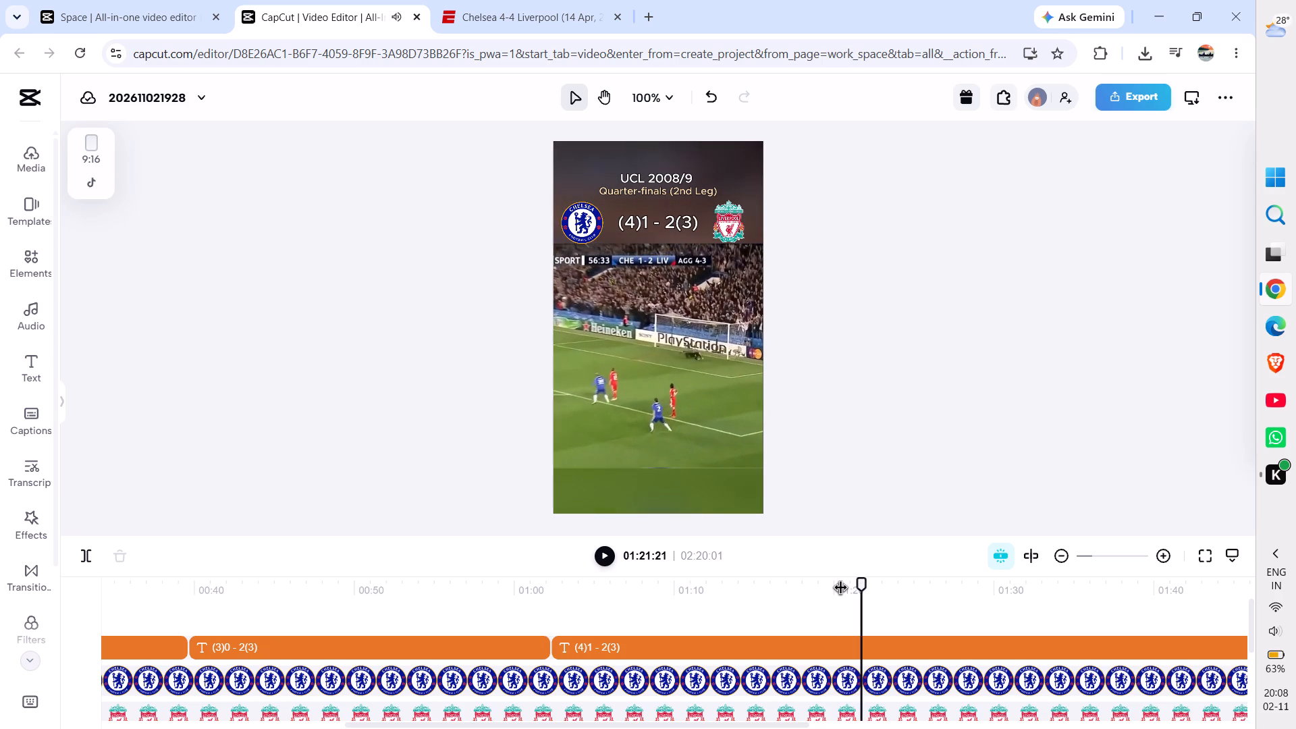
key(space)
key(space)
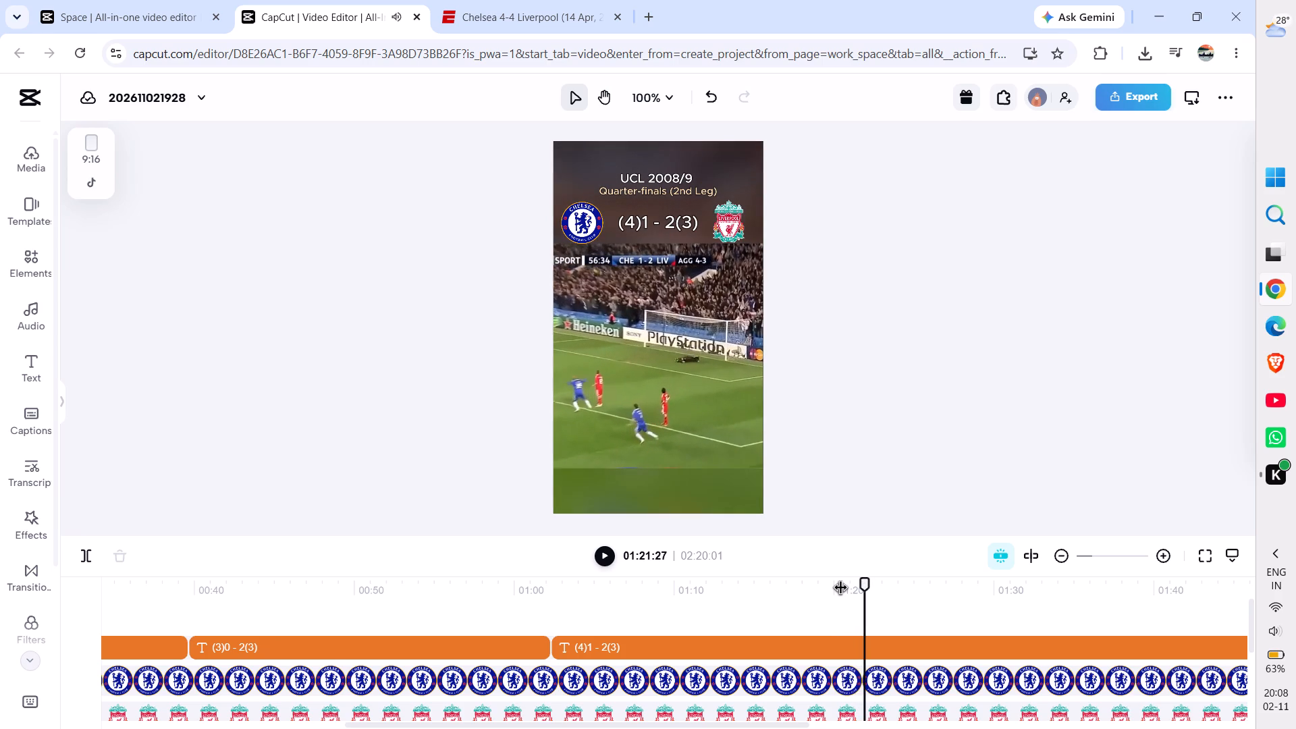
Split the "(4)1 - 2(3)" score text clip at 01:21:27, at Chelsea's second goal.
click(868, 655)
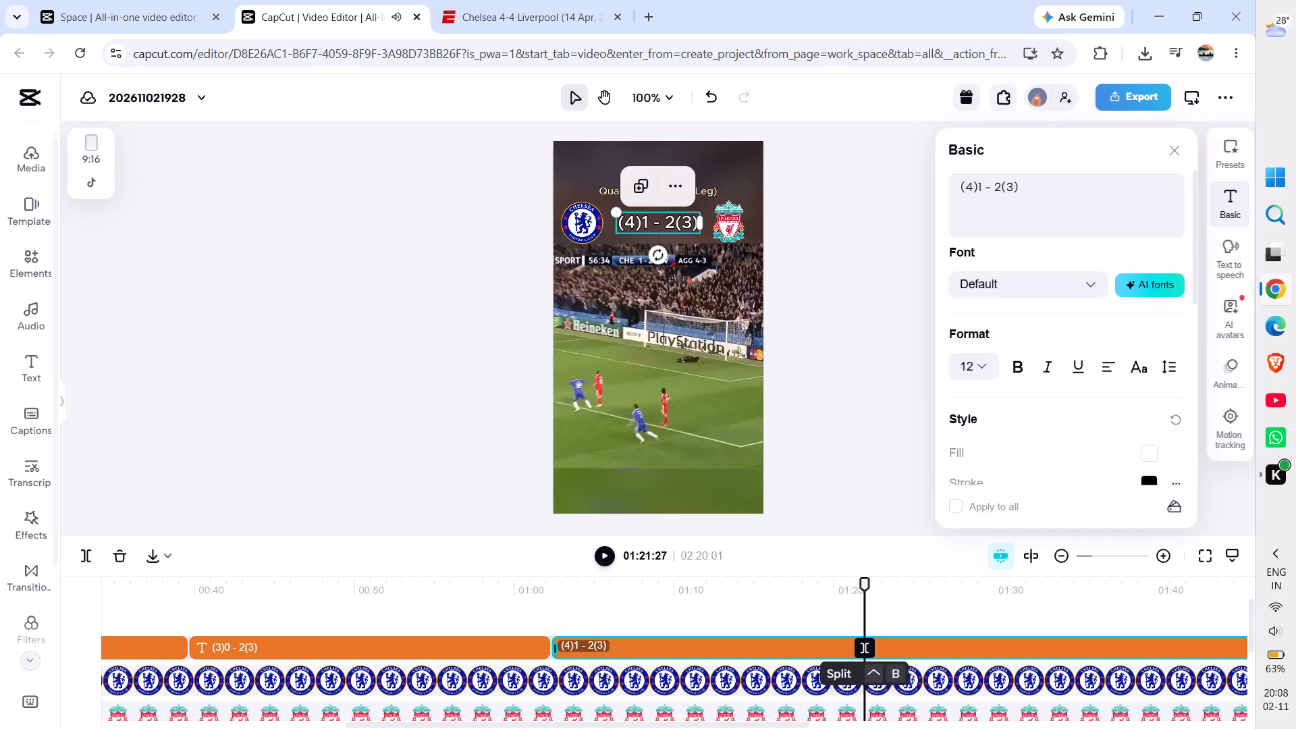
click(892, 652)
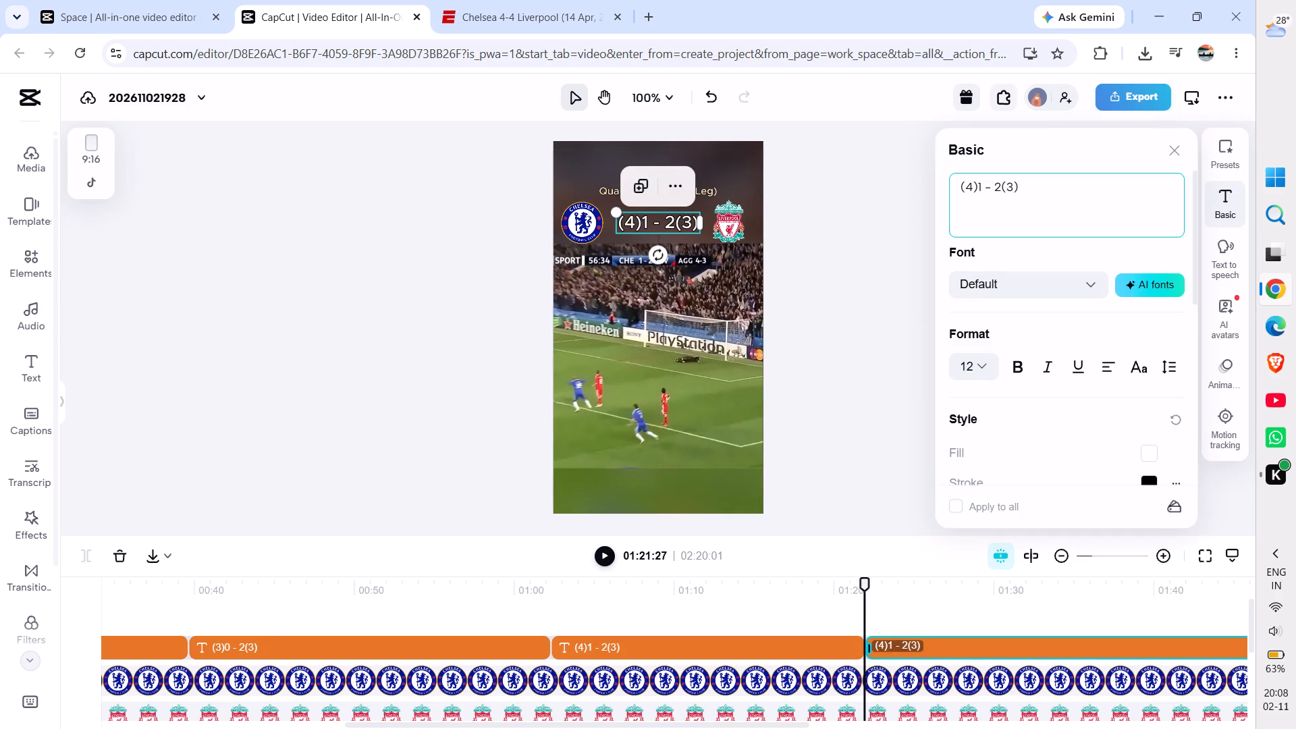
Change the score text in the clip after the 01:21:27 split to "(5)2 - 2(3)".
click(979, 192)
click(981, 192)
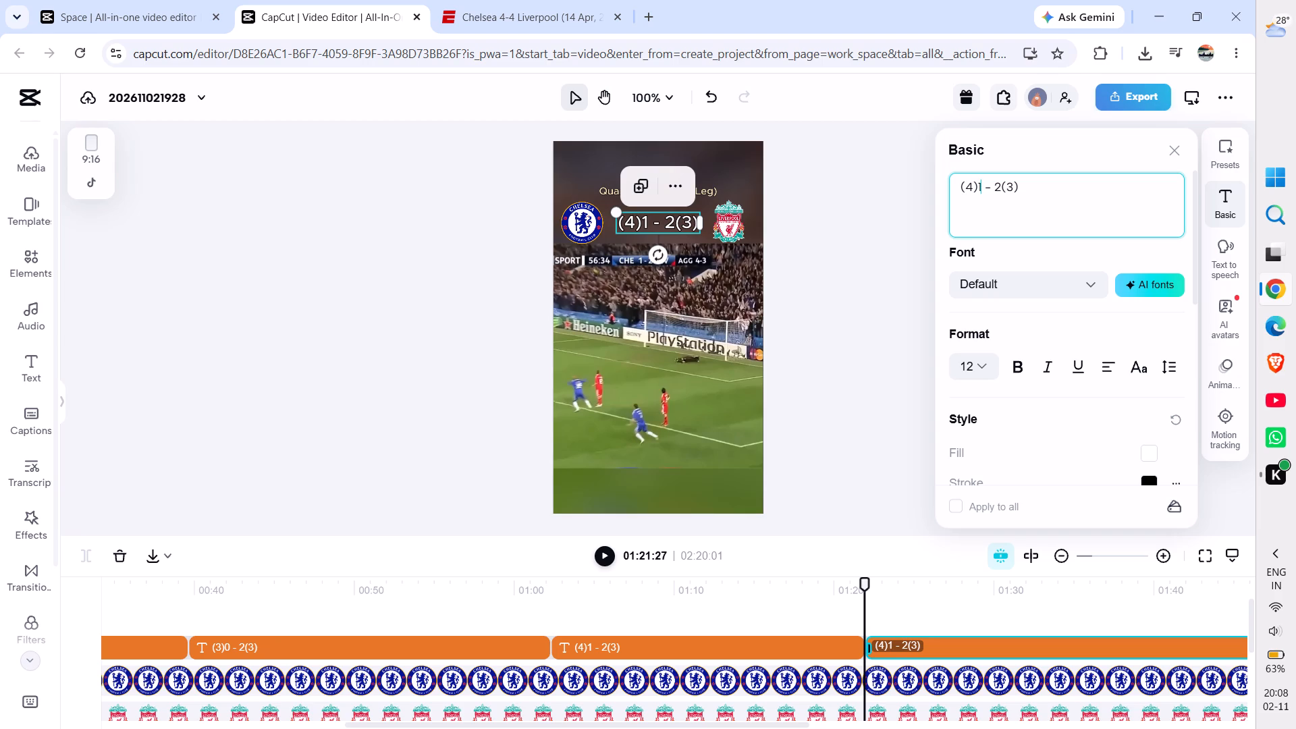
key(BackSpace)
key(2)
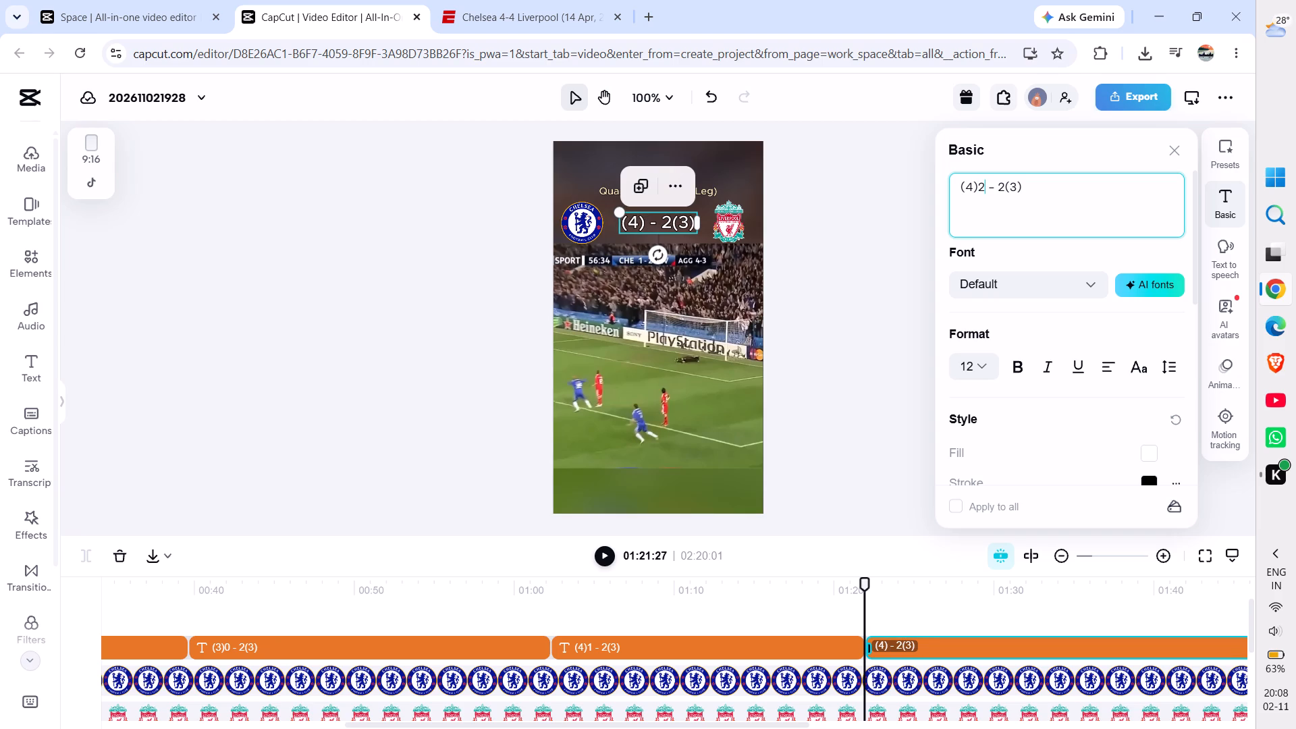
click(972, 192)
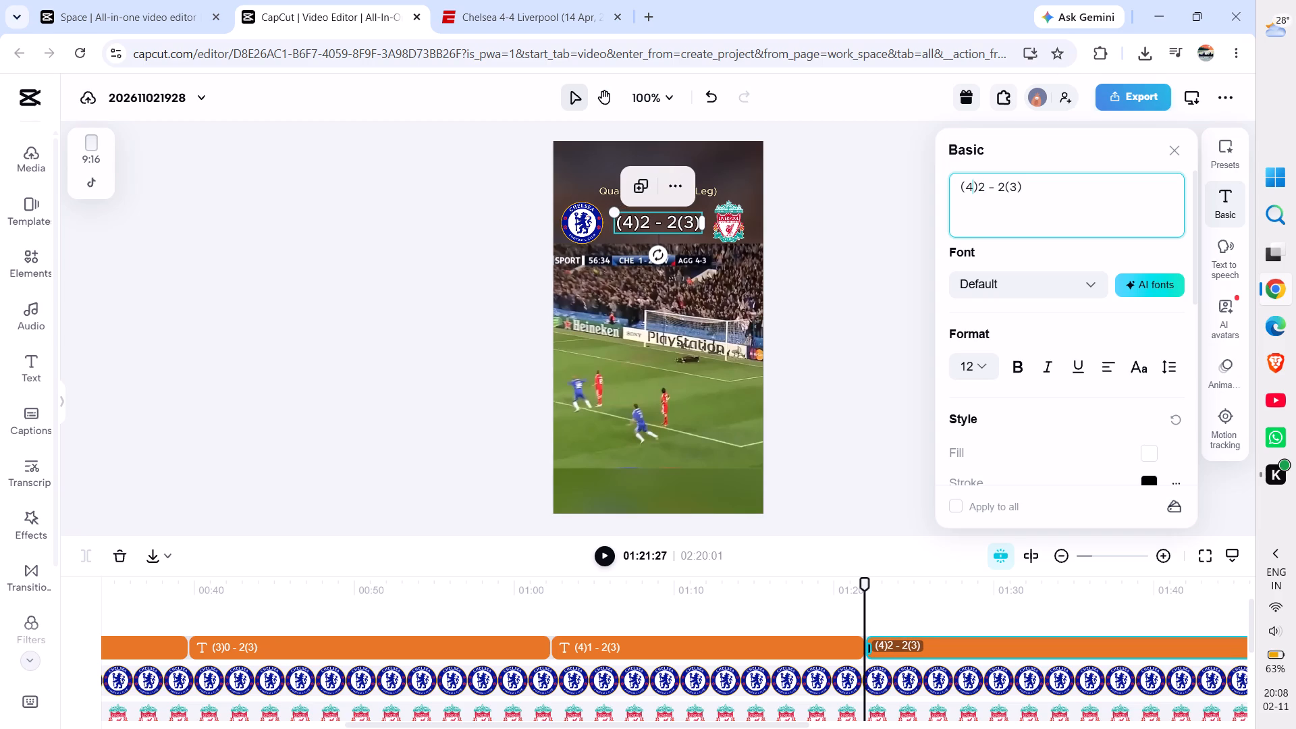
key(BackSpace)
key(5)
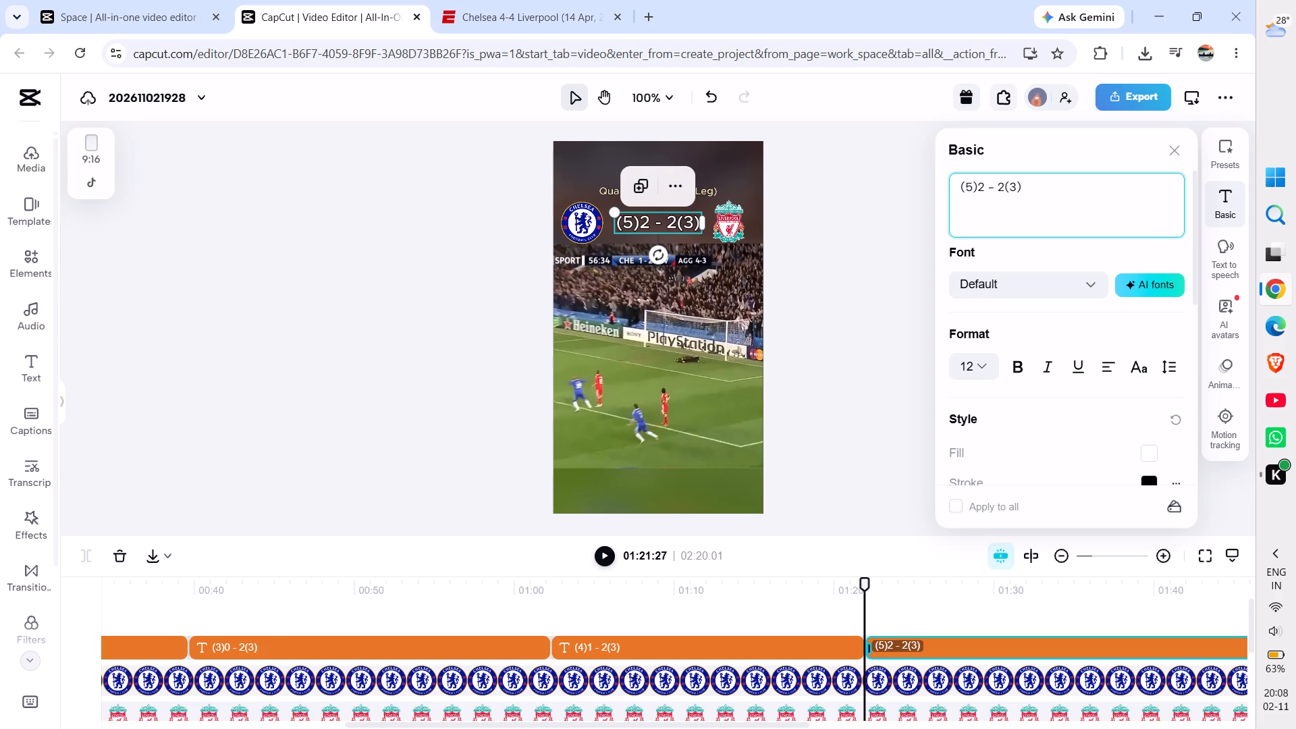
click(860, 283)
Play the footage onward from 01:21:27 to look for the next goal after the "(5)2 - 2(3)" score.
key(space)
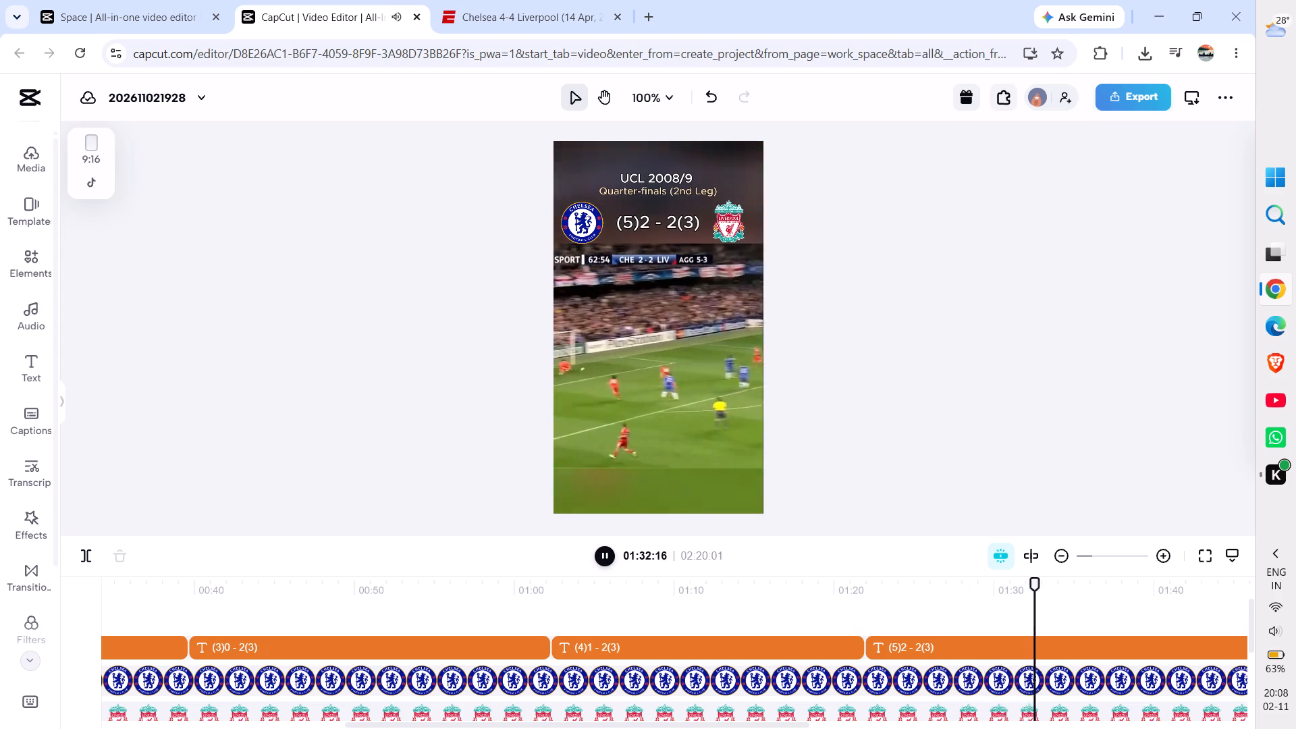
key(space)
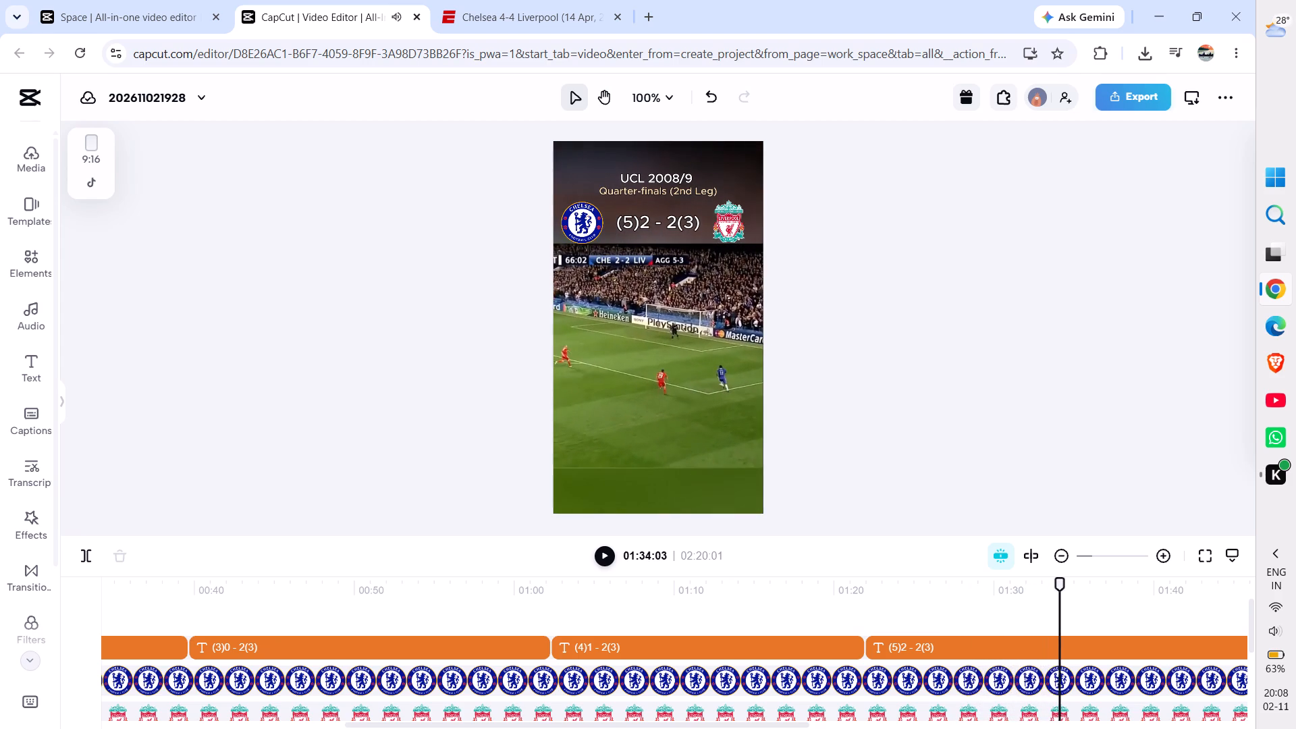
scroll(917, 598, left, 7)
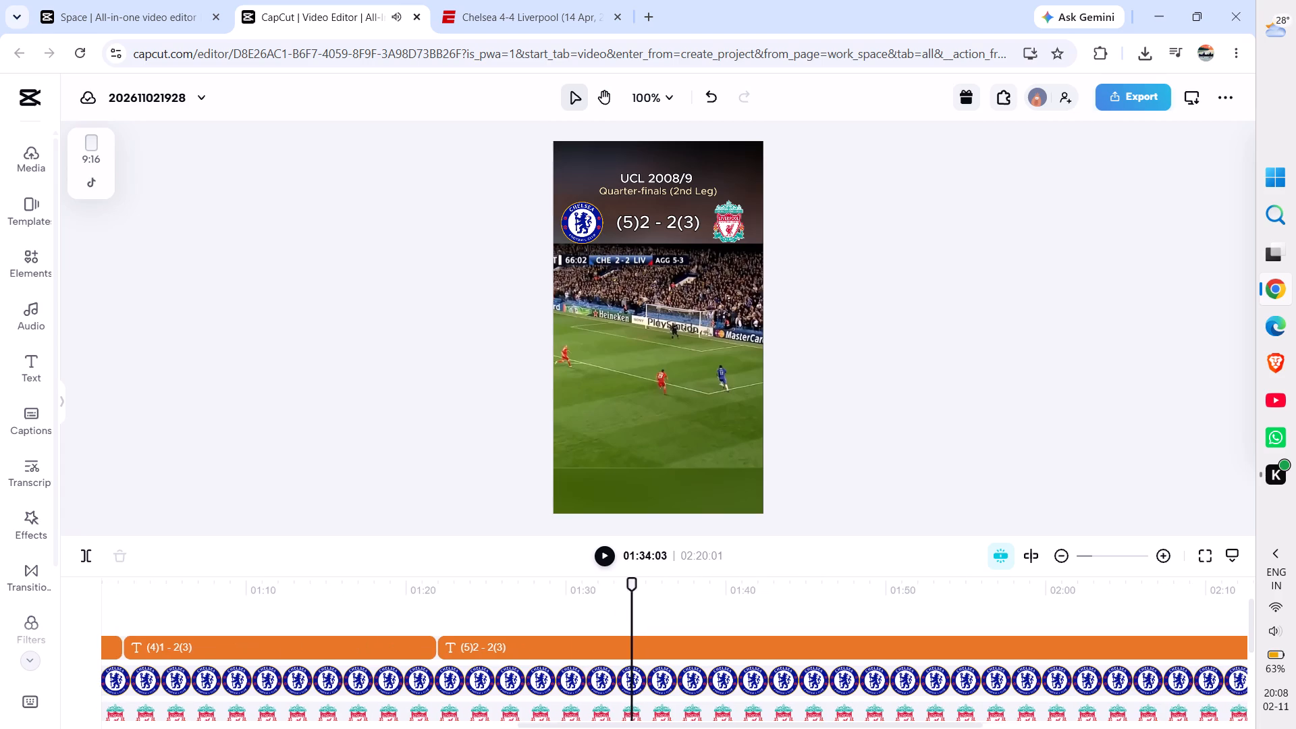
scroll(917, 598, left, 2)
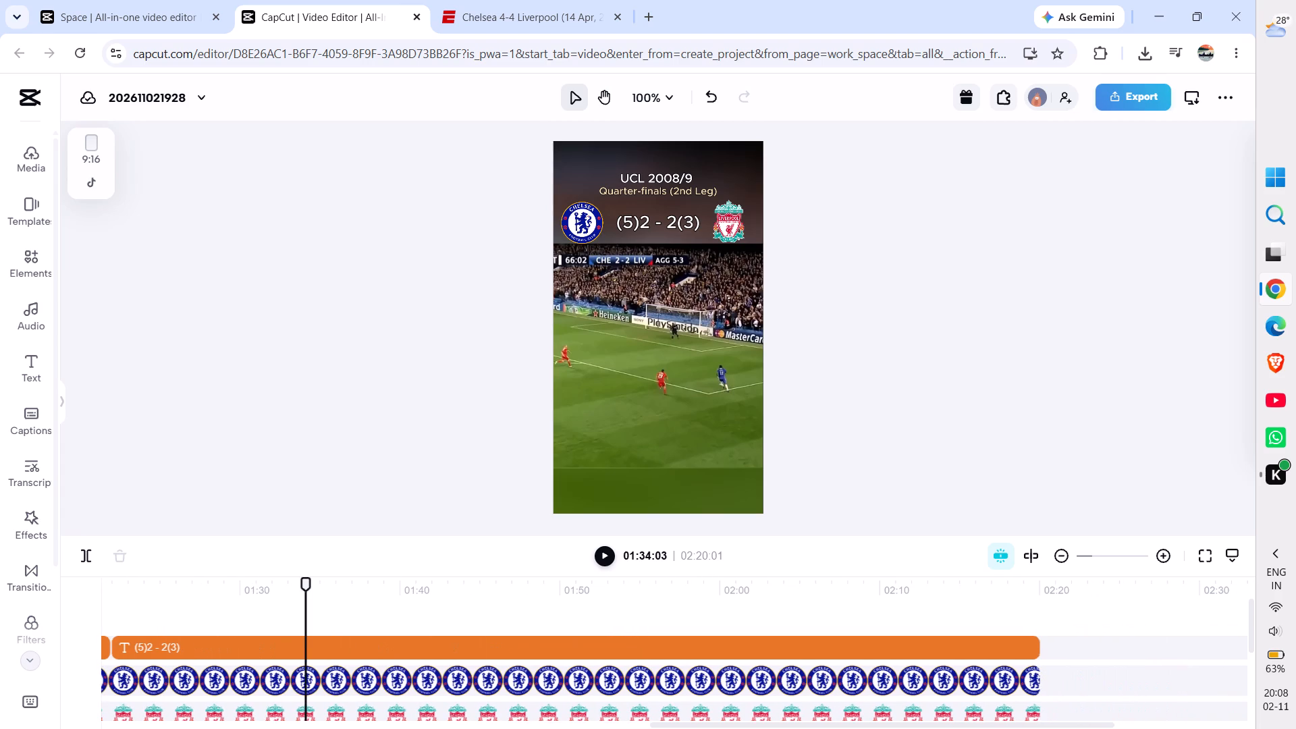
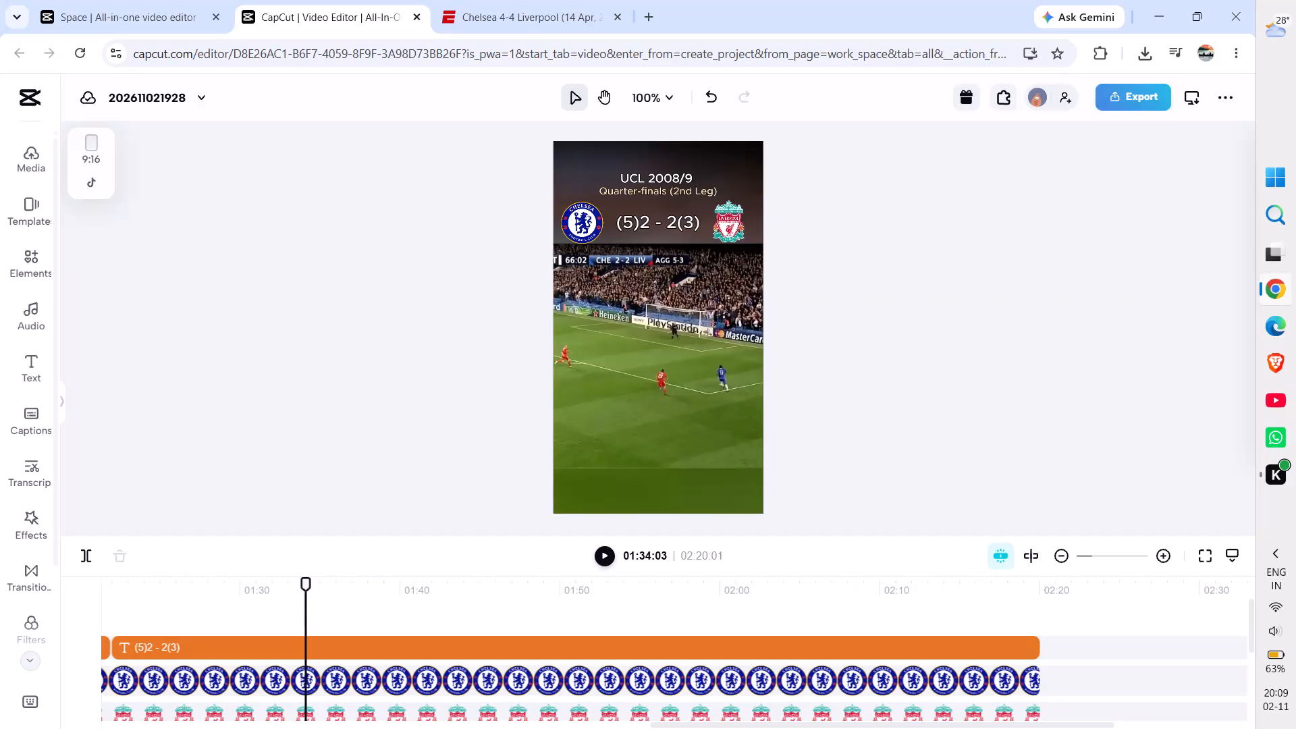
Switch to Microsoft Edge, look at a suggested account's profile on Instagram, return to the feed and close the browser tab.
click(1276, 323)
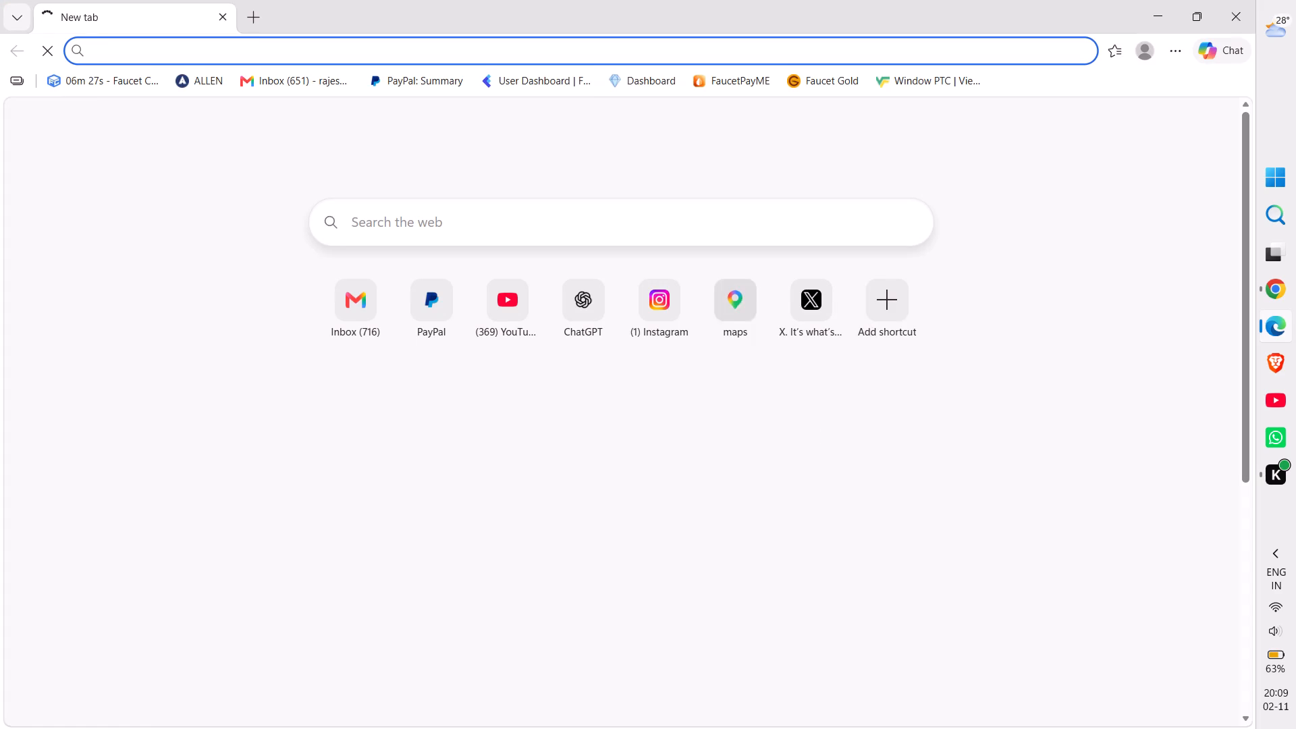
click(653, 305)
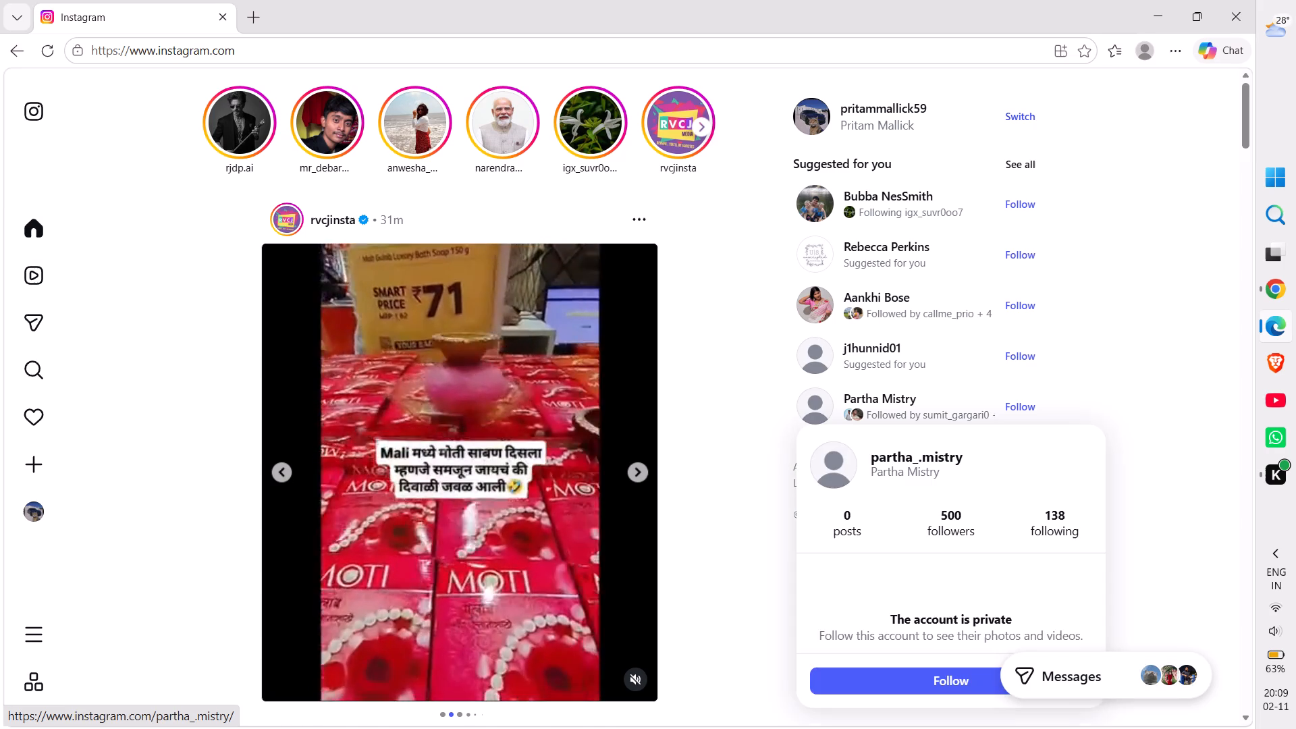
click(816, 405)
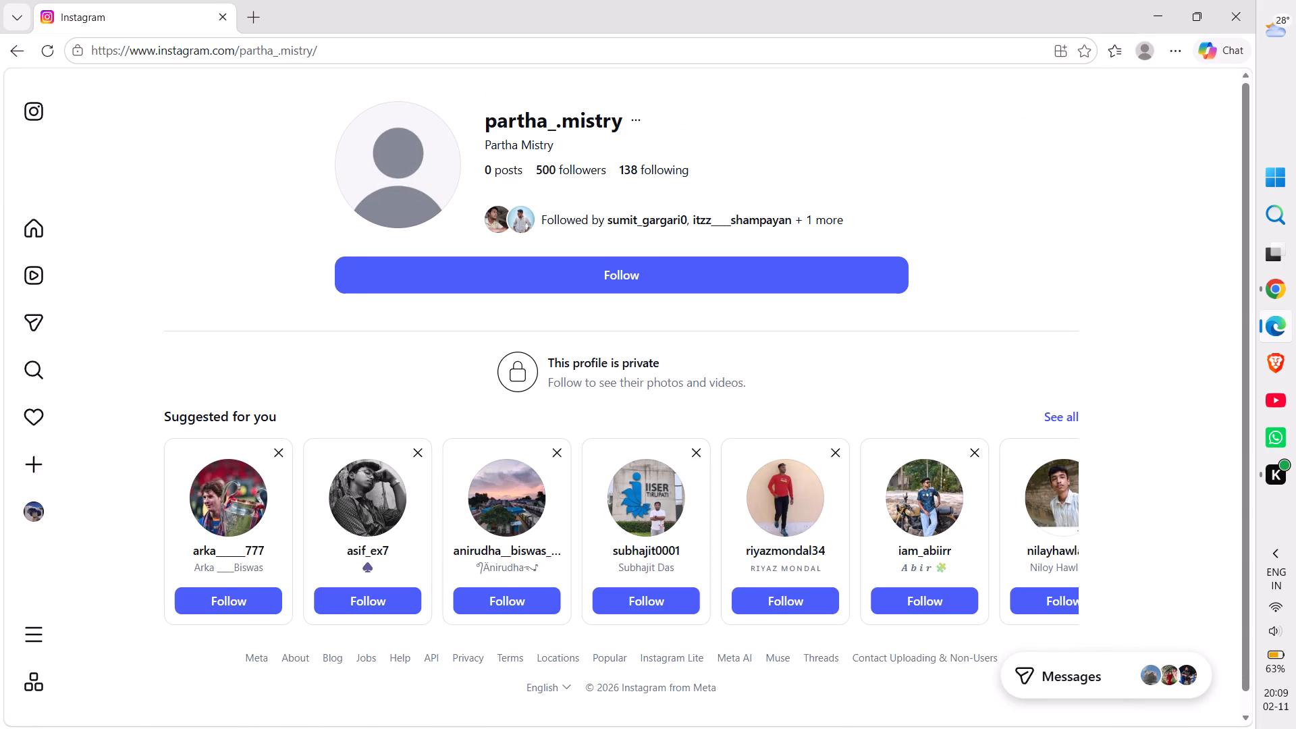
scroll(271, 315, right, 1)
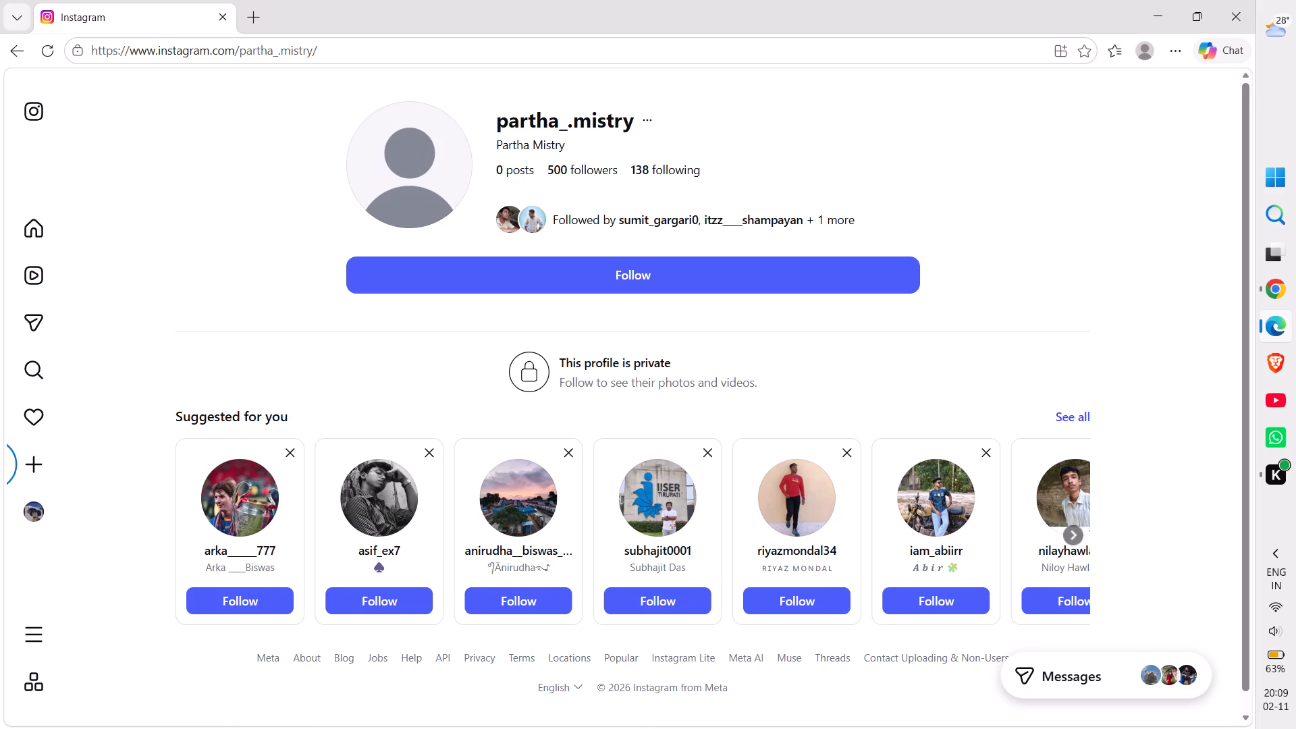
scroll(271, 315, right, 4)
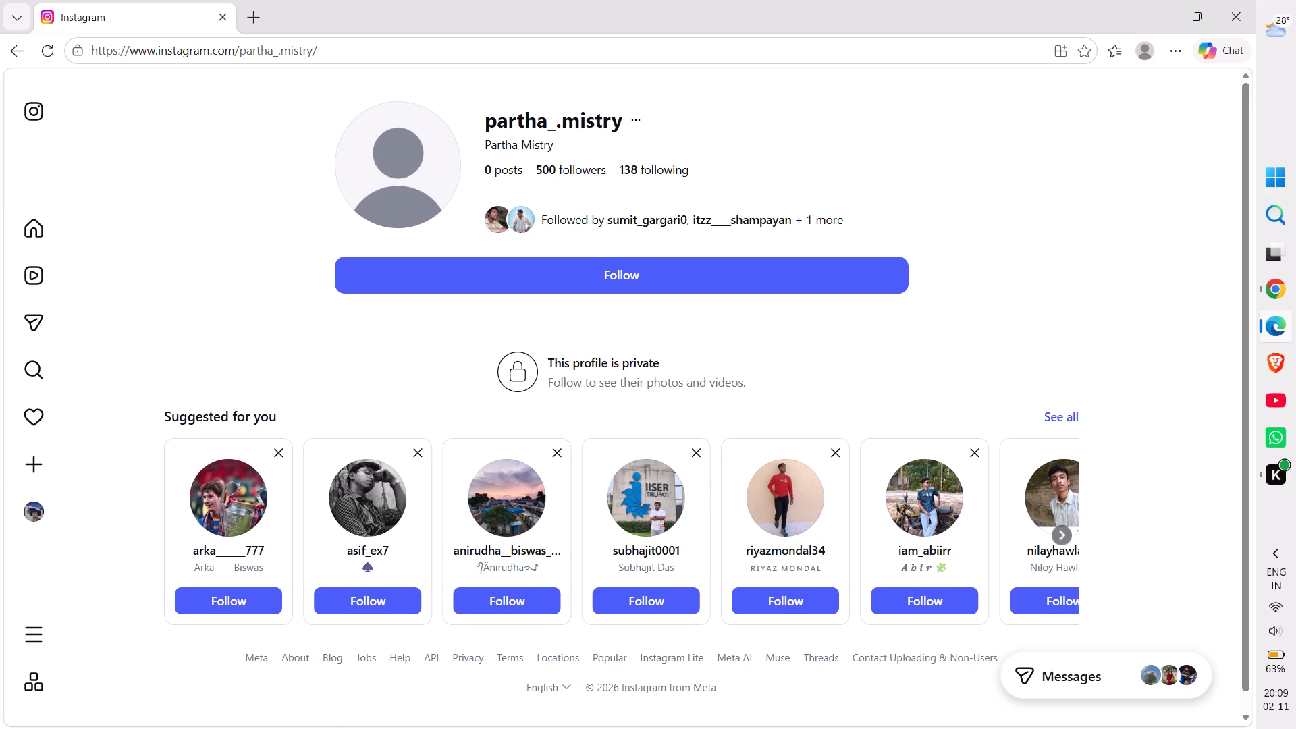
scroll(235, 279, right, 4)
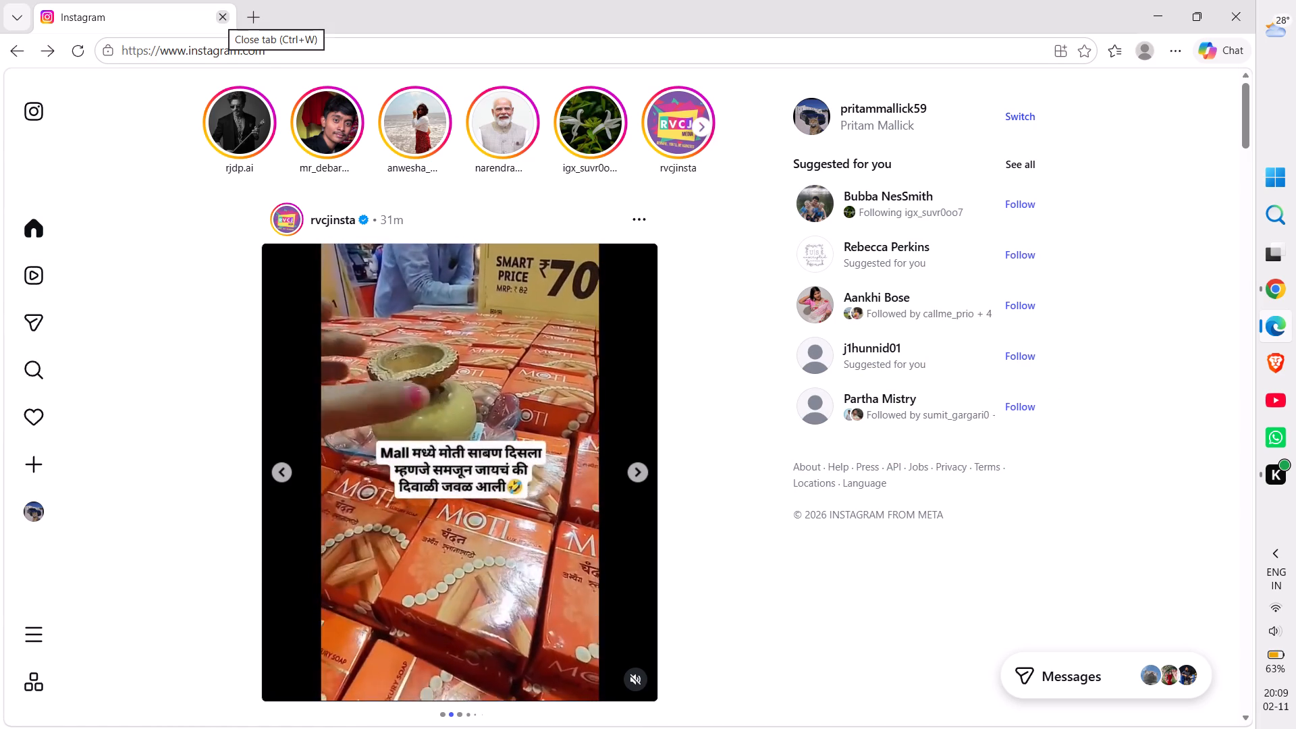
click(219, 16)
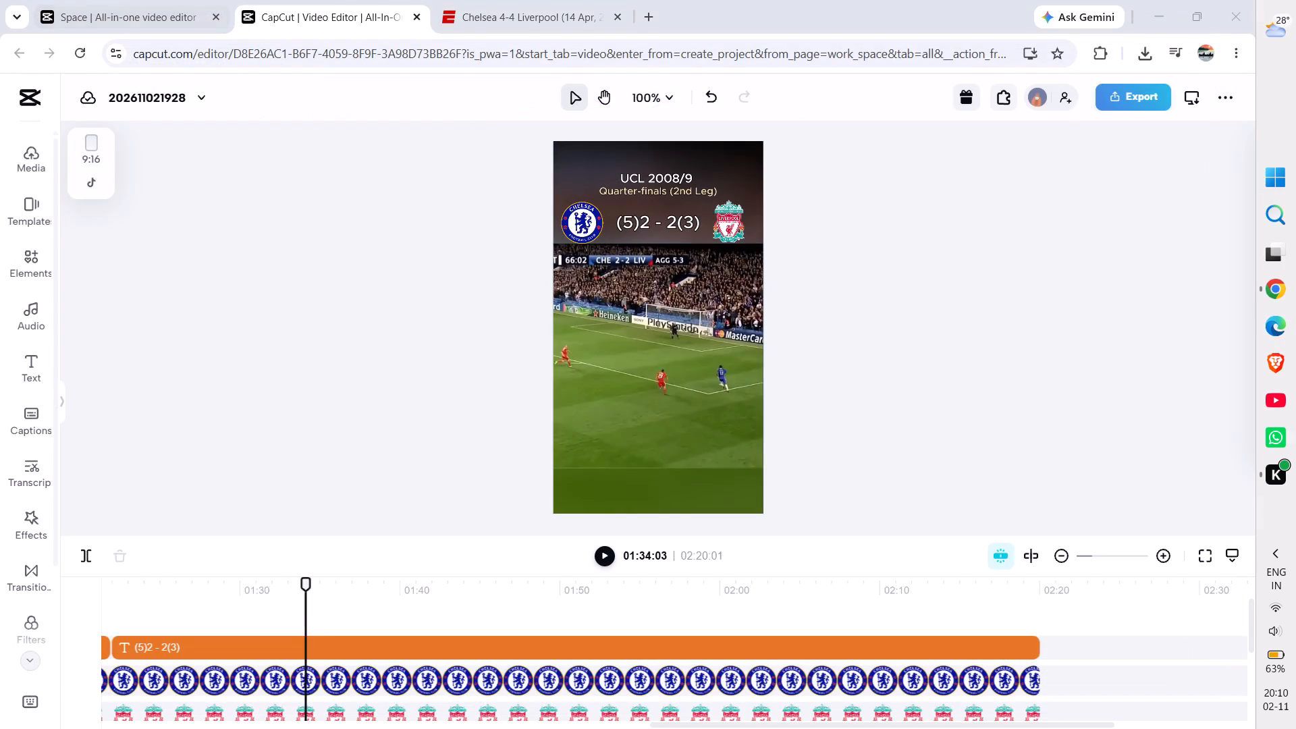
Resume playing the footage in CapCut from 01:34:03 to look for the next goal.
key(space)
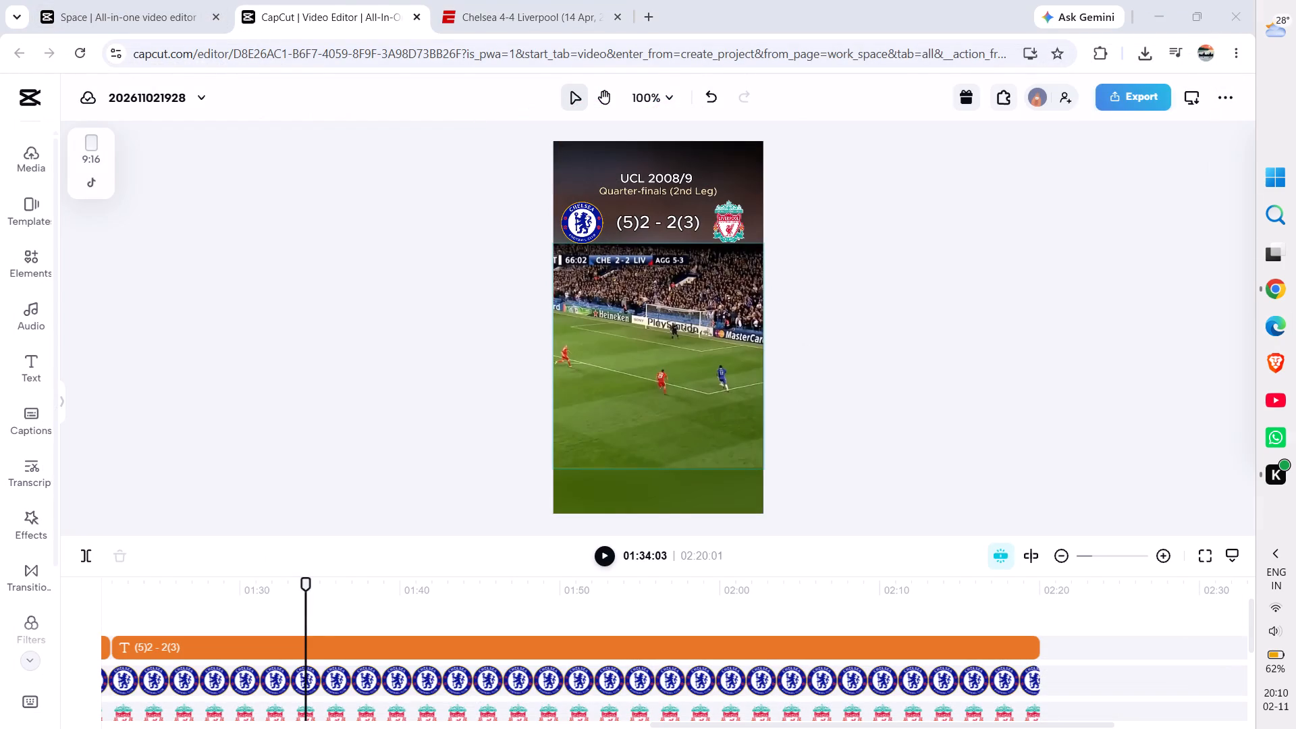
click(437, 369)
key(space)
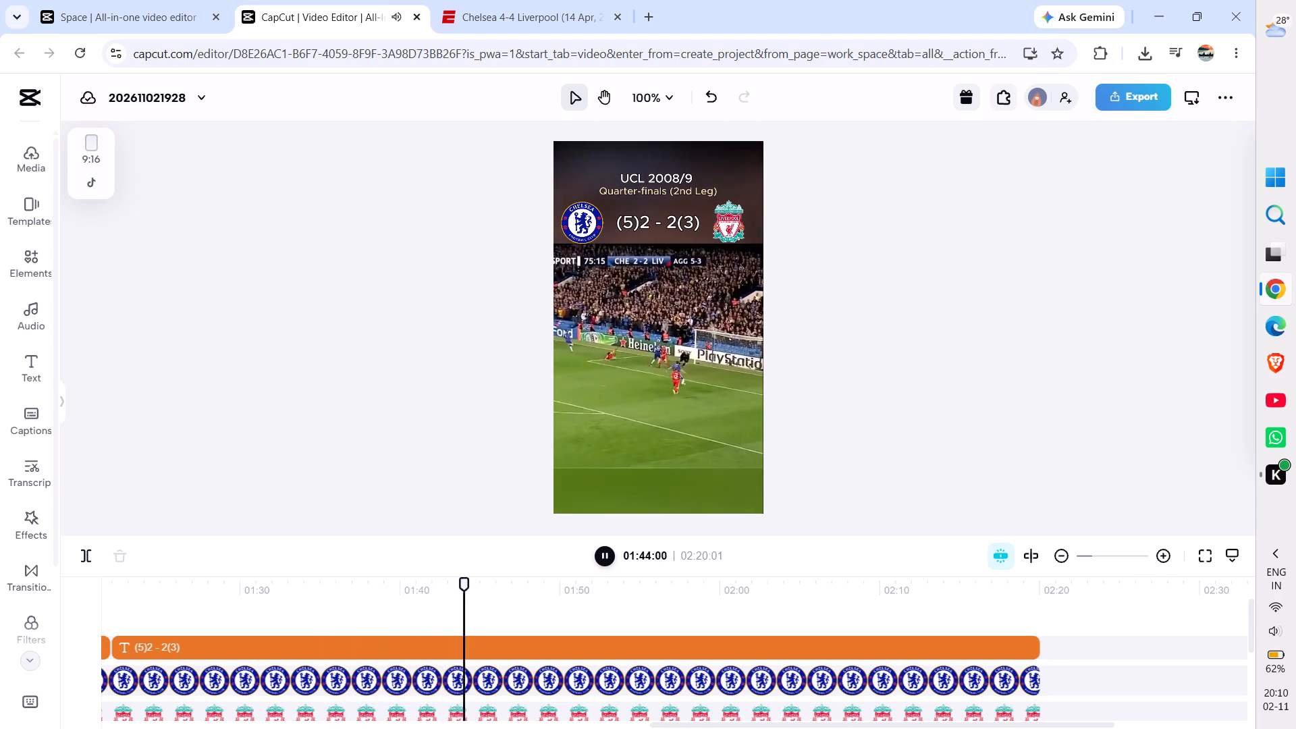
Split the "(5)2 - 2(3)" score text clip at 01:45:01, at Chelsea's third goal.
key(space)
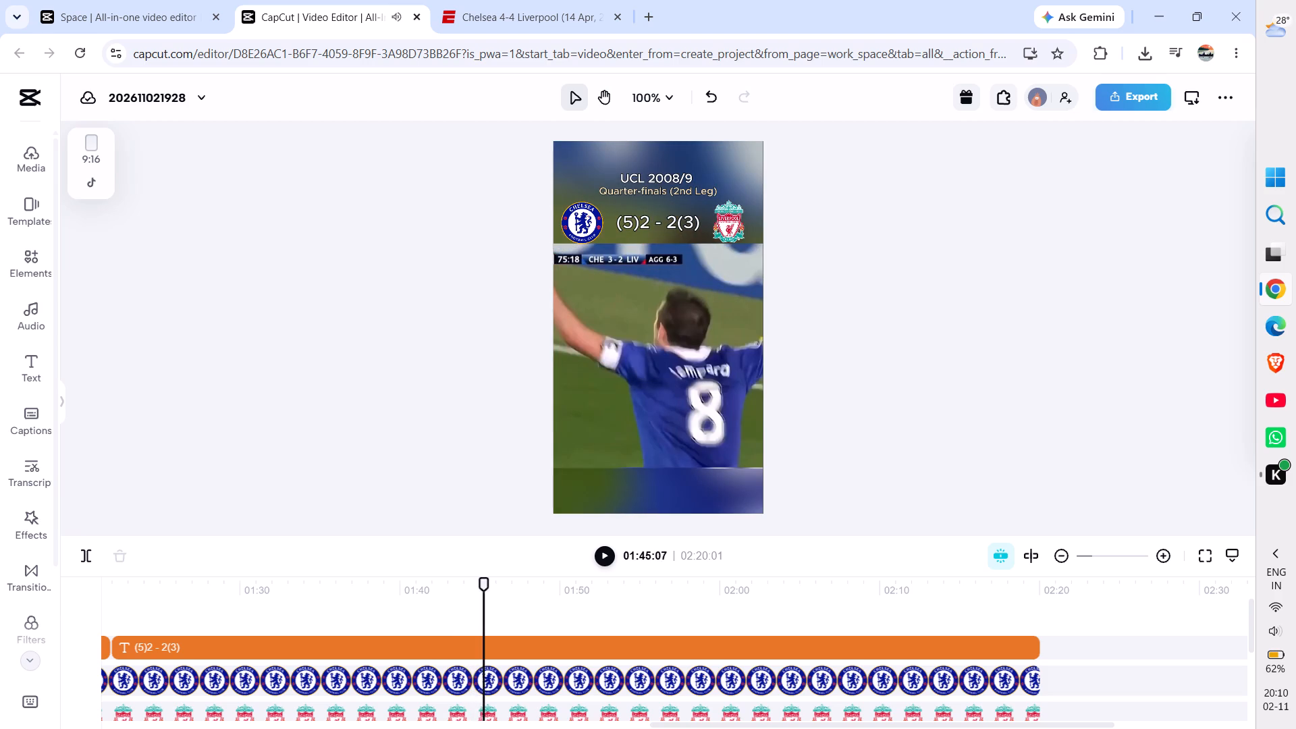
click(485, 586)
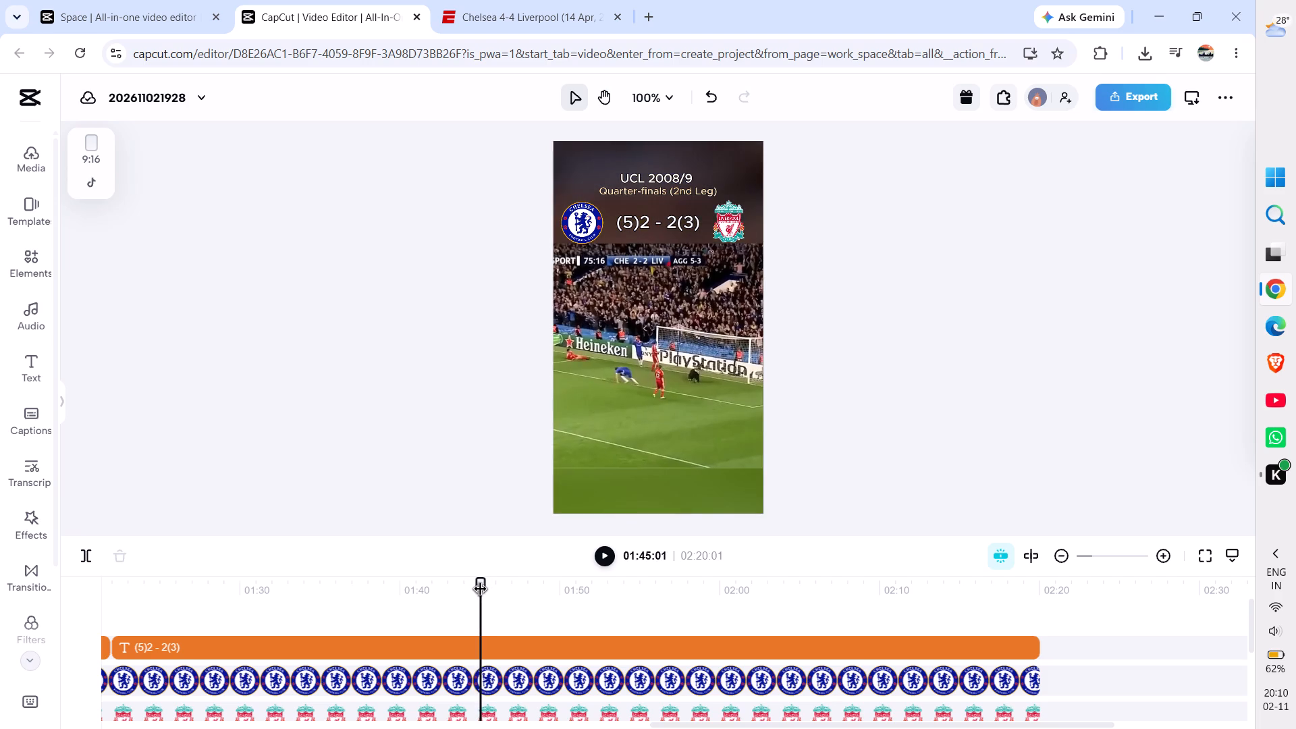
click(481, 643)
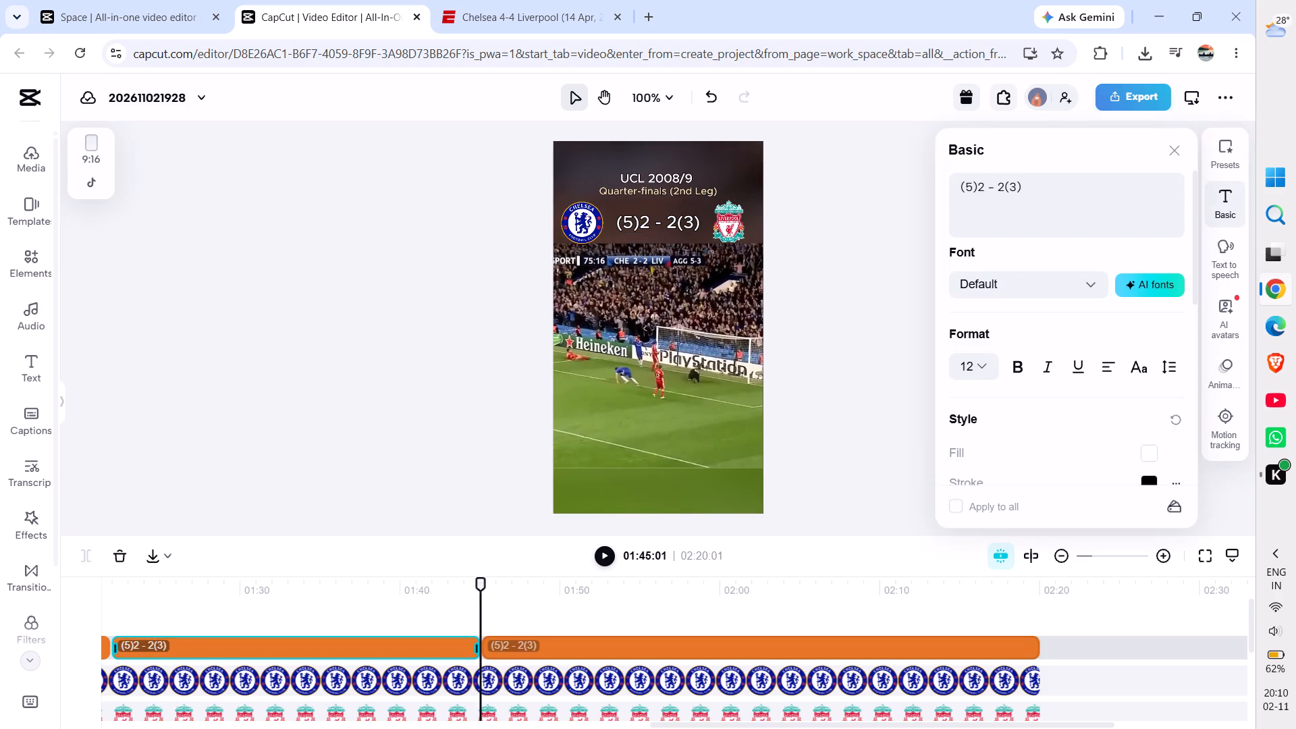
Change the score text in the clip after the 01:45:01 split to "(6)3 - 2(3)".
click(508, 643)
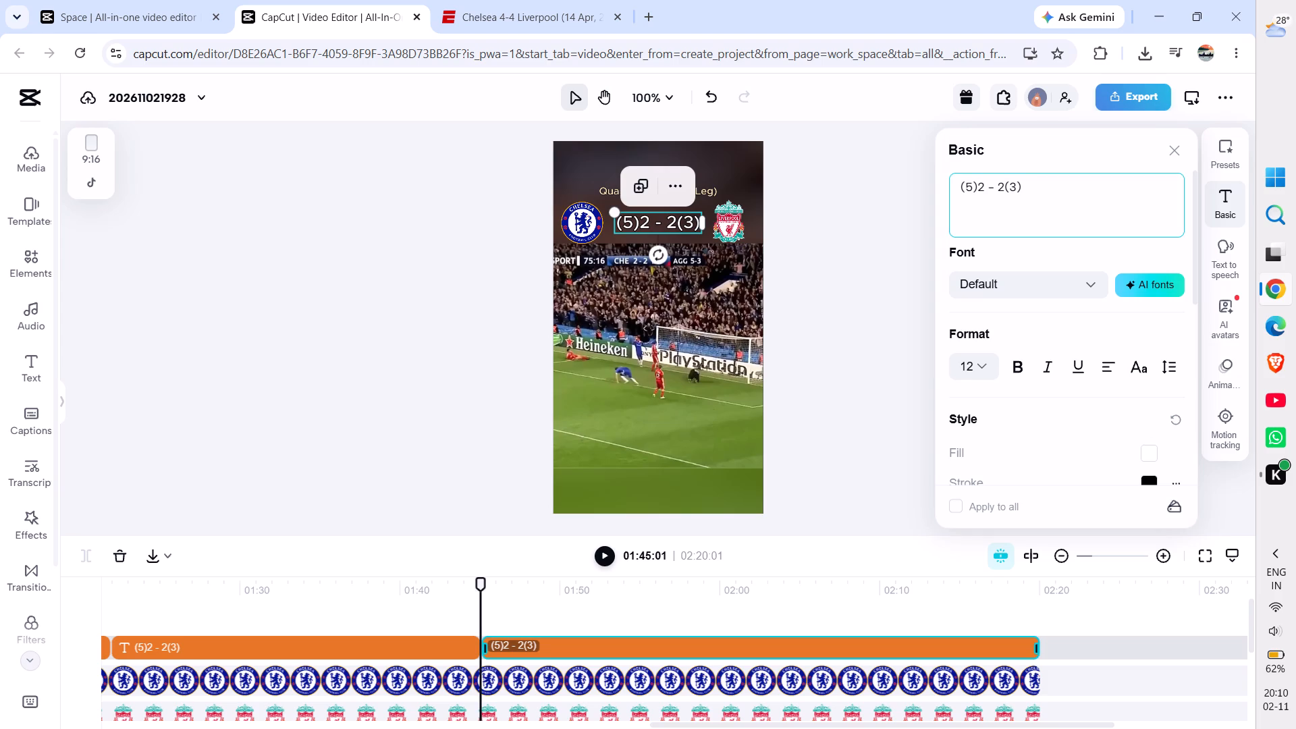
click(980, 196)
click(982, 196)
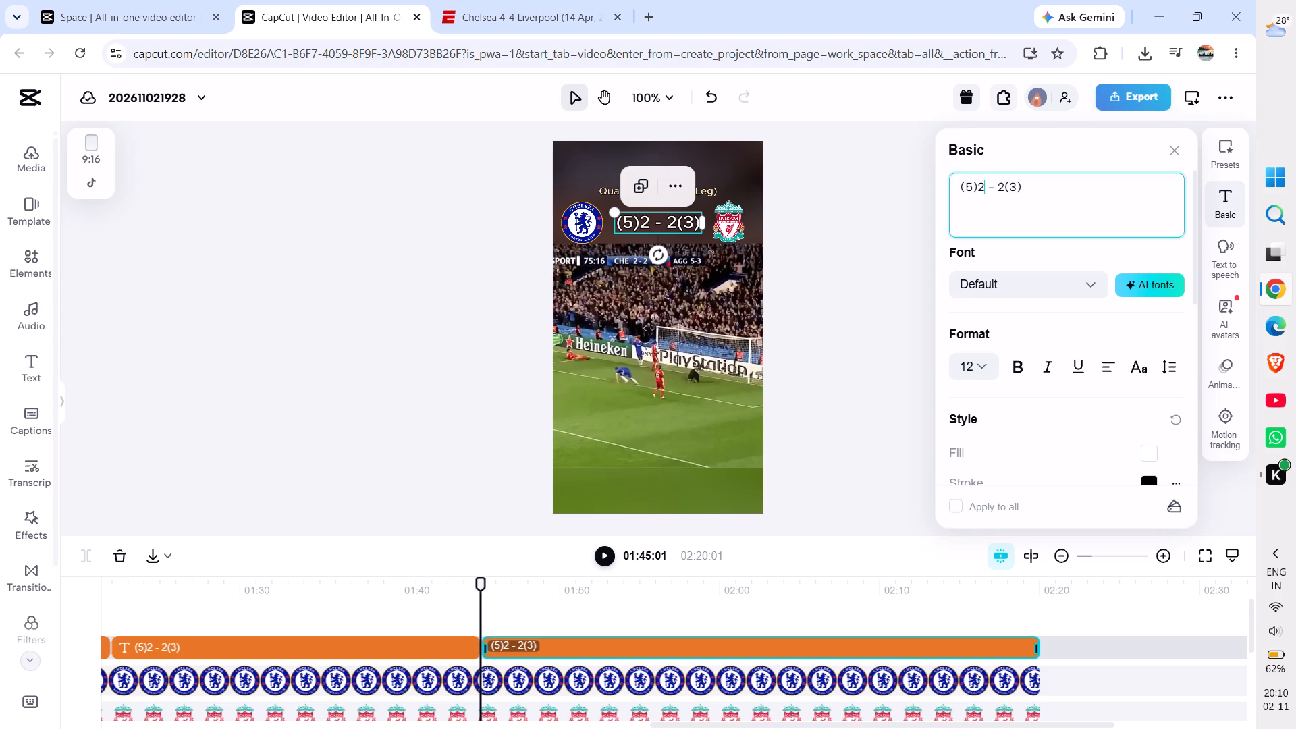
key(BackSpace)
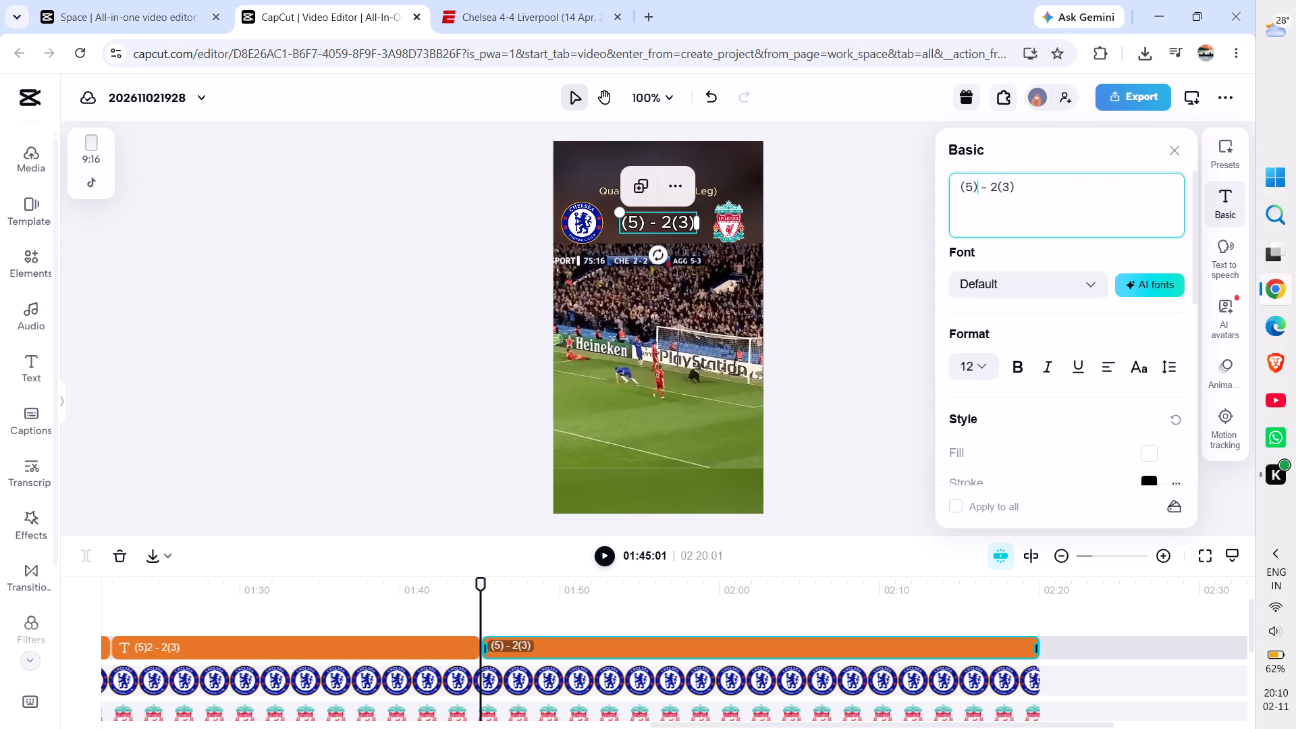
key(3)
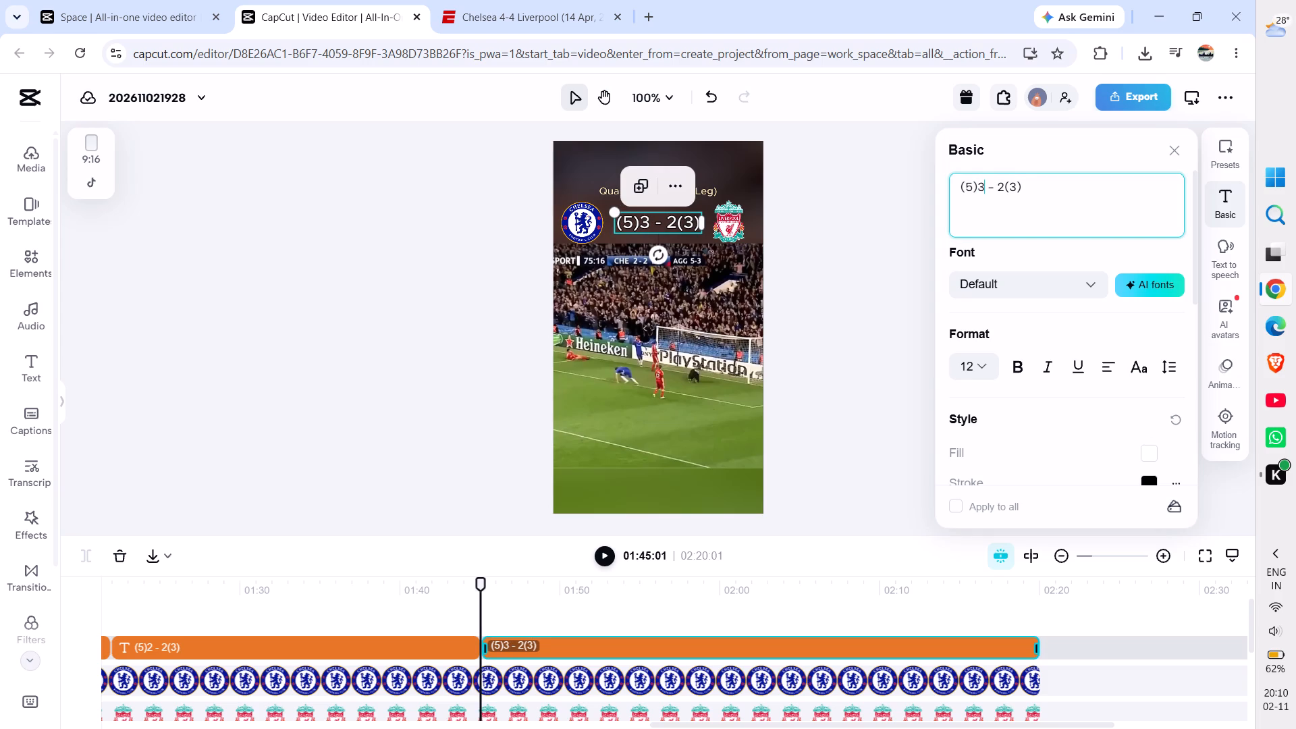
click(972, 196)
key(BackSpace)
key(6)
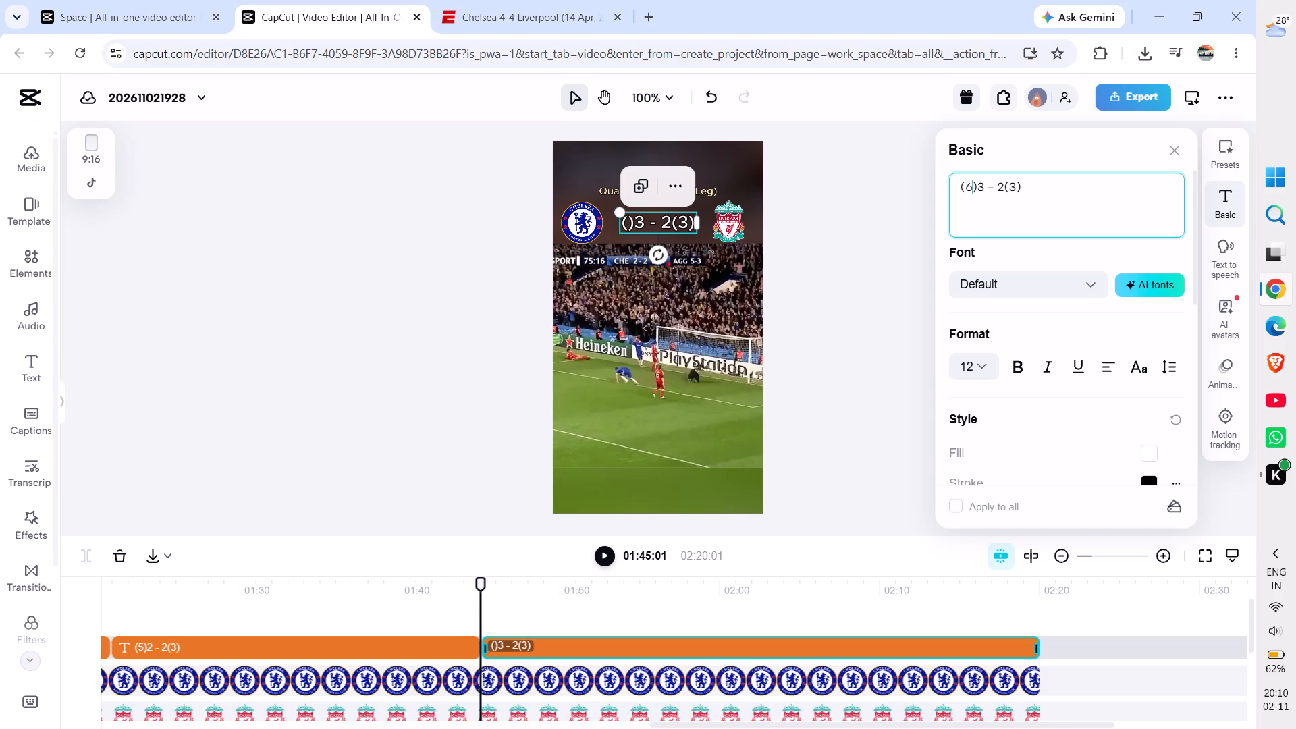
click(843, 283)
Play on to Liverpool's third goal and split the "(6)3 - 2(3)" score text clip there, at 01:54:17.
key(space)
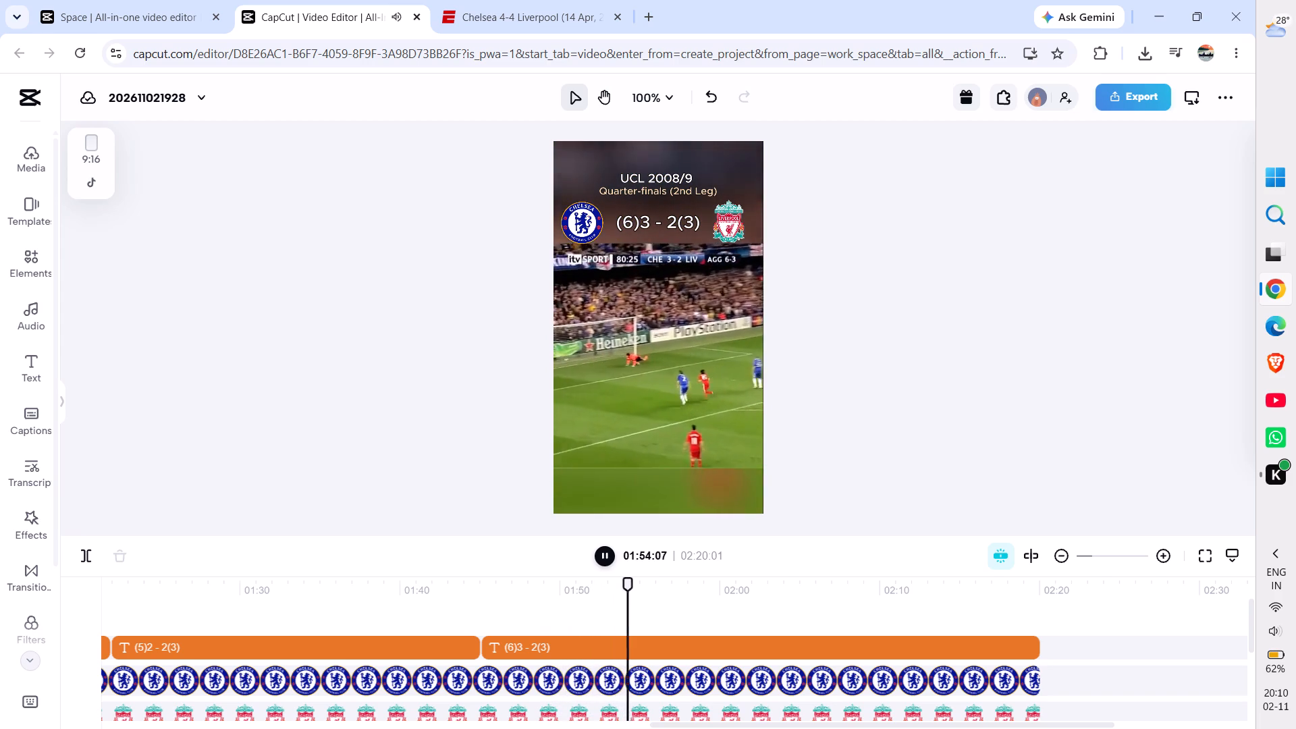
key(space)
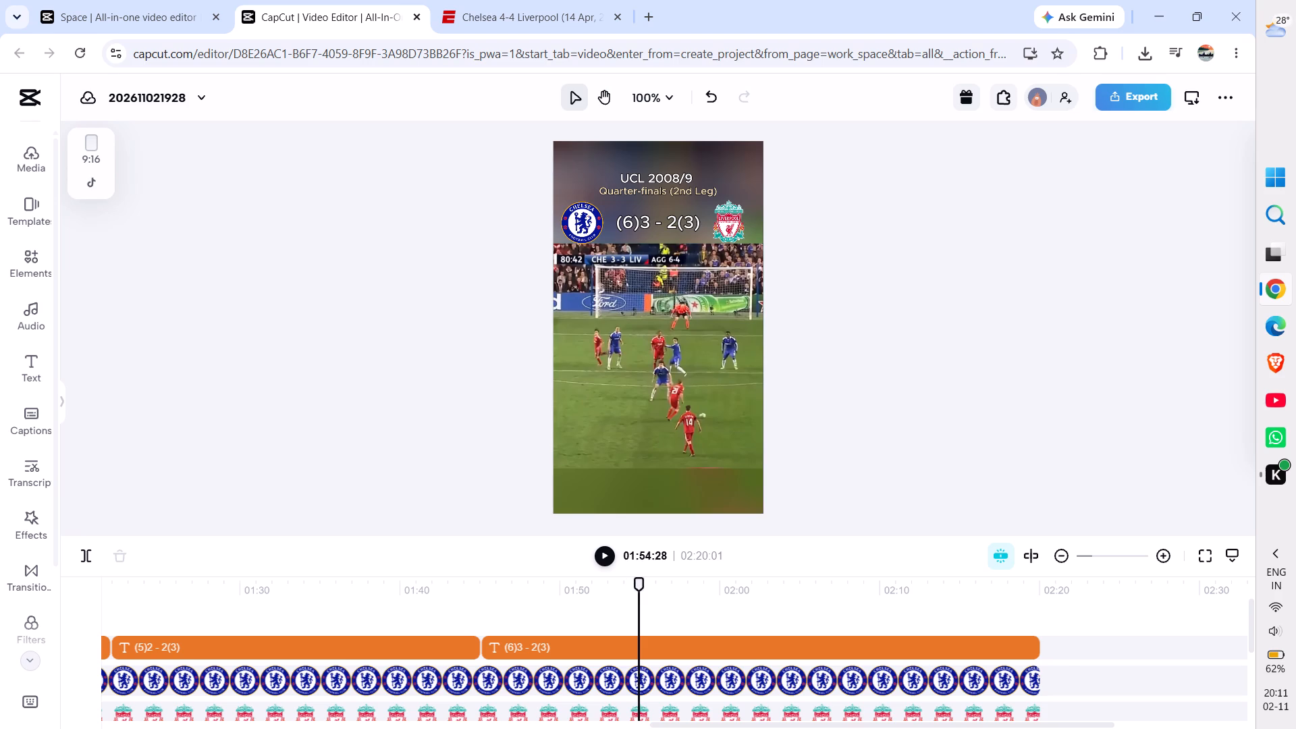
key(ctrl+equal)
key(ctrl+equal)
key(ctrl+equal)
key(ctrl+equal)
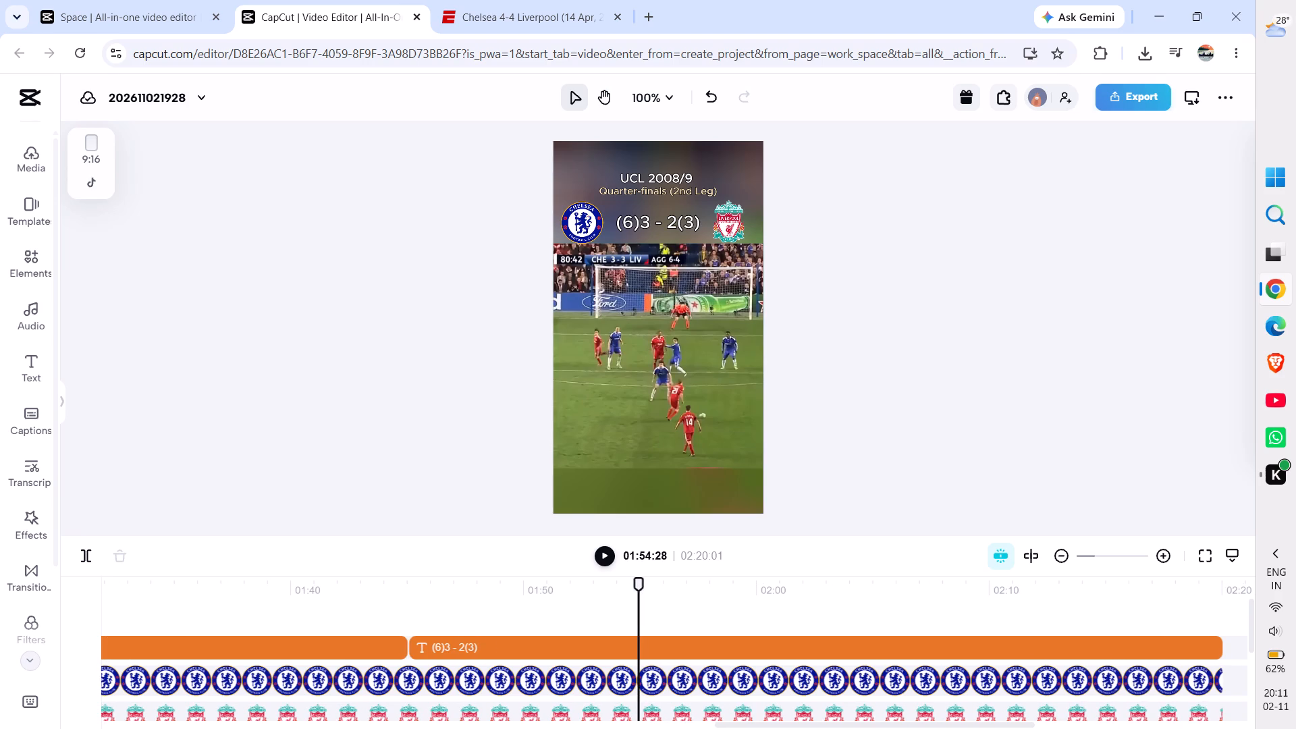
drag(641, 581, 637, 581)
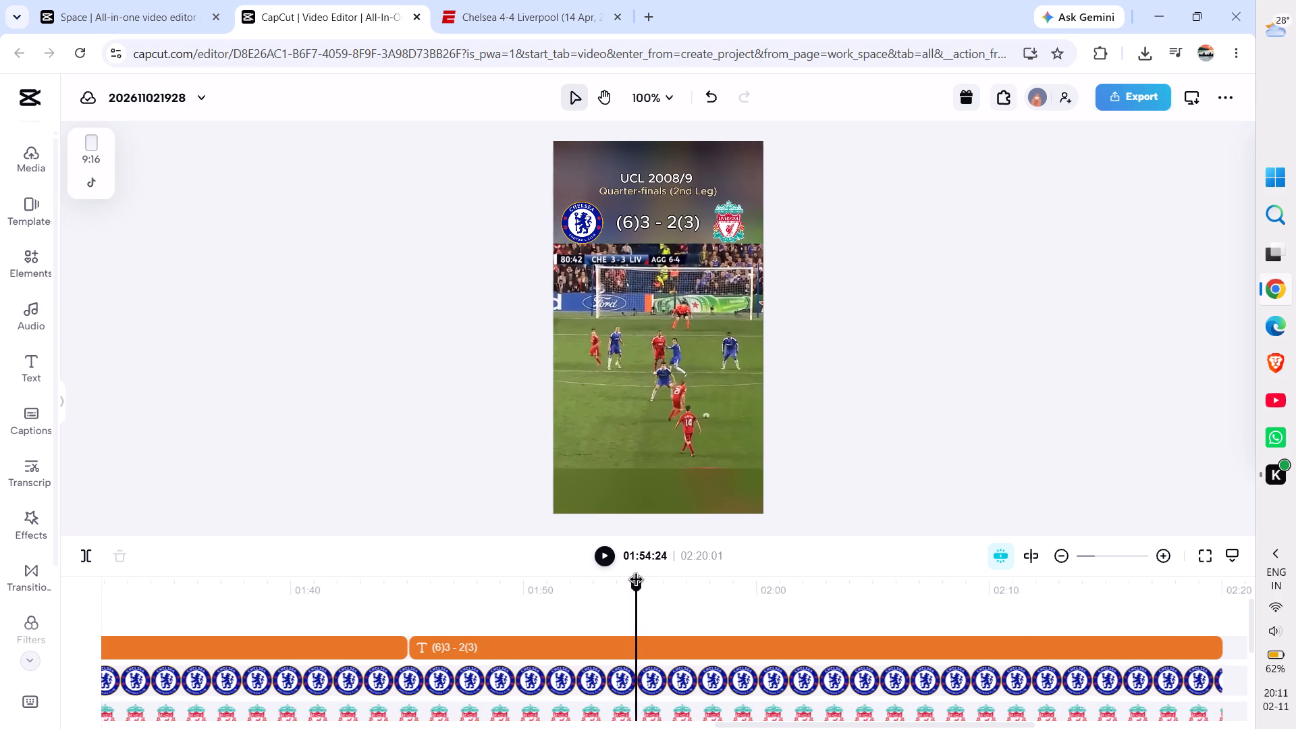
drag(637, 581, 627, 583)
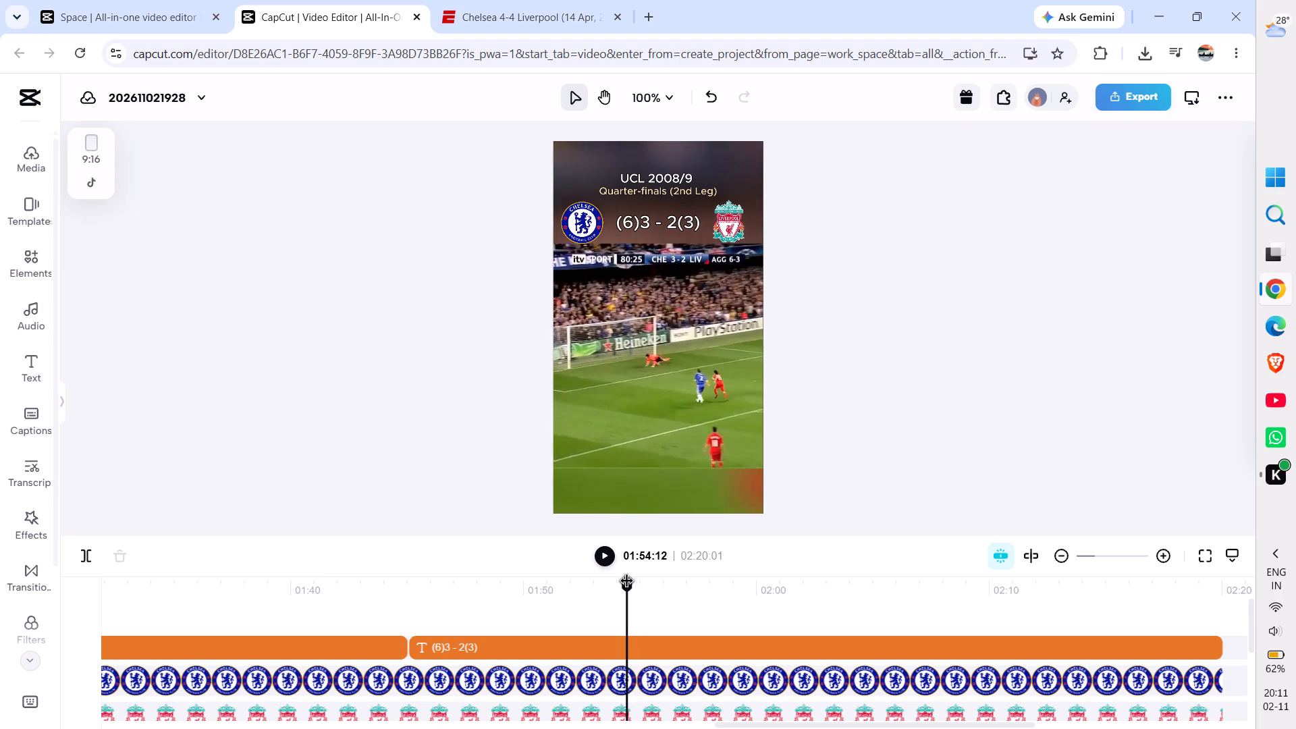
drag(627, 583, 620, 585)
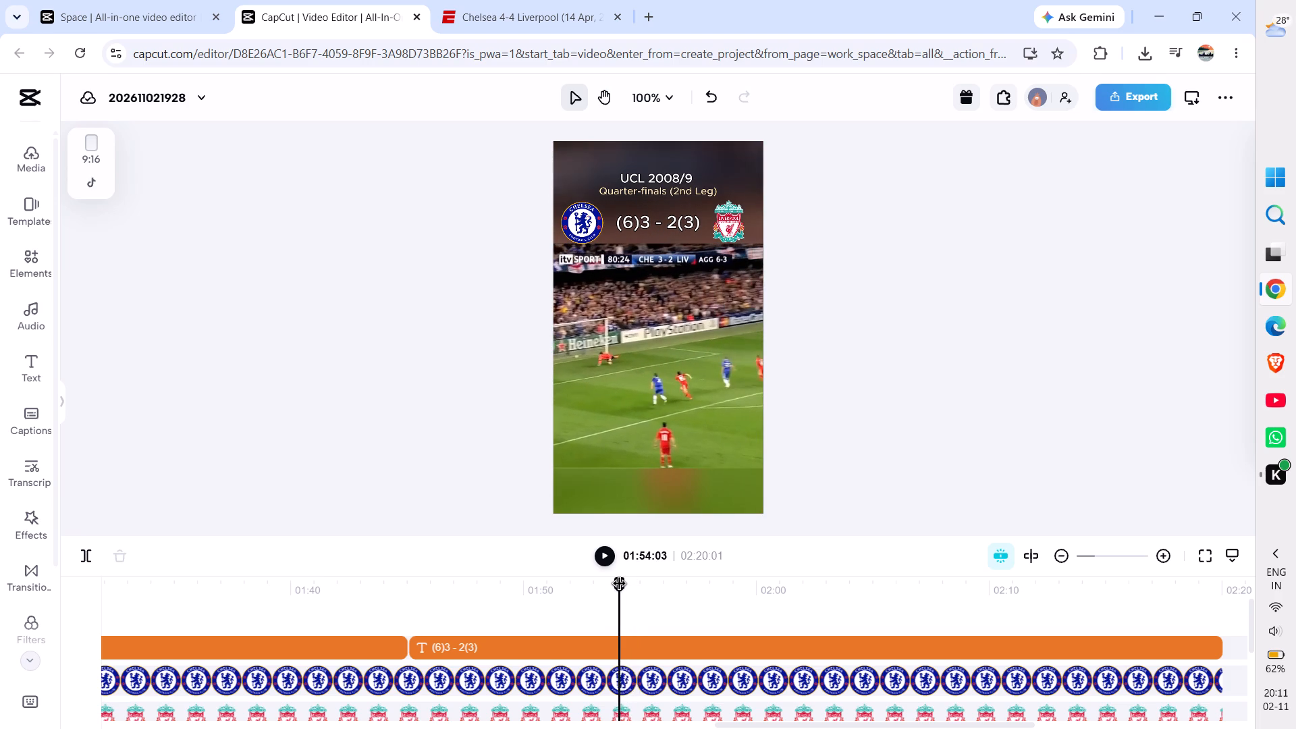
drag(620, 585, 630, 583)
click(630, 646)
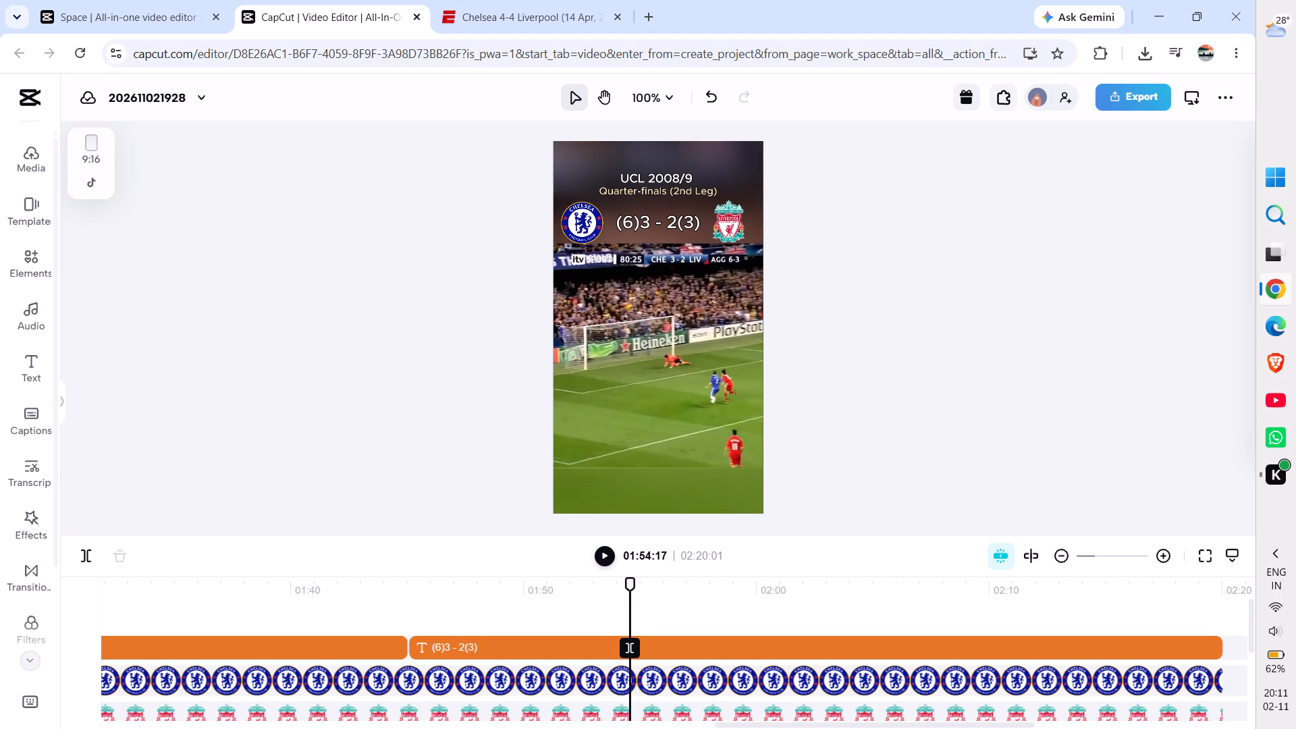
Change the score text in the clip after the 01:54:17 split to "(6)3 - 3(4)".
click(683, 646)
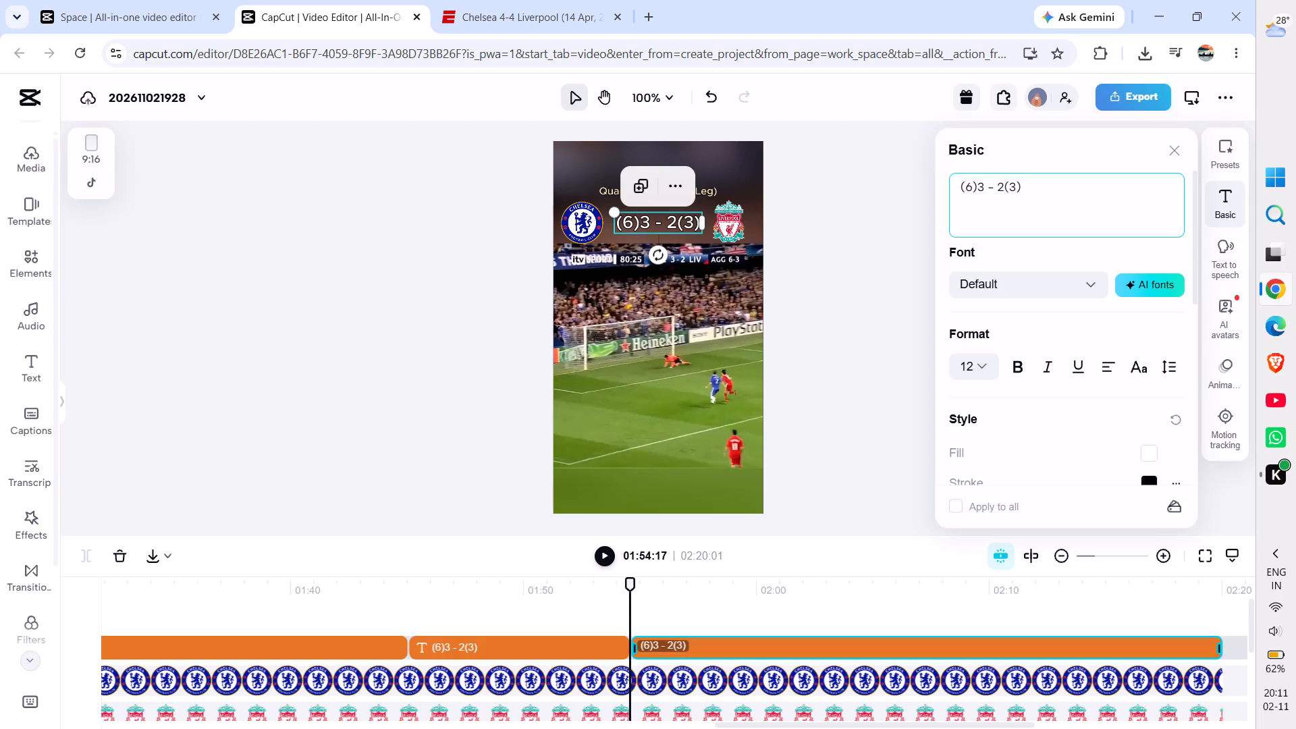
click(1002, 196)
key(BackSpace)
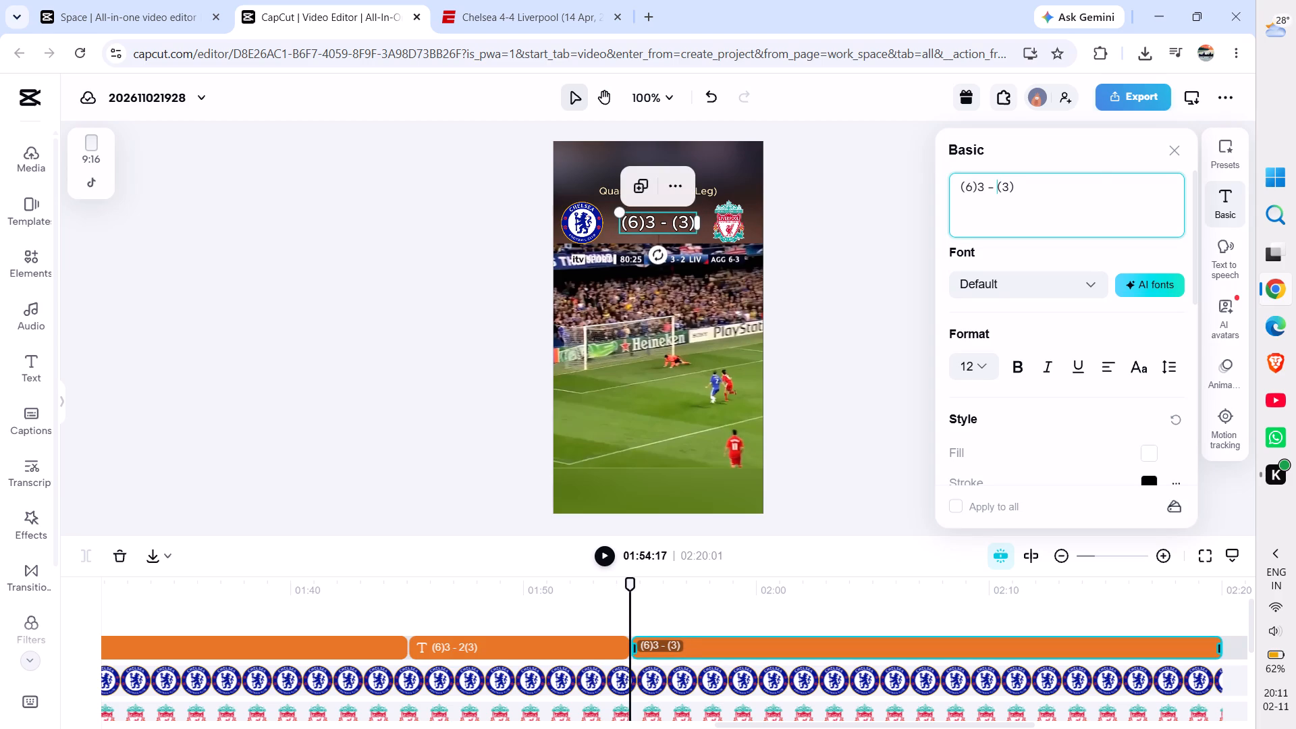
key(3)
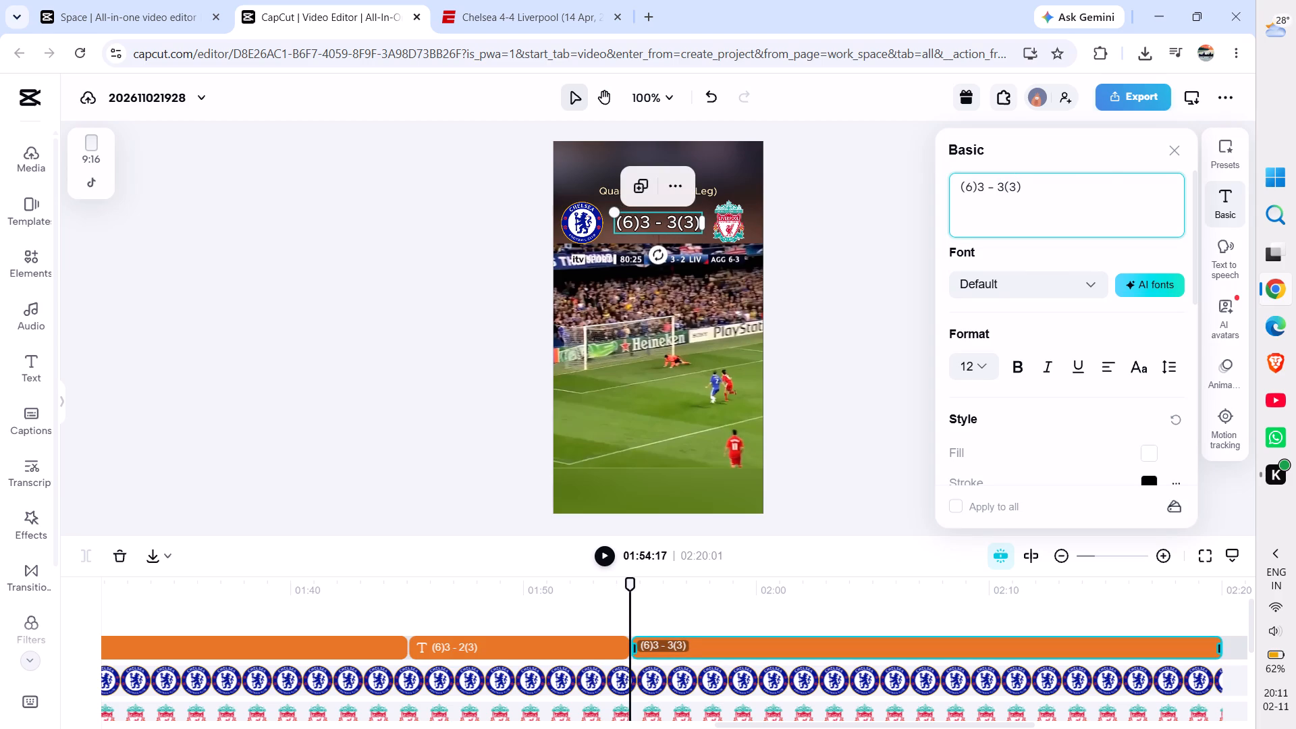
click(1016, 190)
key(BackSpace)
key(4)
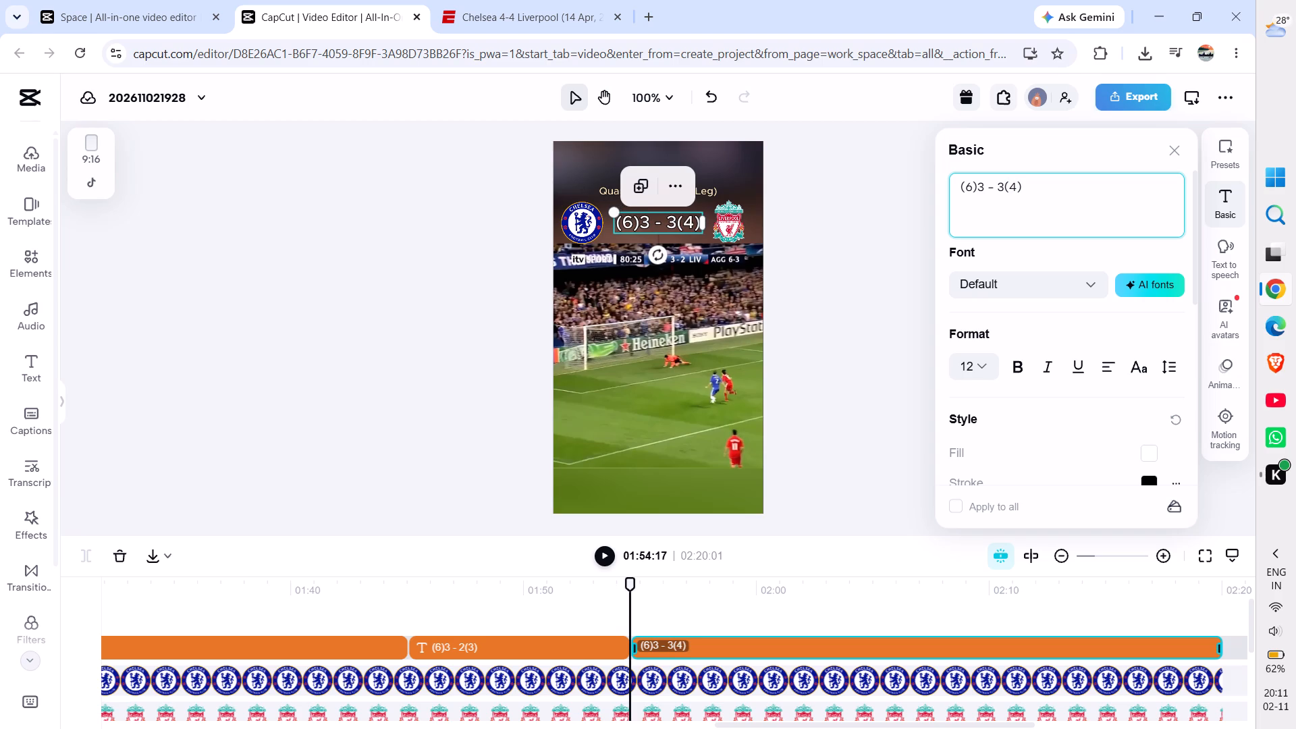
click(842, 279)
Play on to Liverpool's fourth goal and split the "(6)3 - 3(4)" score text clip there, at 02:02:28.
key(space)
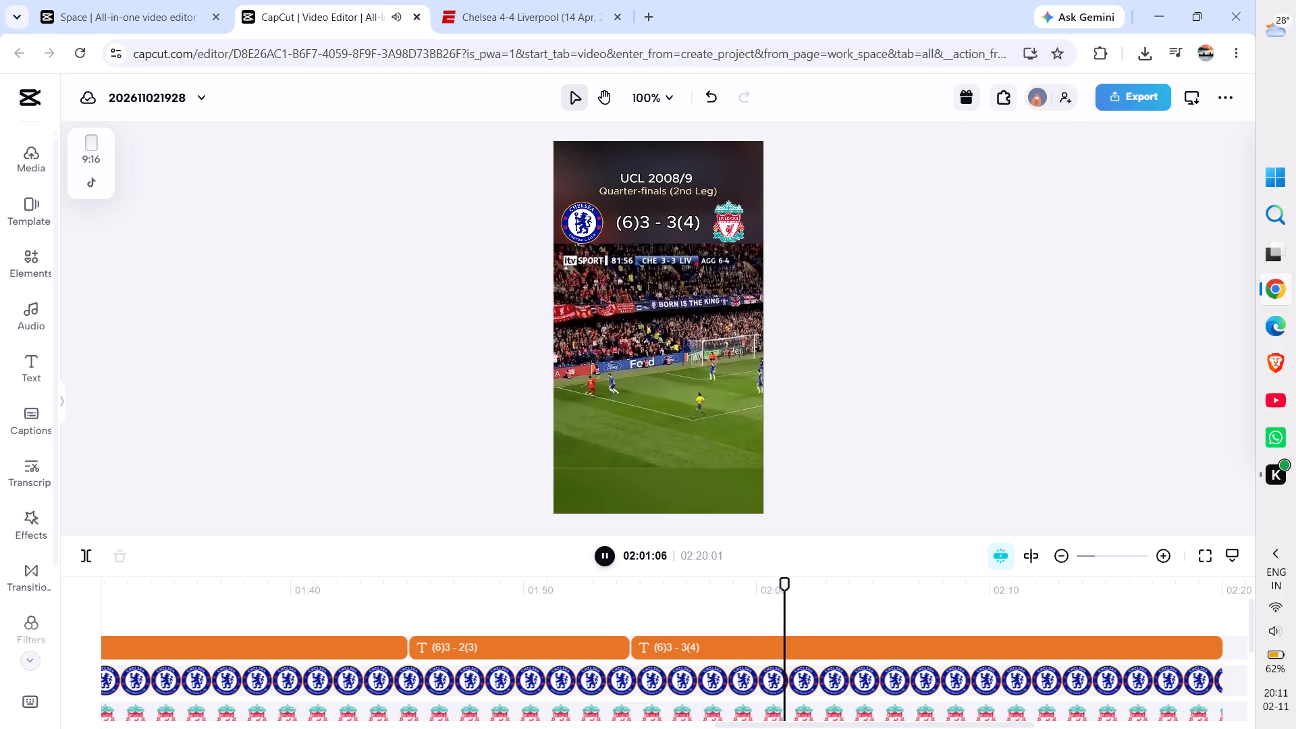
key(space)
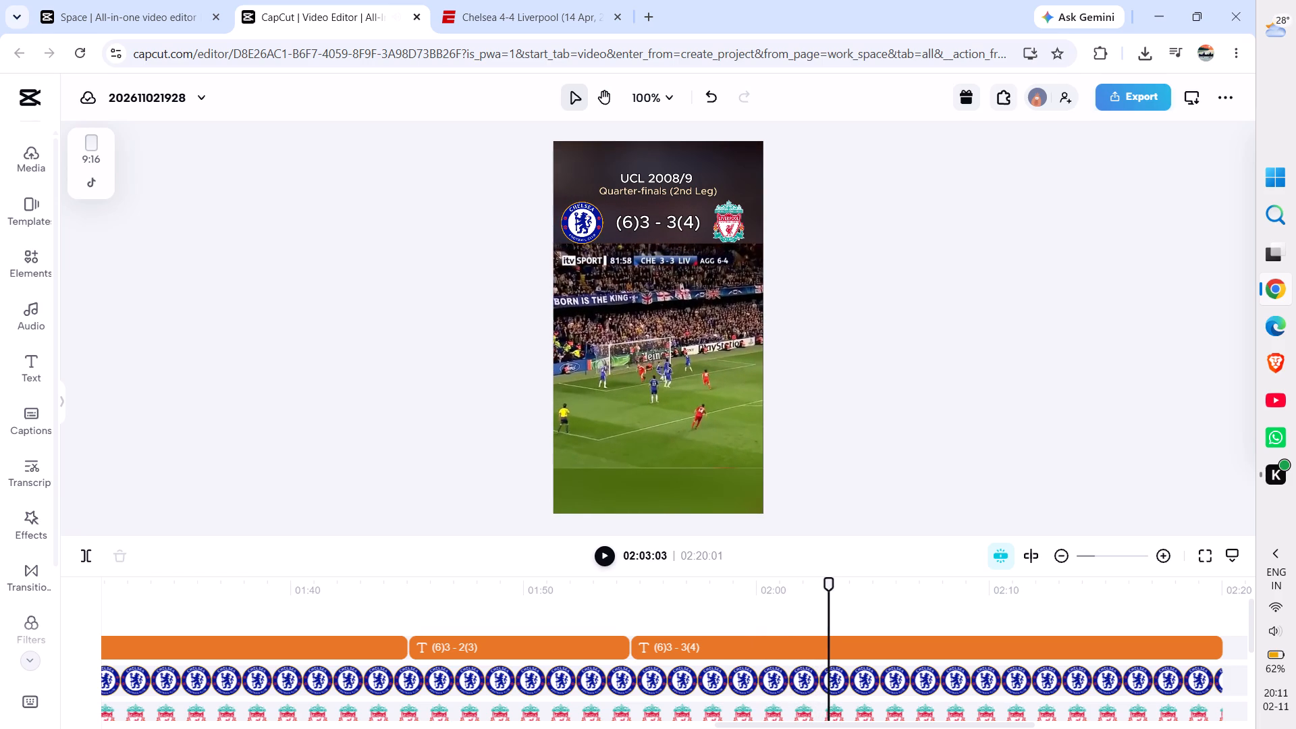
key(space)
key(space)
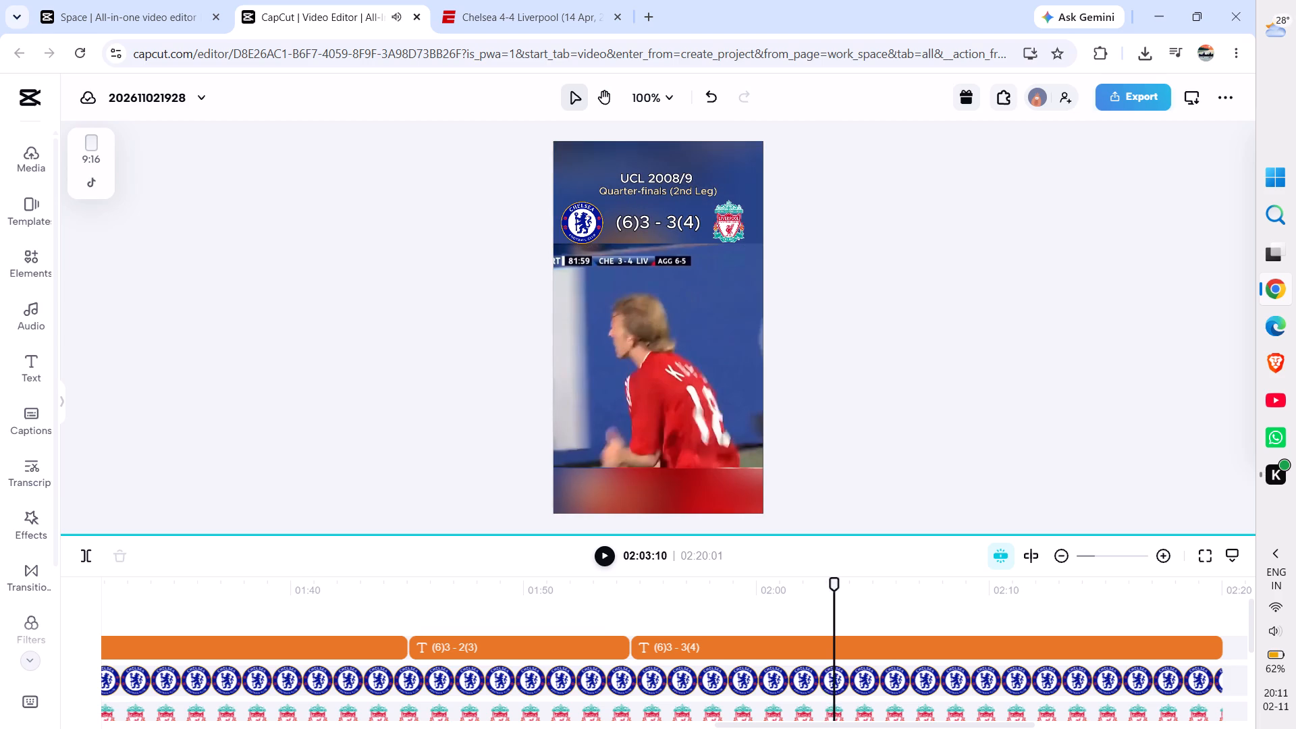
key(ctrl+equal)
key(ctrl+equal)
key(ctrl+equal)
key(ctrl+equal)
key(ctrl+equal)
key(ctrl+equal)
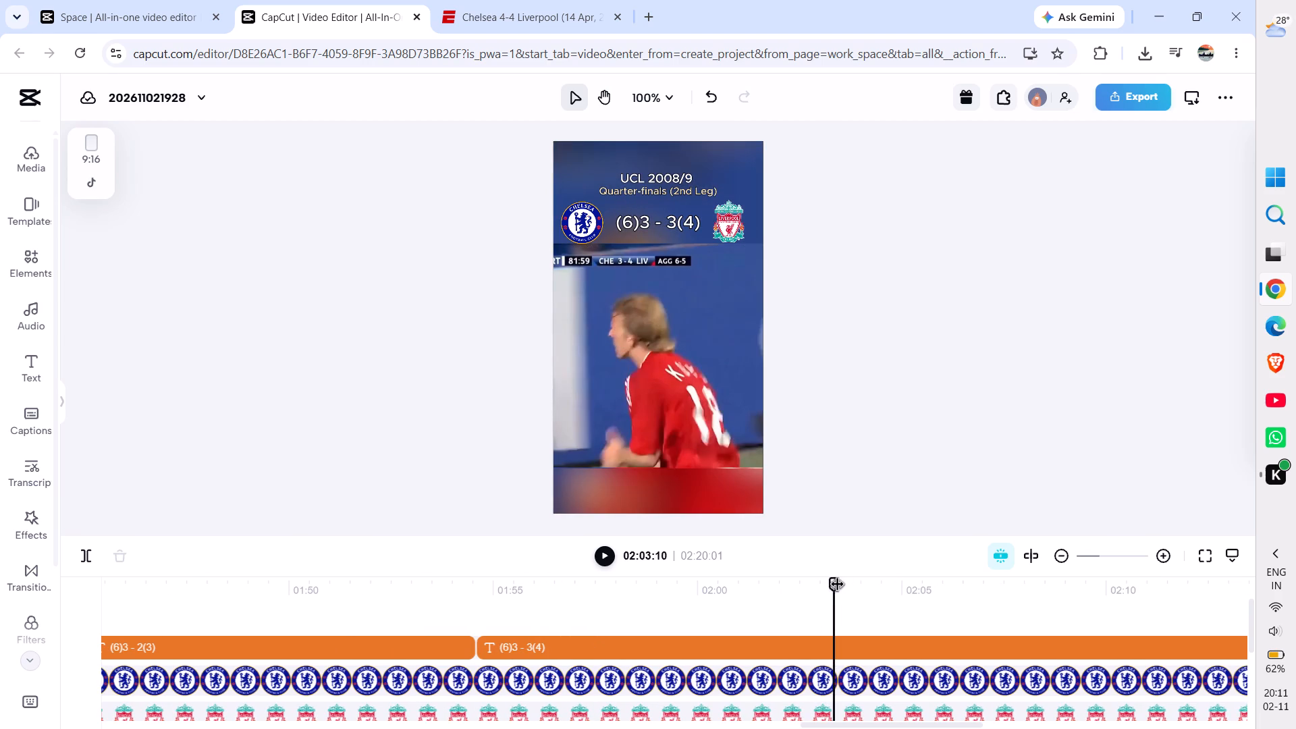
drag(835, 587, 818, 589)
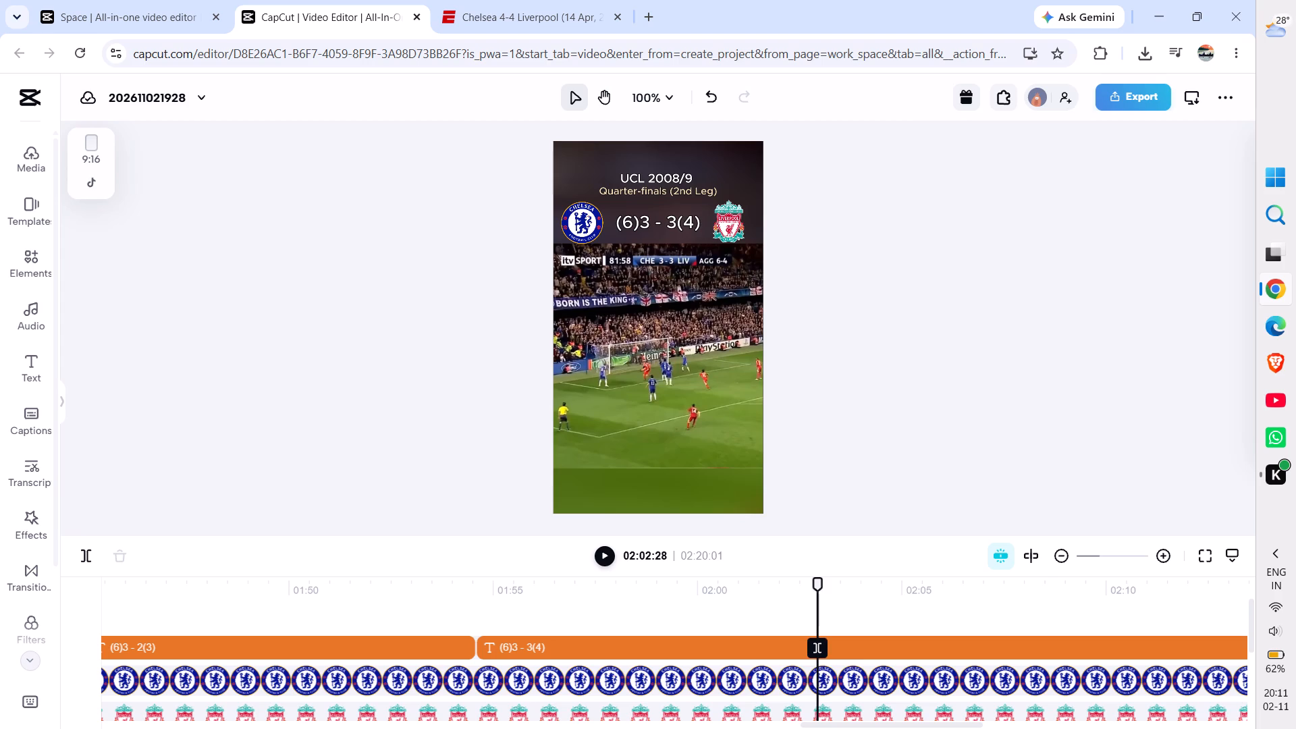
click(819, 649)
Change the score text in the clip after the 02:02:28 split to "(6)3 - 4(5)".
click(855, 647)
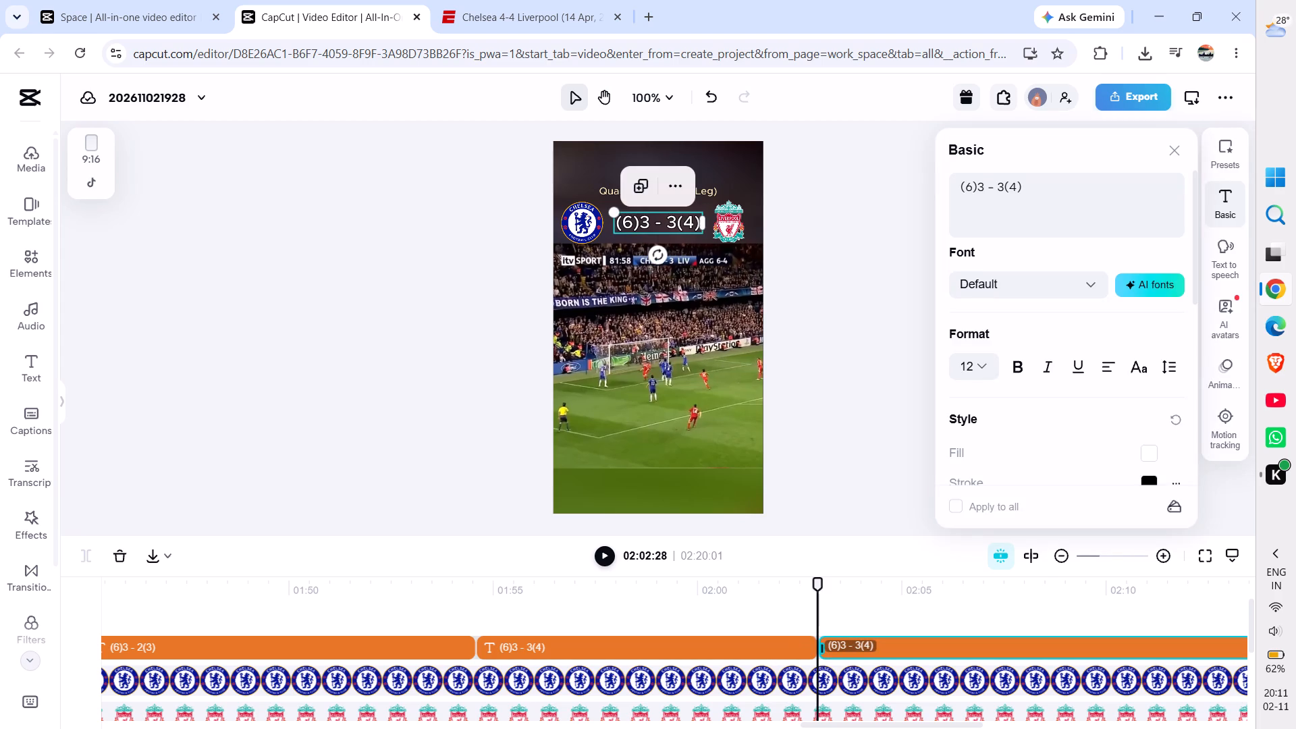
click(1004, 190)
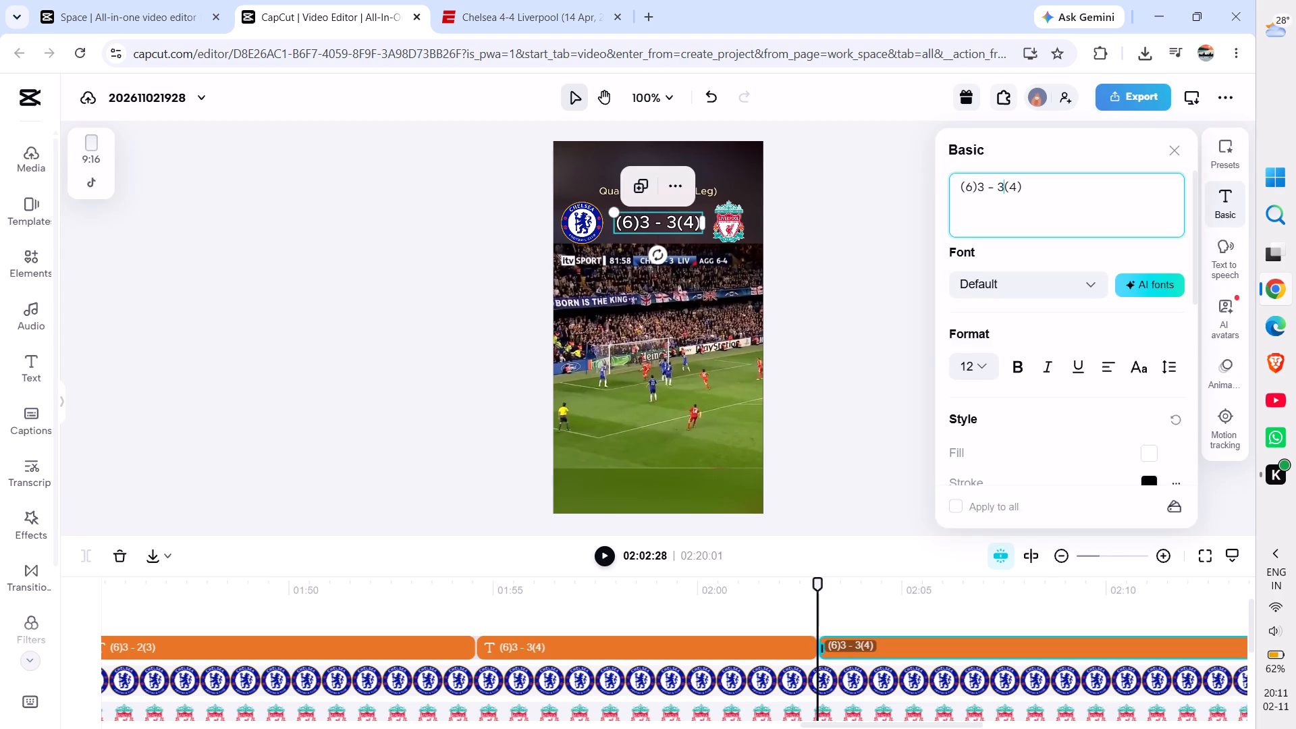
key(BackSpace)
key(4)
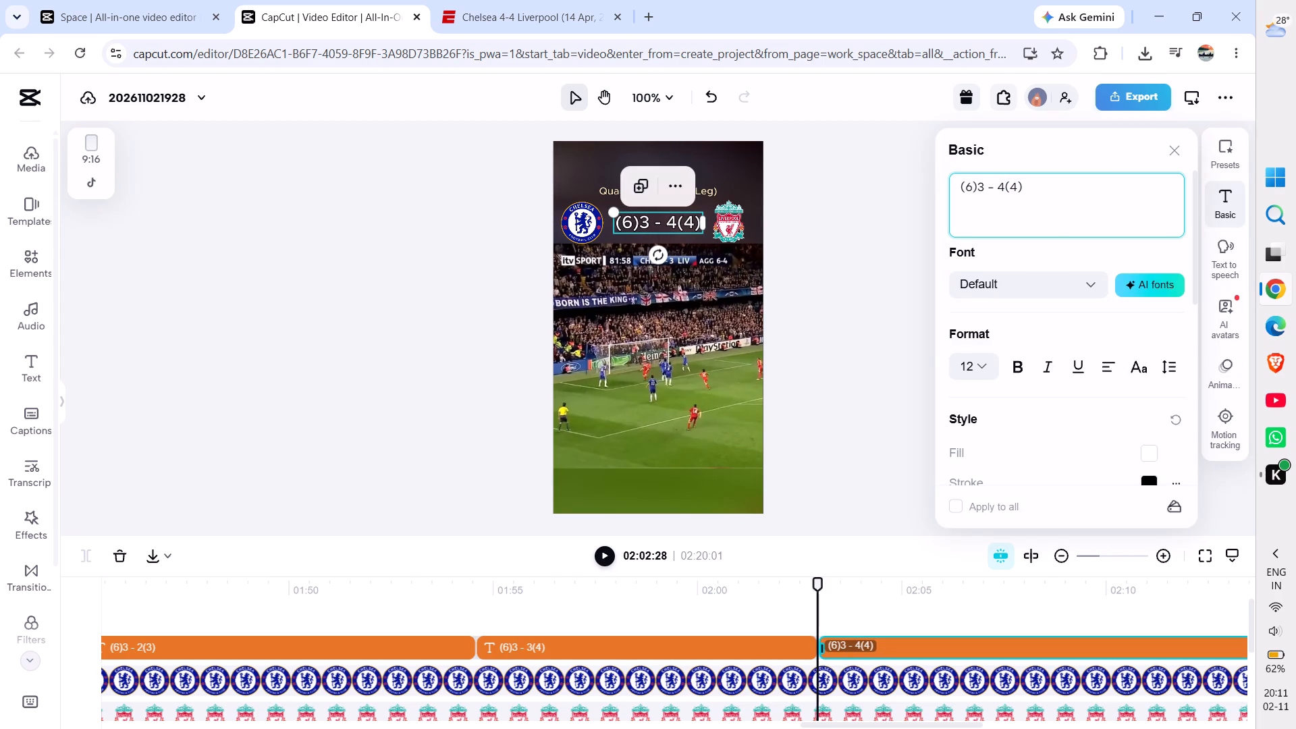
click(1019, 188)
key(BackSpace)
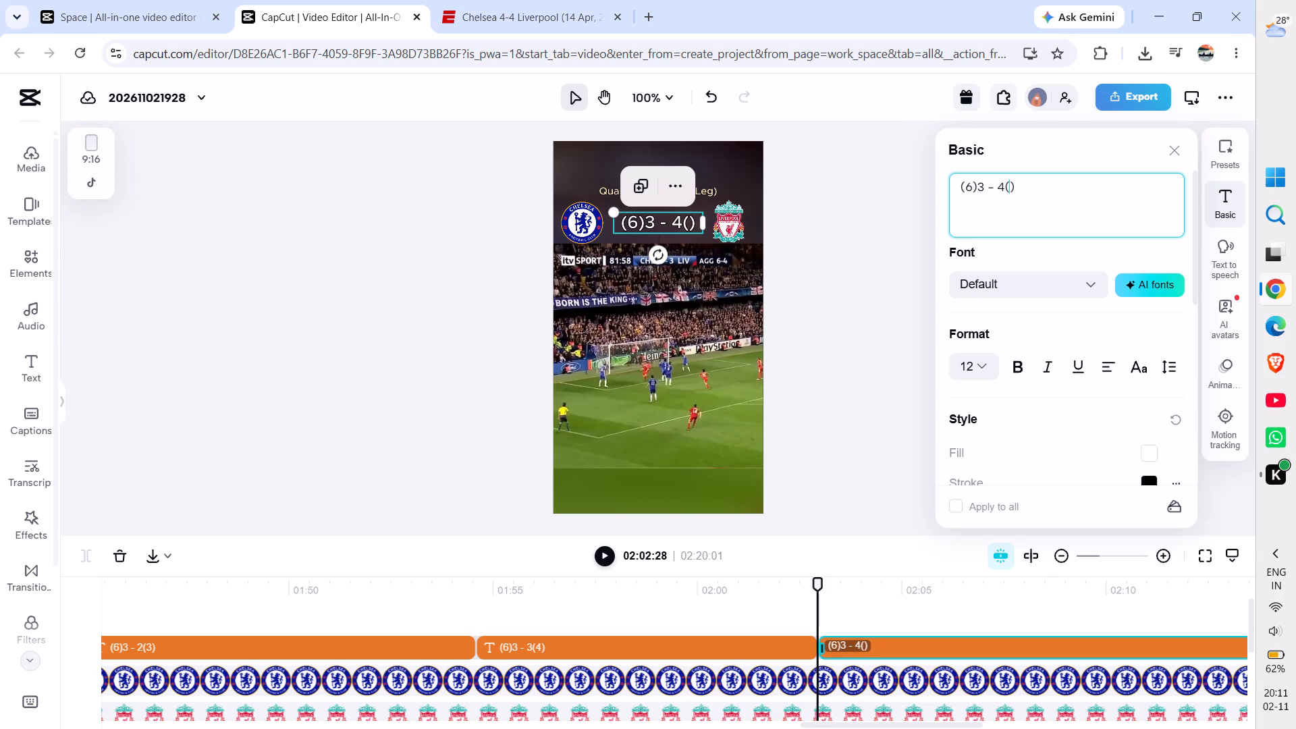
key(5)
click(874, 289)
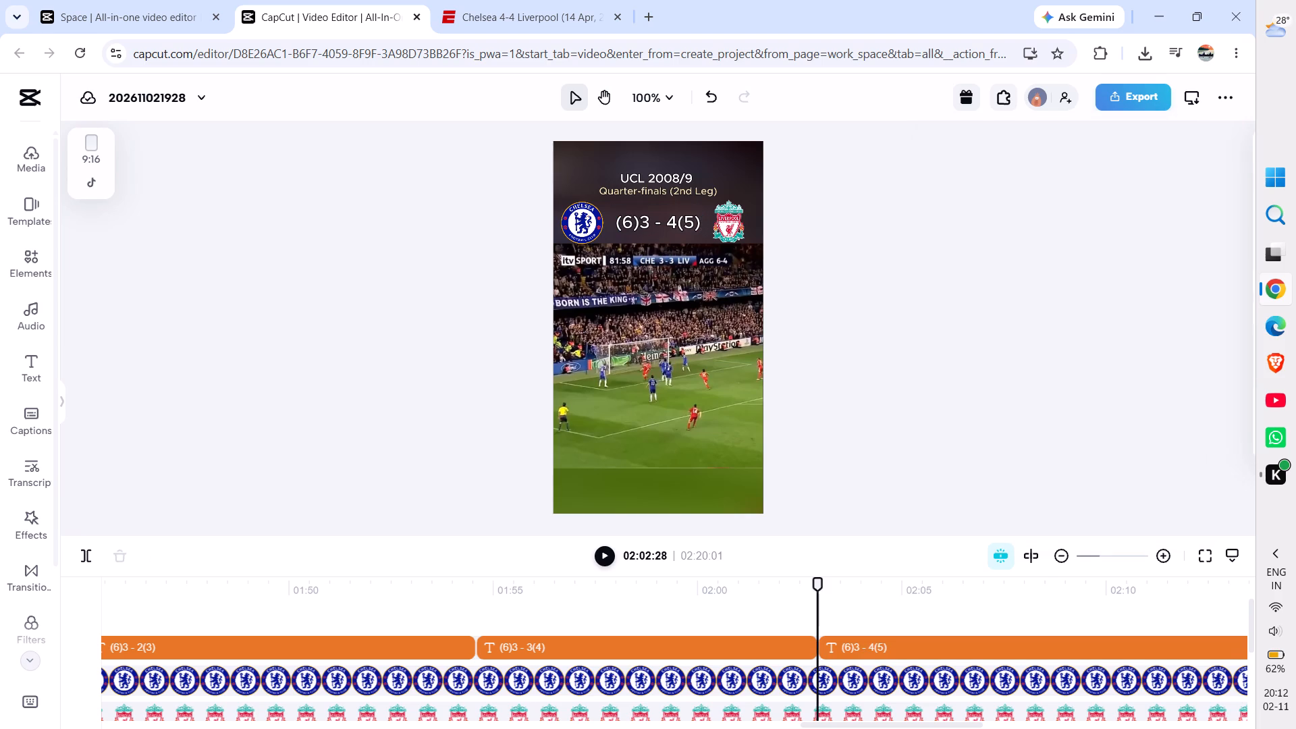
Play on to Chelsea's fourth goal and split the "(6)3 - 4(5)" score text clip there, at 02:16:05.
key(space)
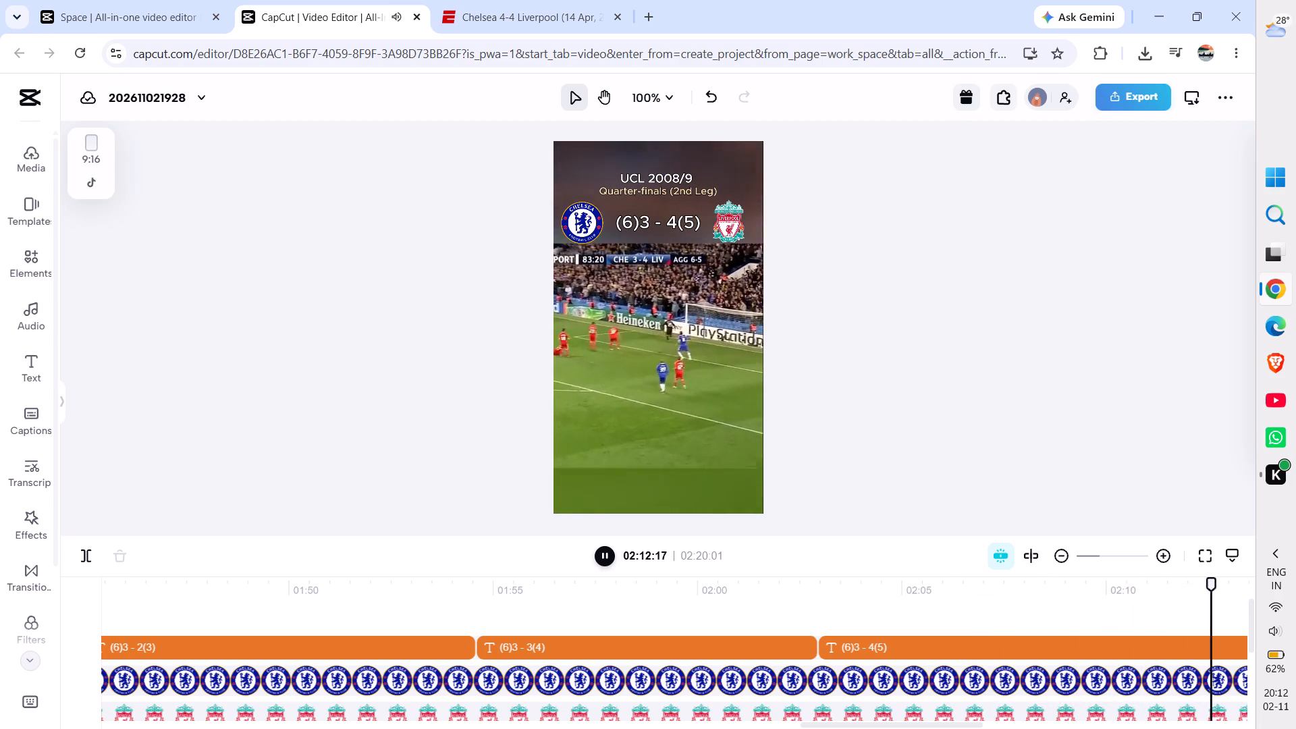
key(space)
key(space)
key(space)
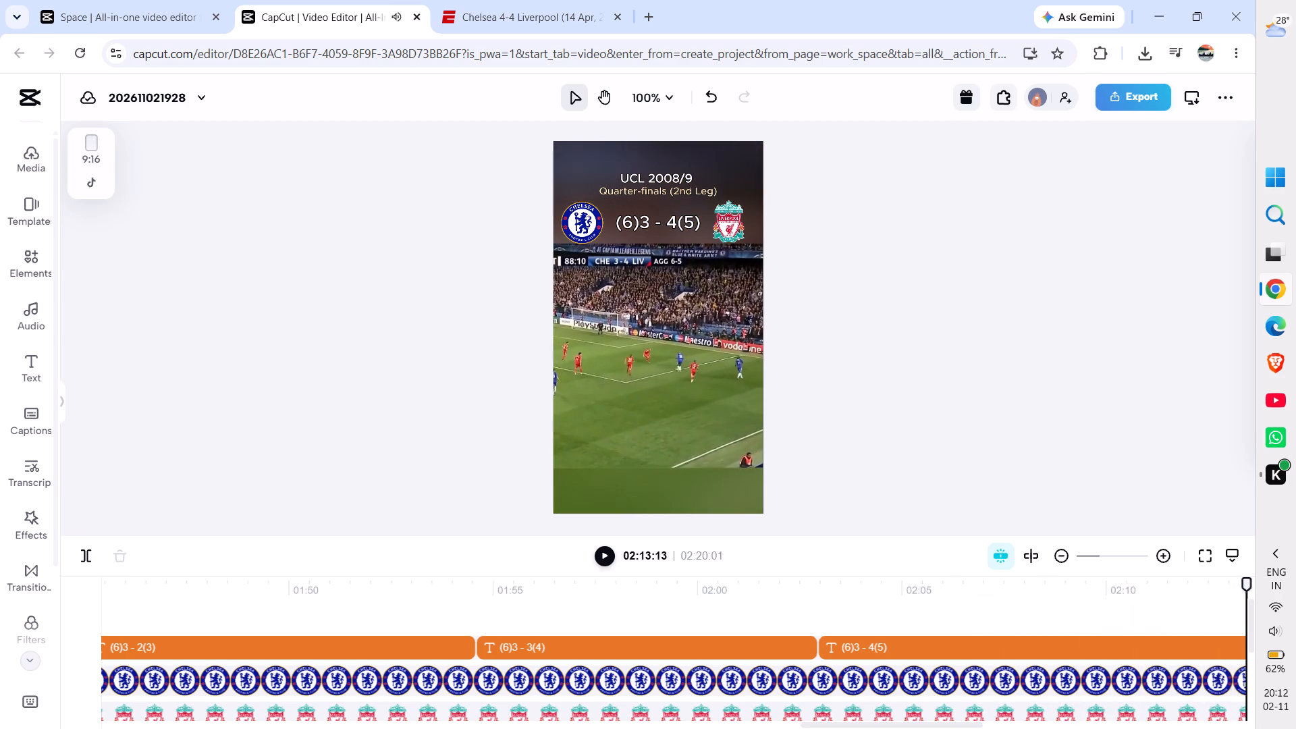
scroll(919, 623, left, 8)
key(space)
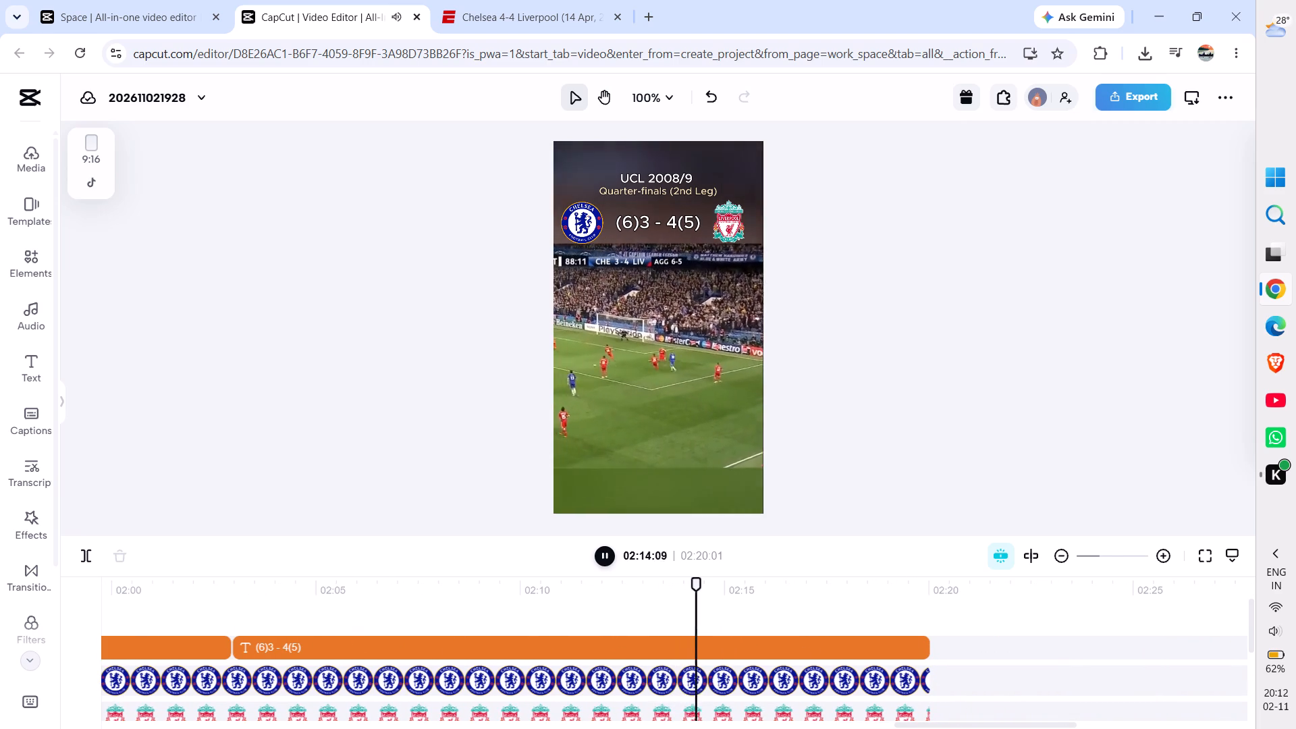
key(space)
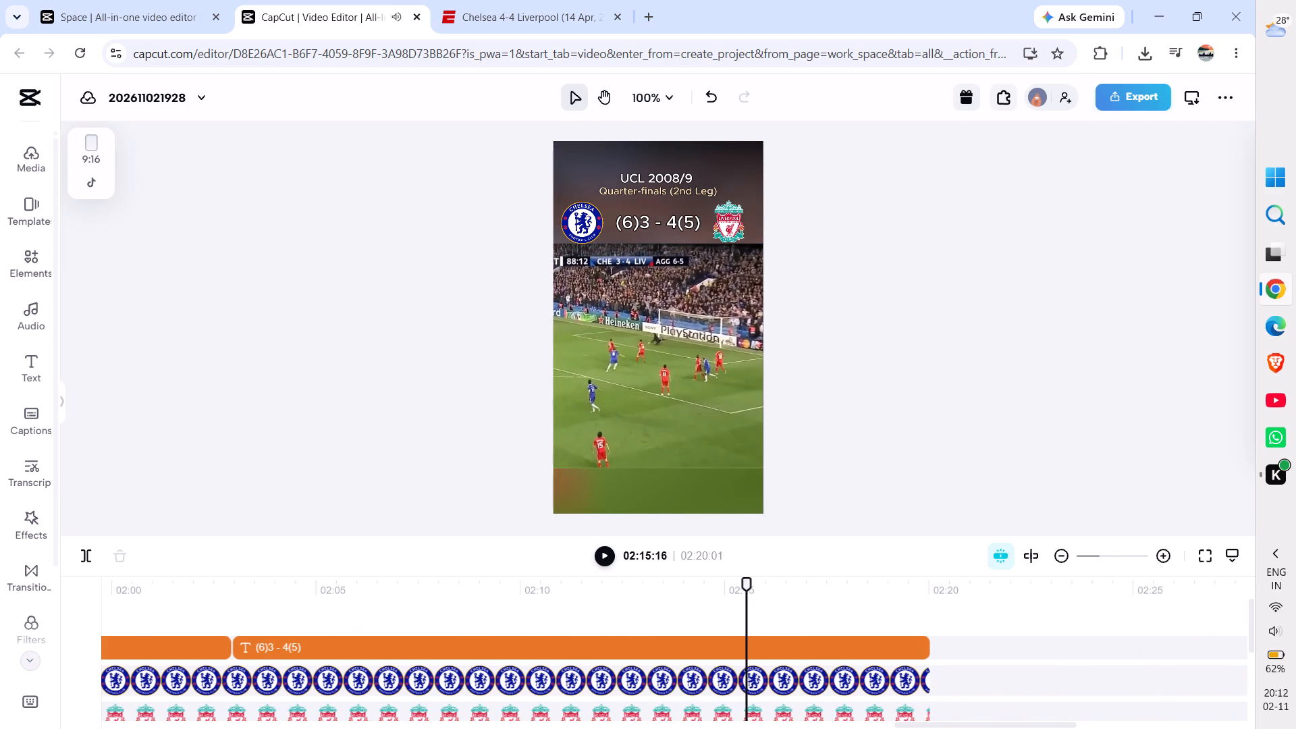
key(space)
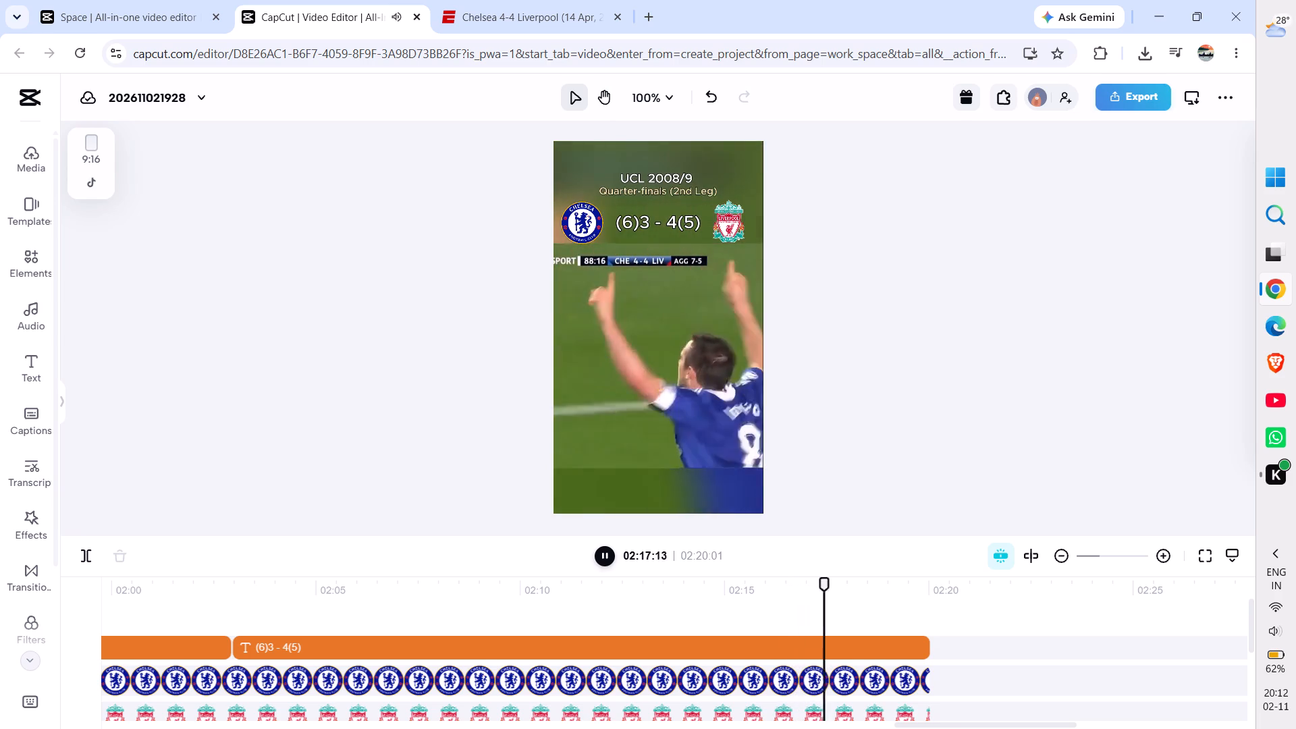
key(space)
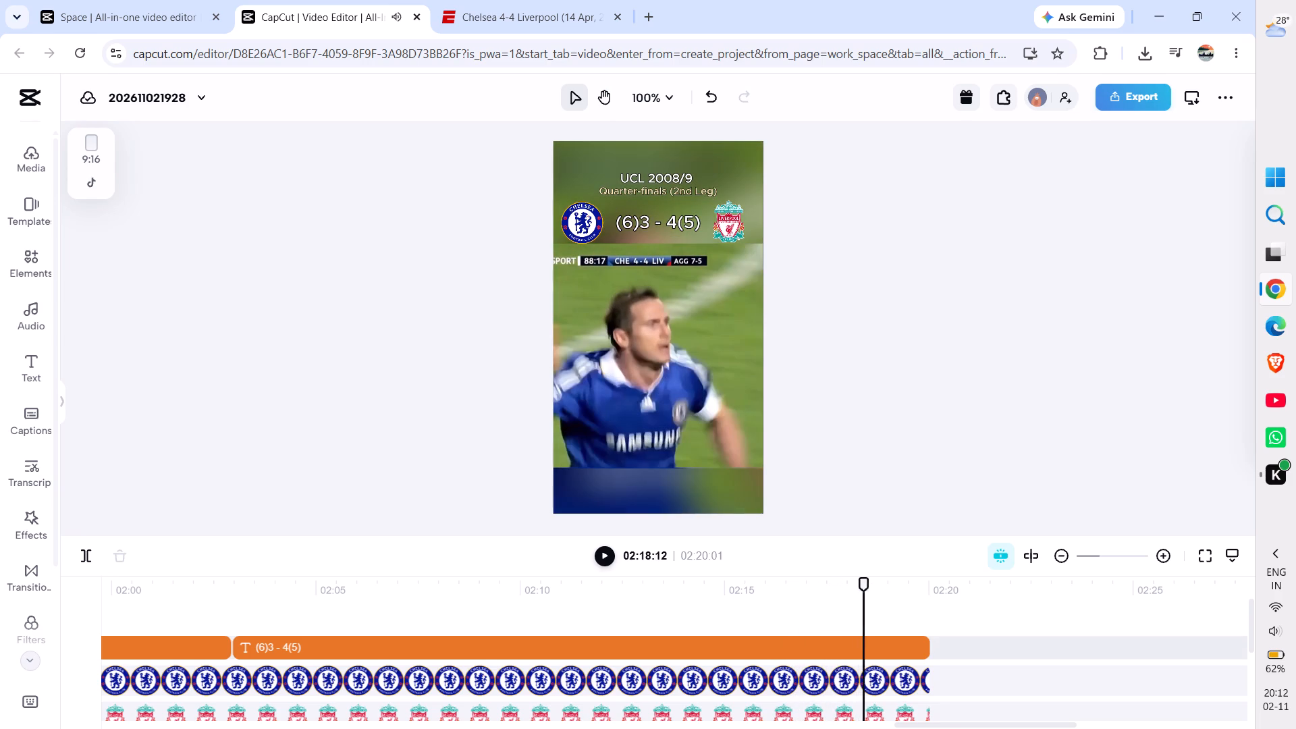
drag(861, 584, 851, 584)
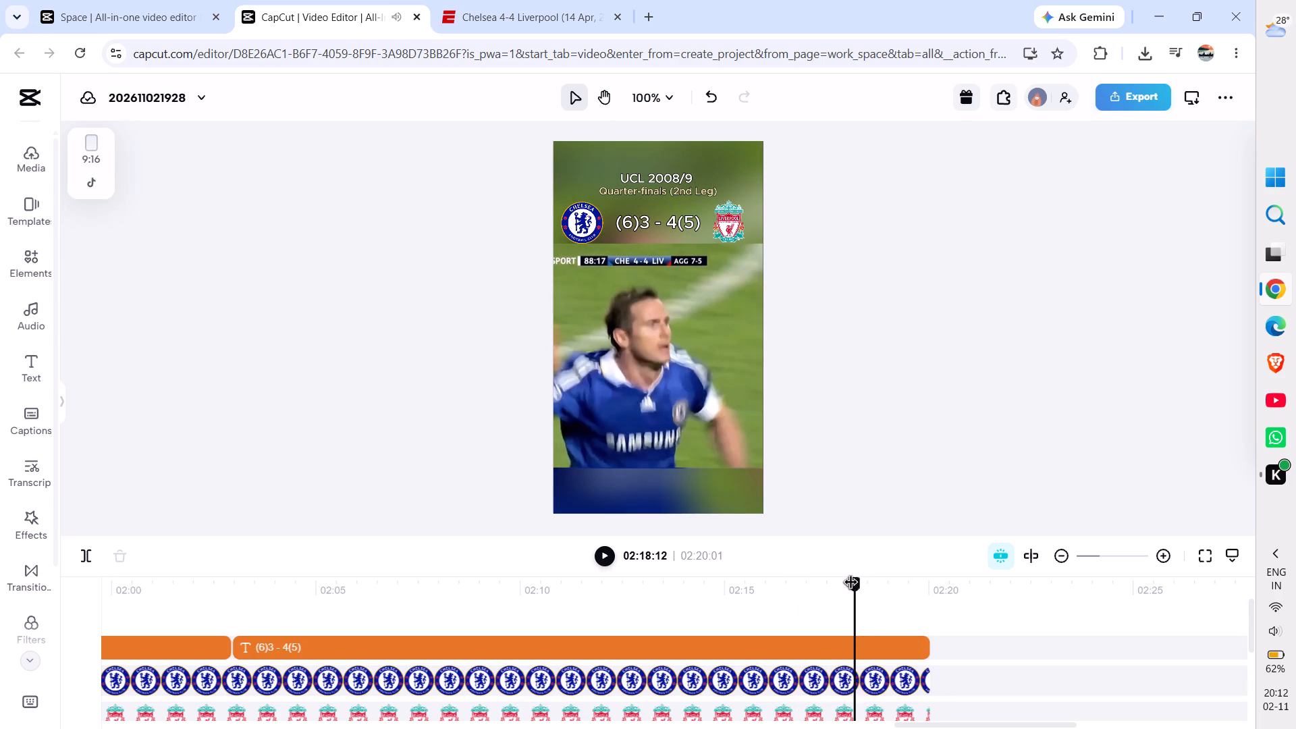
drag(851, 584, 759, 583)
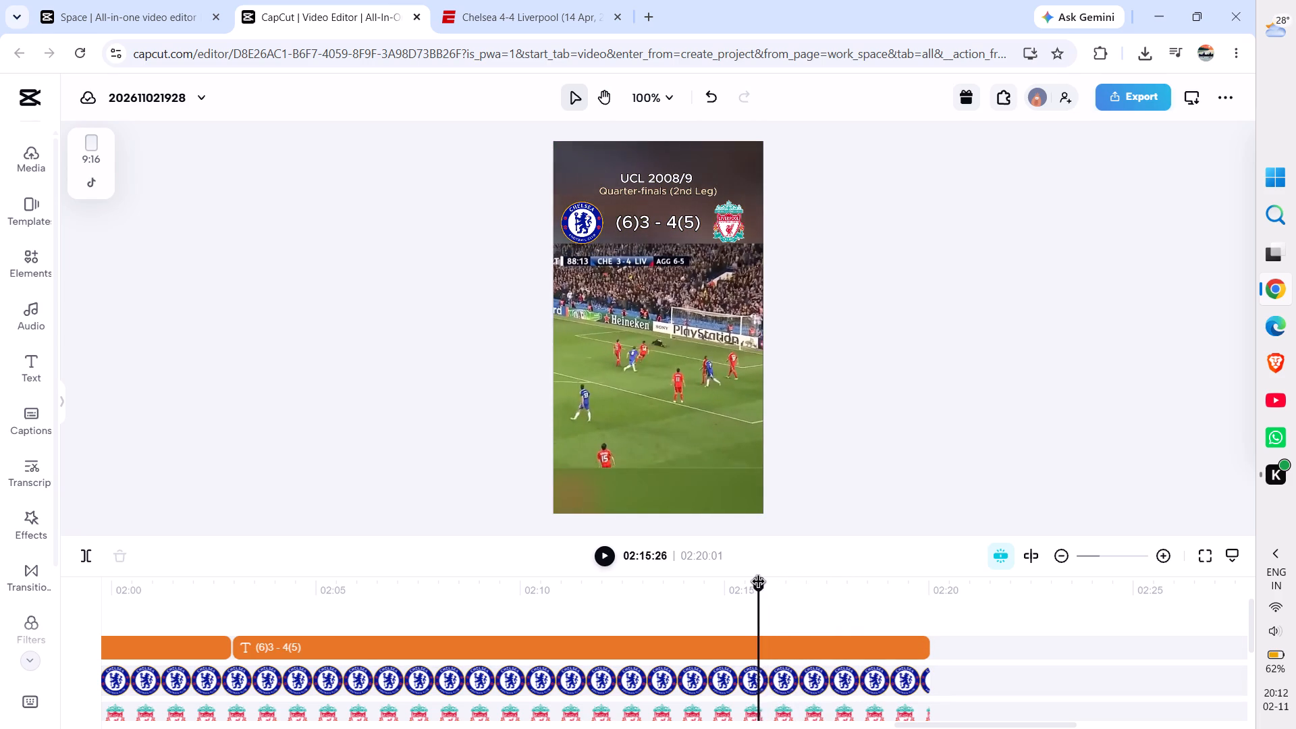
drag(759, 583, 737, 582)
key(space)
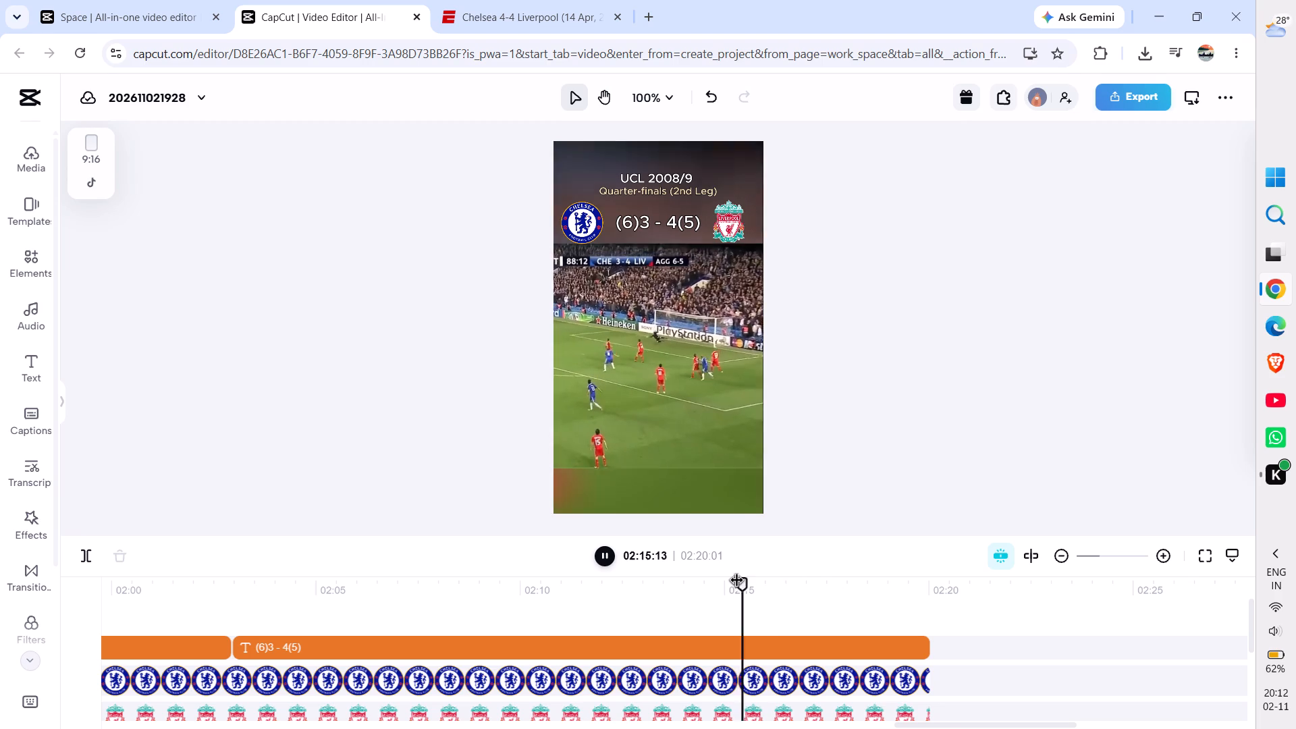
key(space)
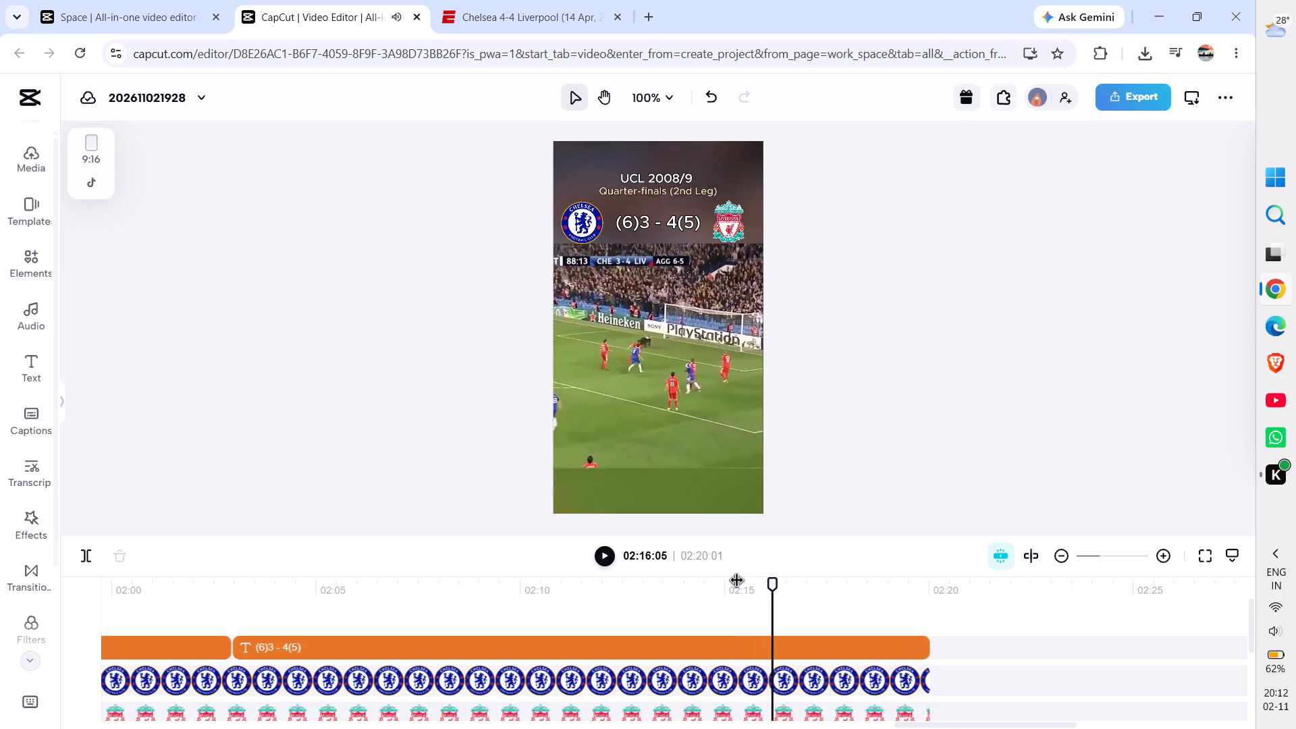
click(771, 643)
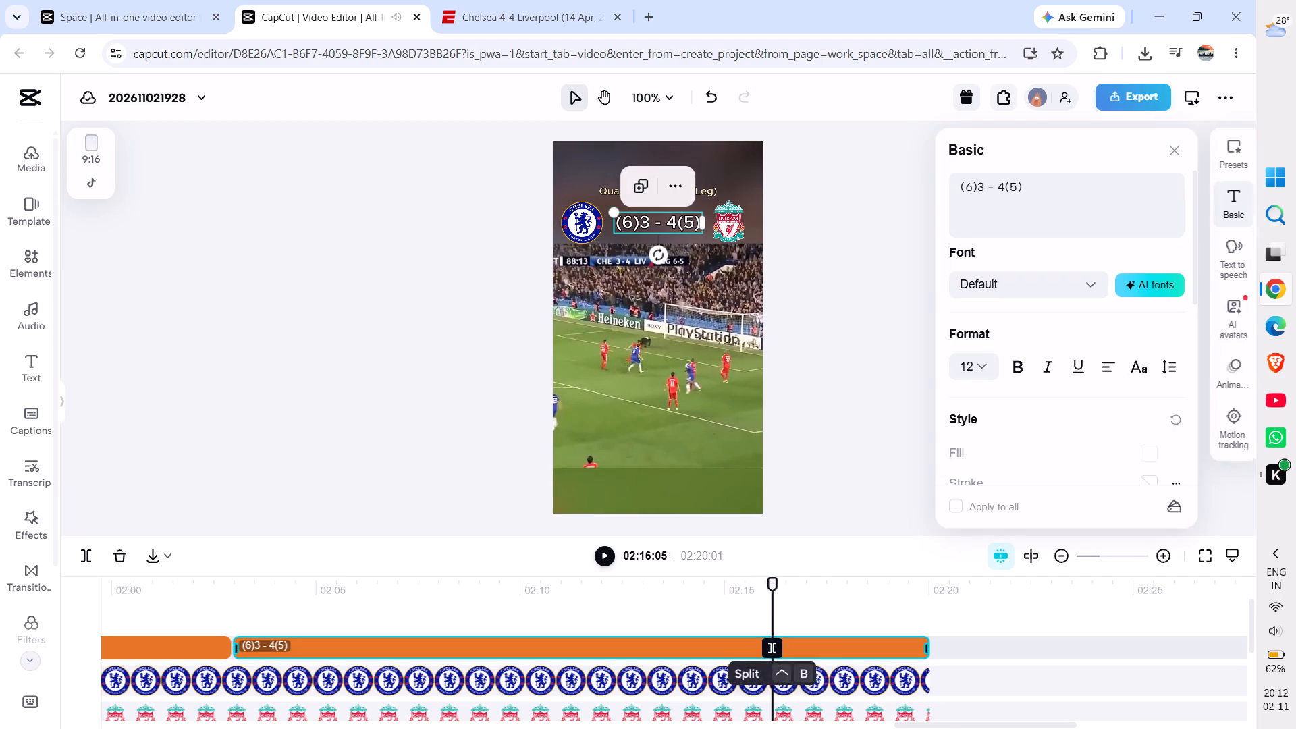
Change the score text in the clip after the 02:16:05 split to "(7)4 - 4(5)".
click(792, 642)
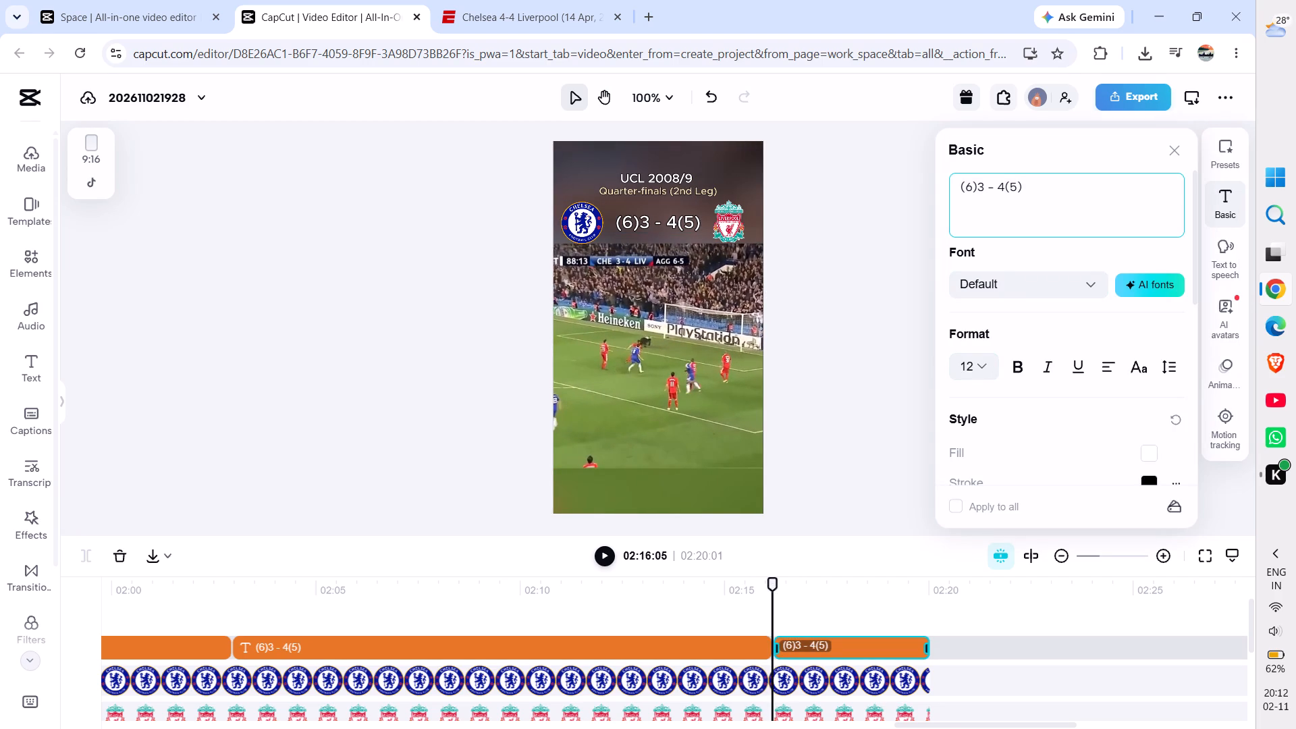
click(970, 193)
key(BackSpace)
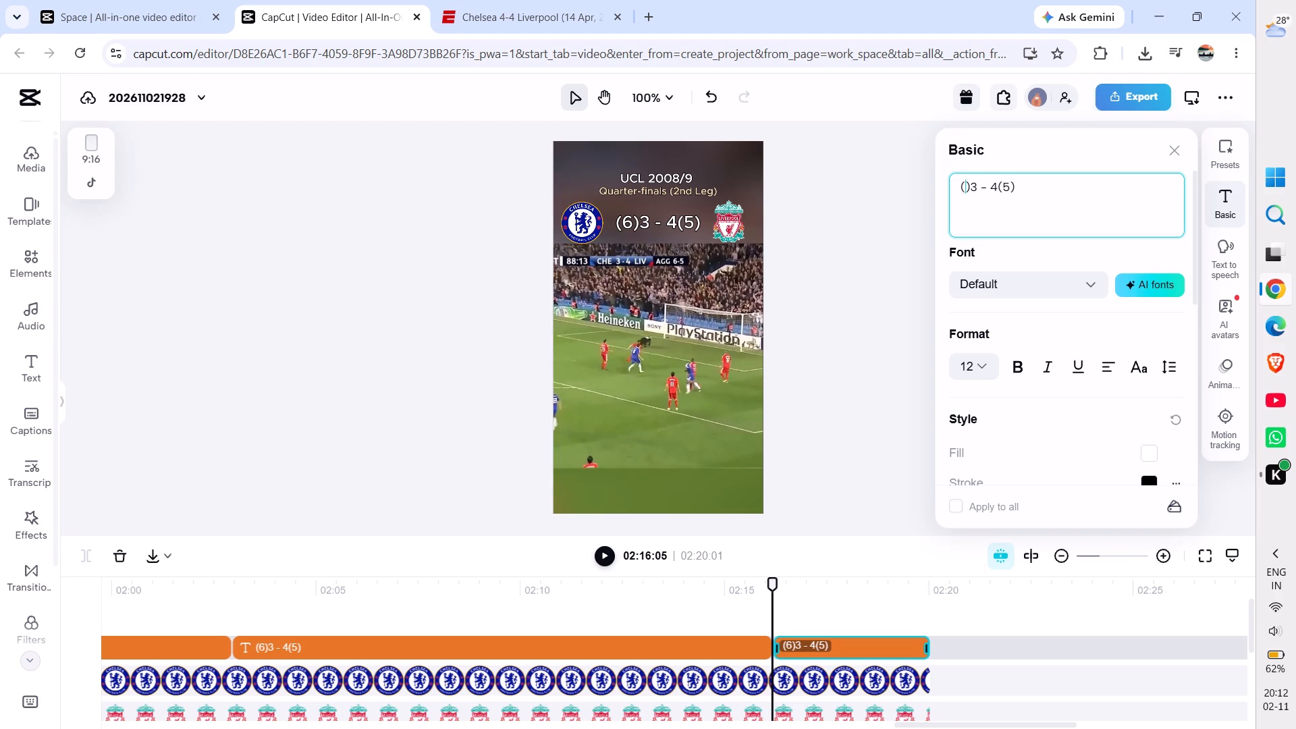
key(7)
click(986, 192)
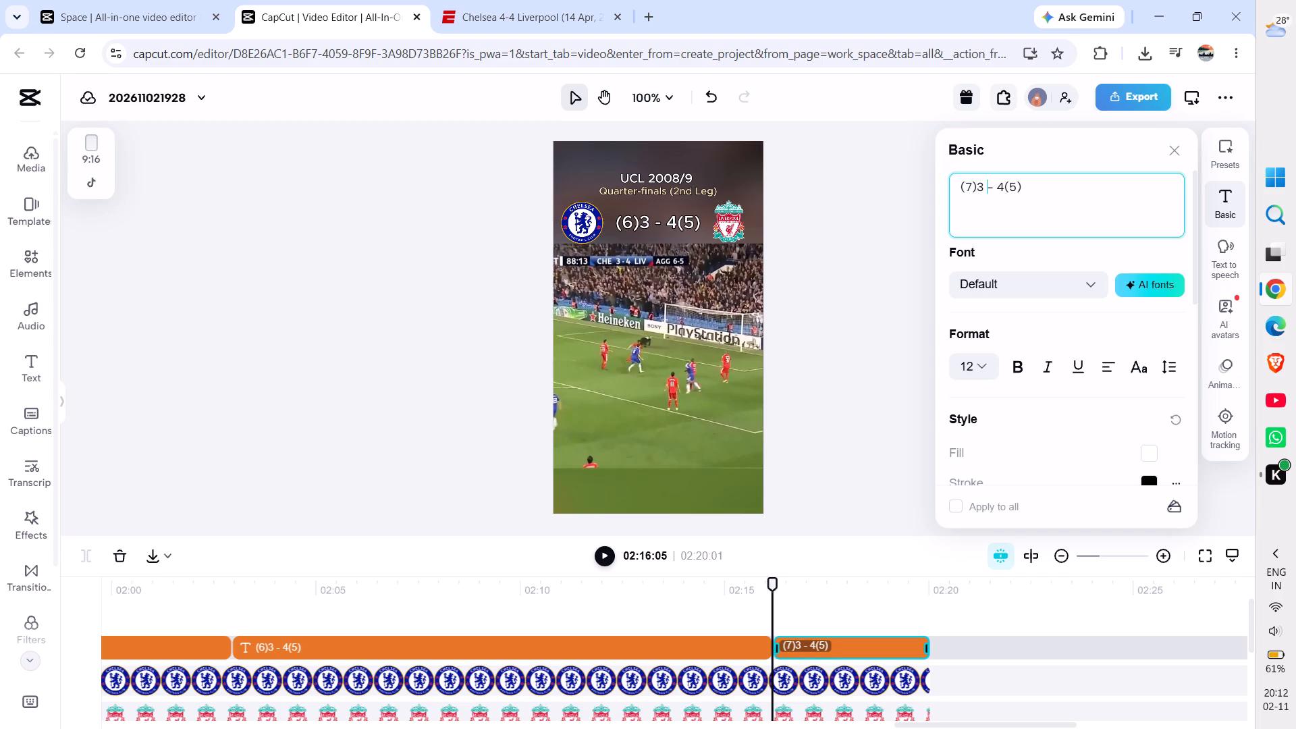
click(982, 192)
key(BackSpace)
key(4)
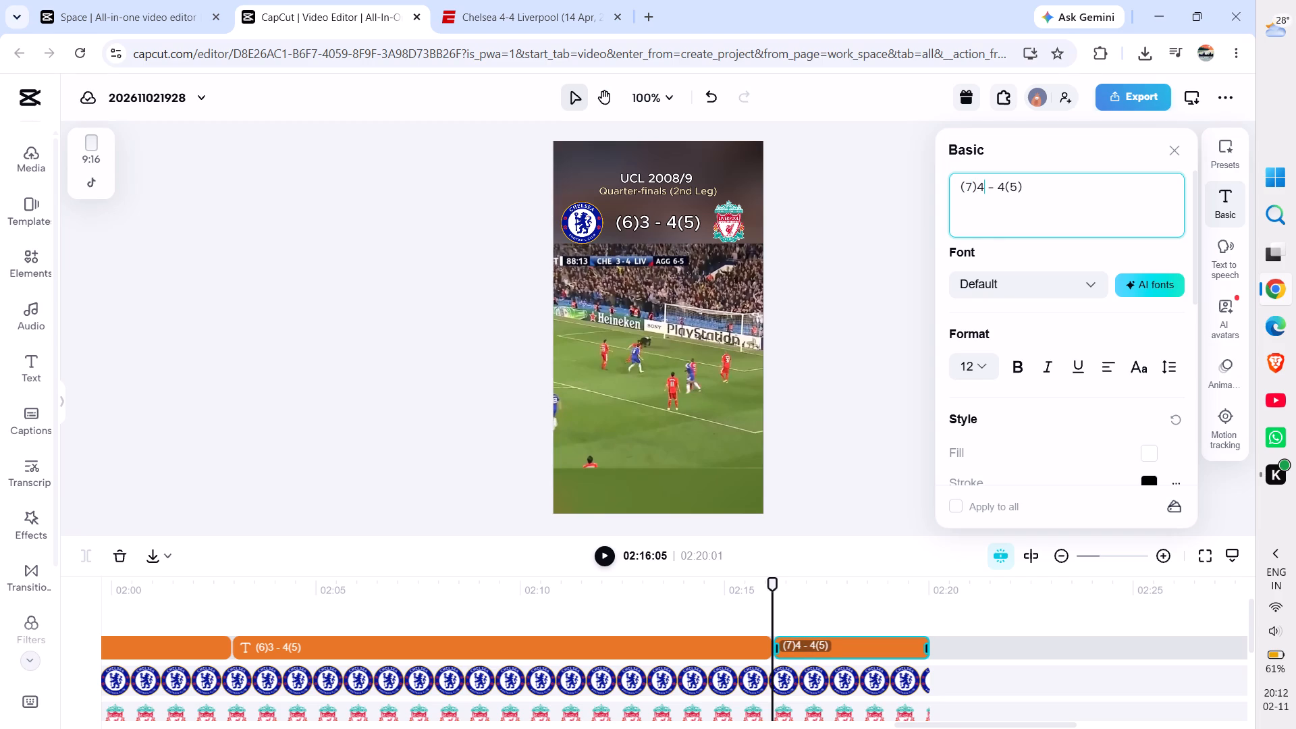
click(882, 295)
Play the video from 02:16:05 to the end, and its opening seconds, to check the header's score text.
key(space)
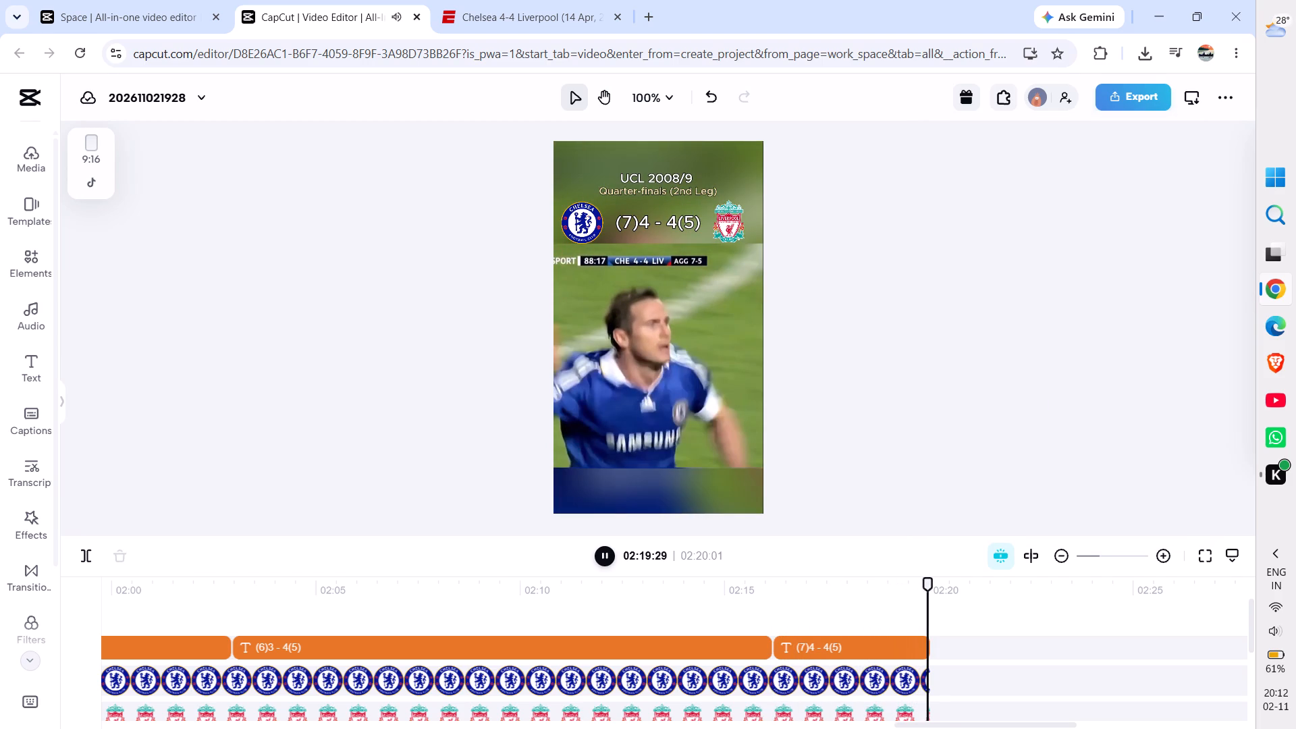
key(space)
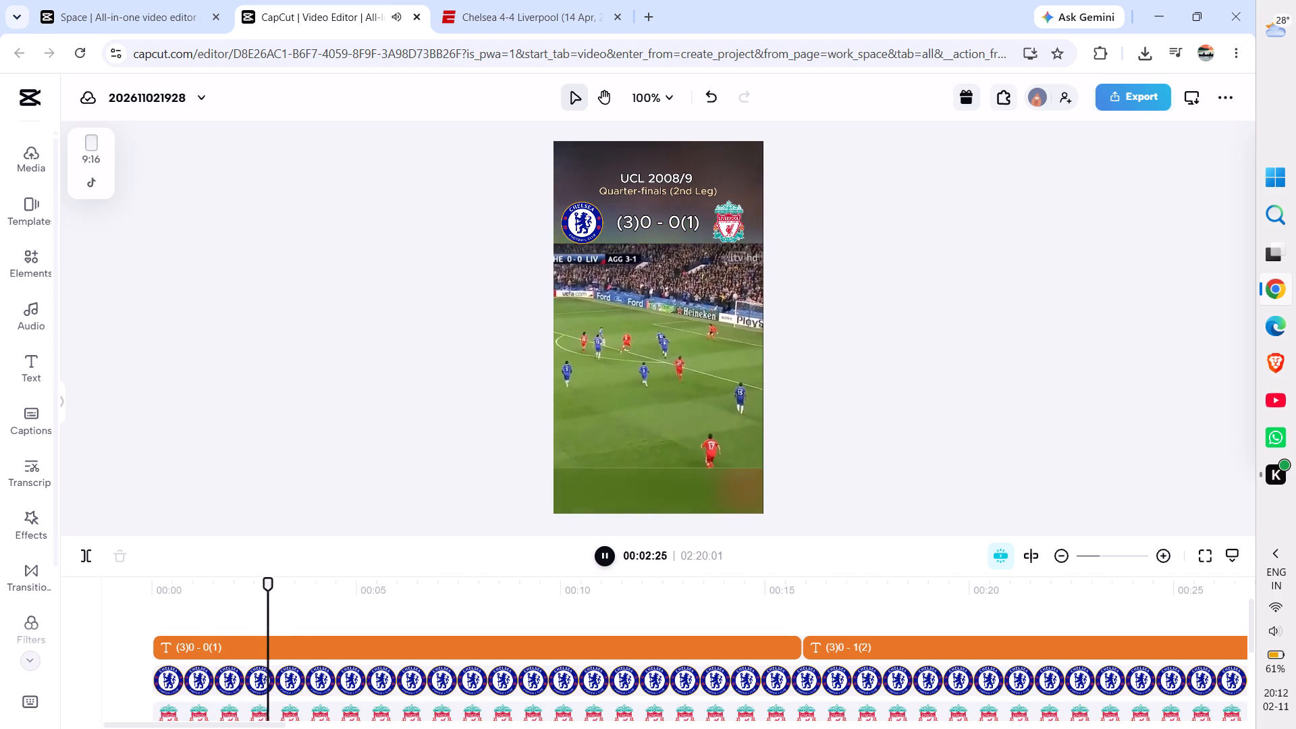
key(space)
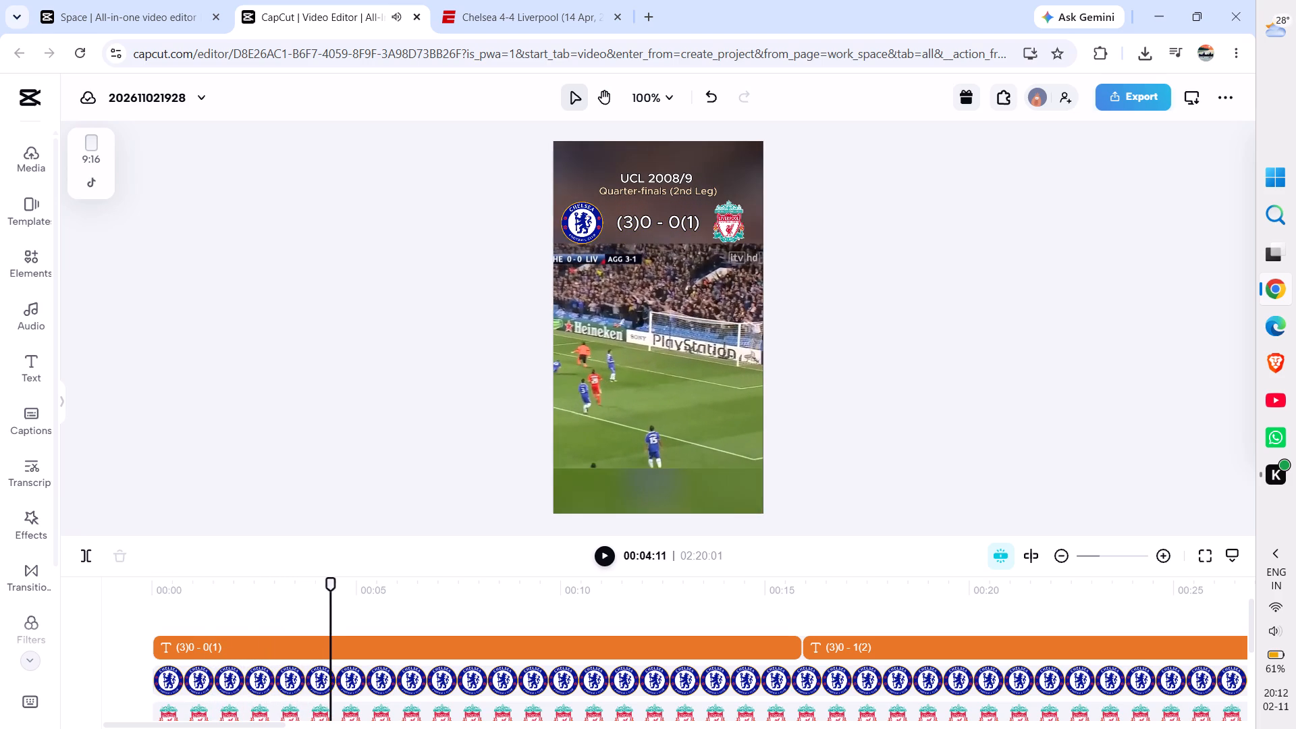